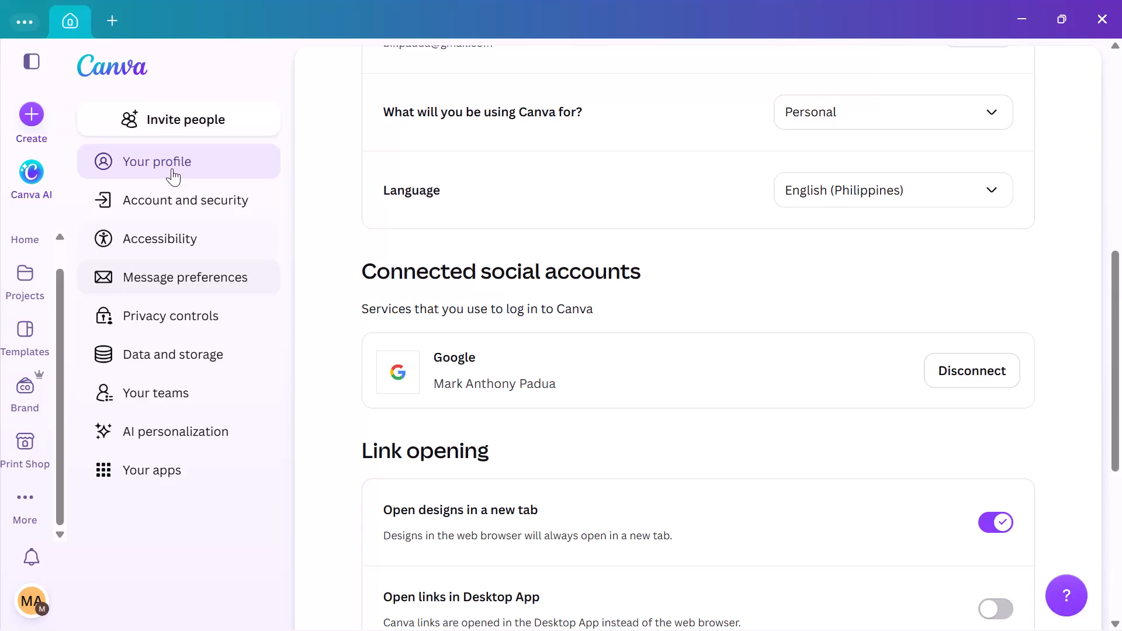
# Open the 2026 Xpander rental campaign design from the recent projects.
pyautogui.scroll(8, 942, 352)
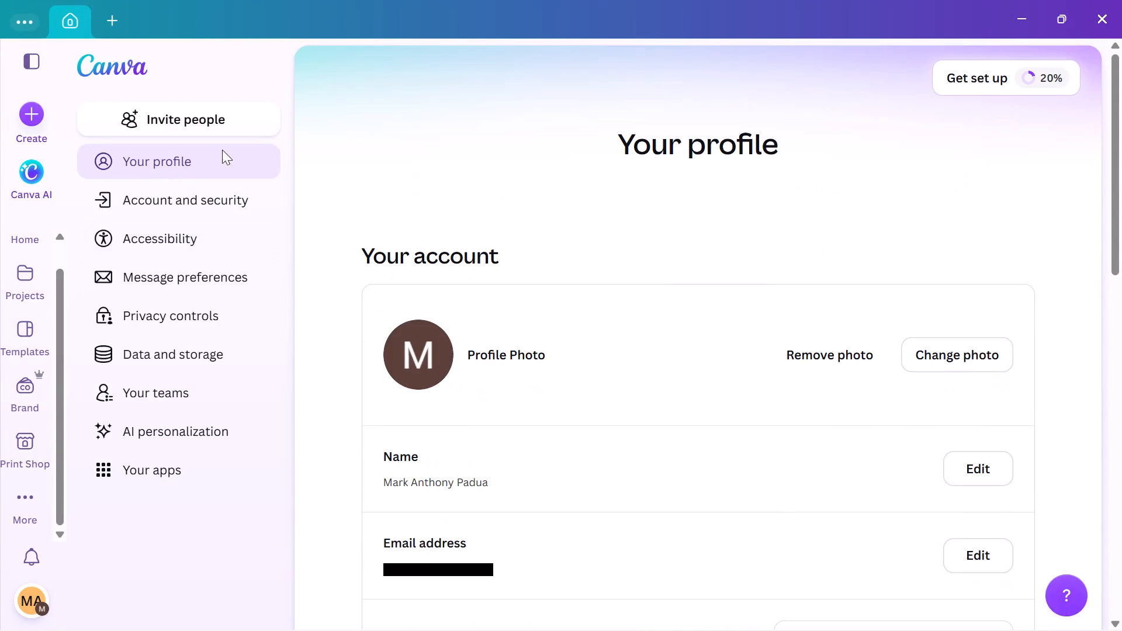
pyautogui.scroll(4, 183, 163)
pyautogui.click(32, 67)
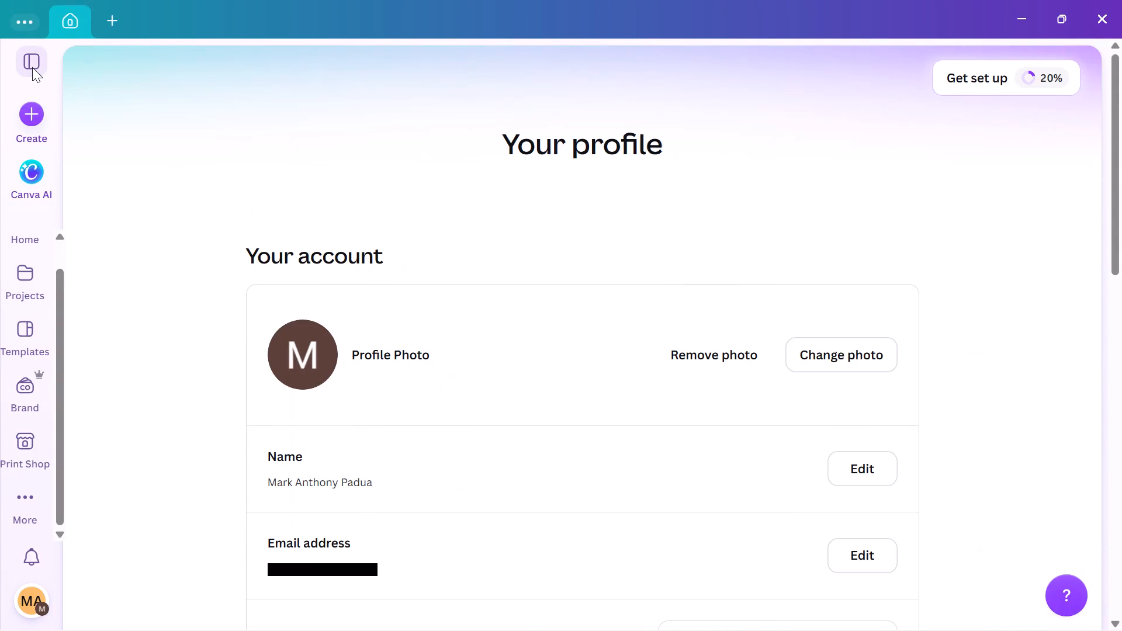
pyautogui.click(25, 277)
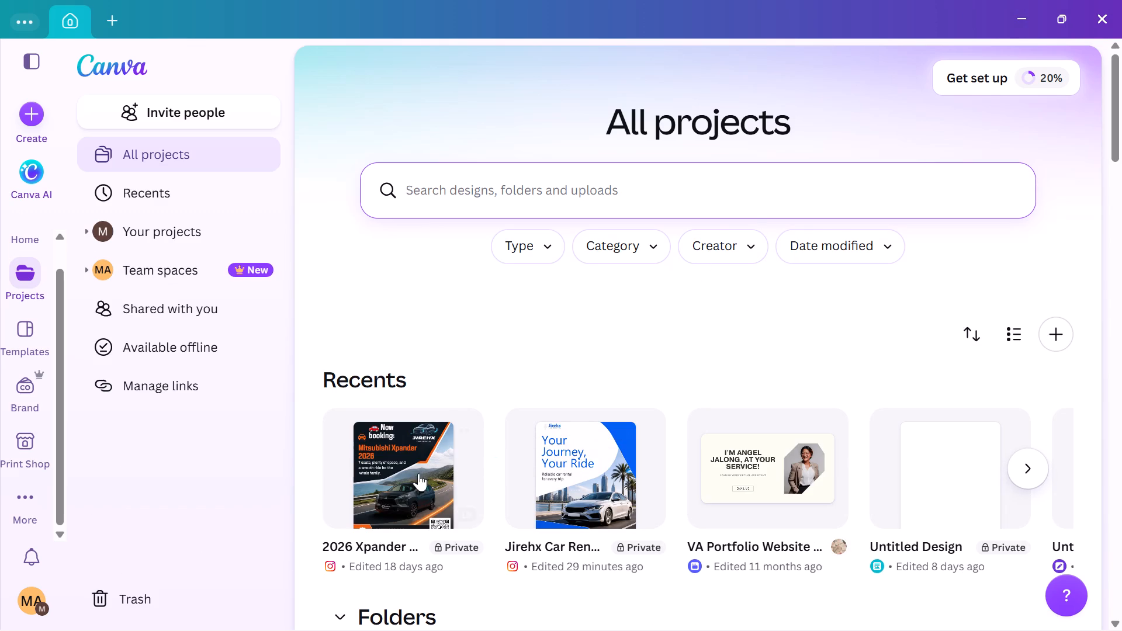
pyautogui.click(403, 478)
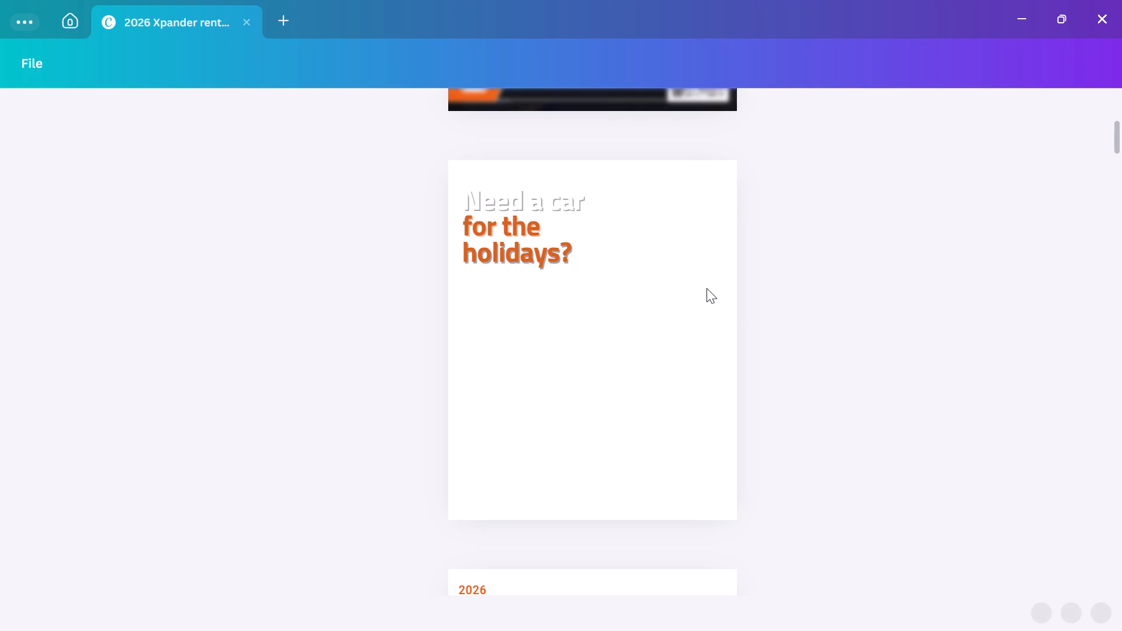
# Look through the first pages of the rental campaign design to review their layouts and headlines.
pyautogui.scroll(2, 860, 290)
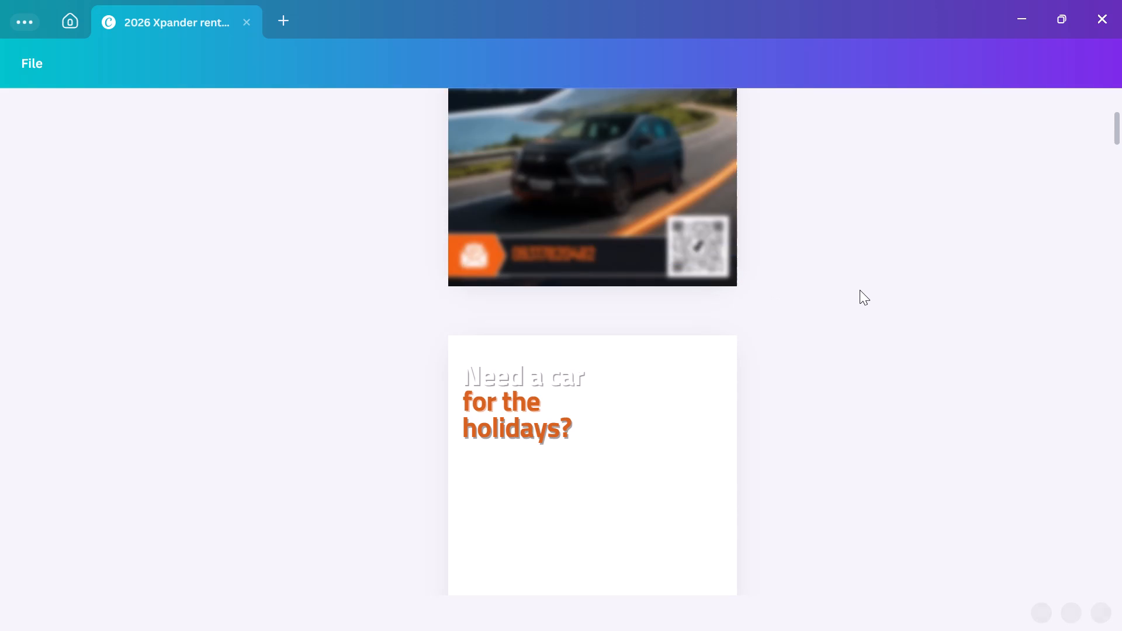
pyautogui.scroll(8, 861, 289)
pyautogui.scroll(-20, 862, 292)
pyautogui.scroll(-3, 862, 292)
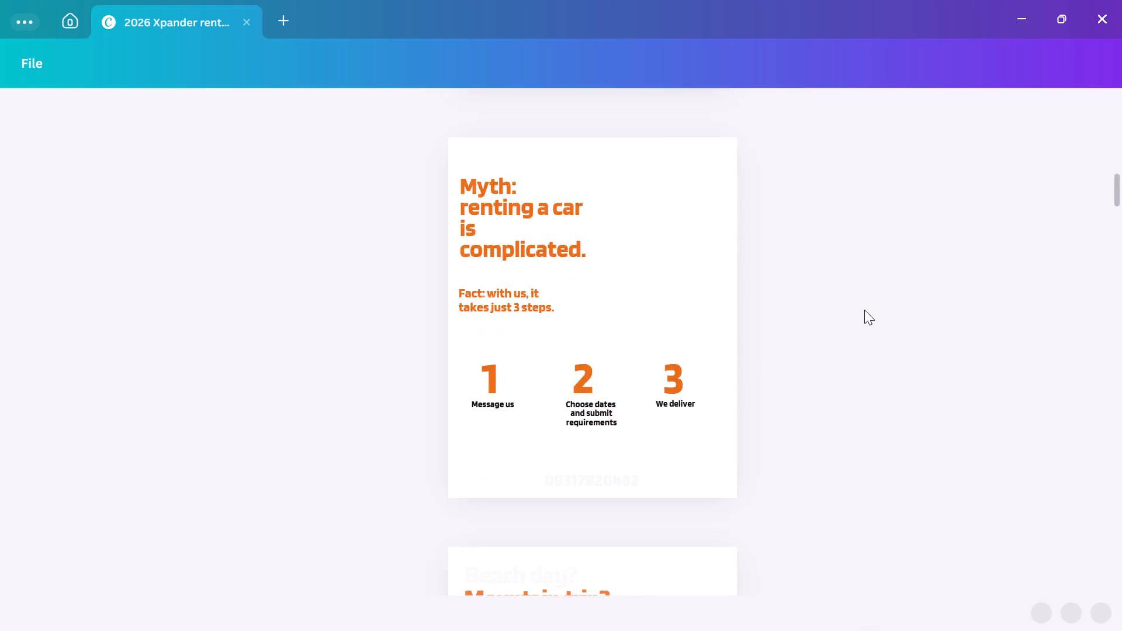
pyautogui.scroll(-2, 864, 310)
pyautogui.scroll(13, 867, 307)
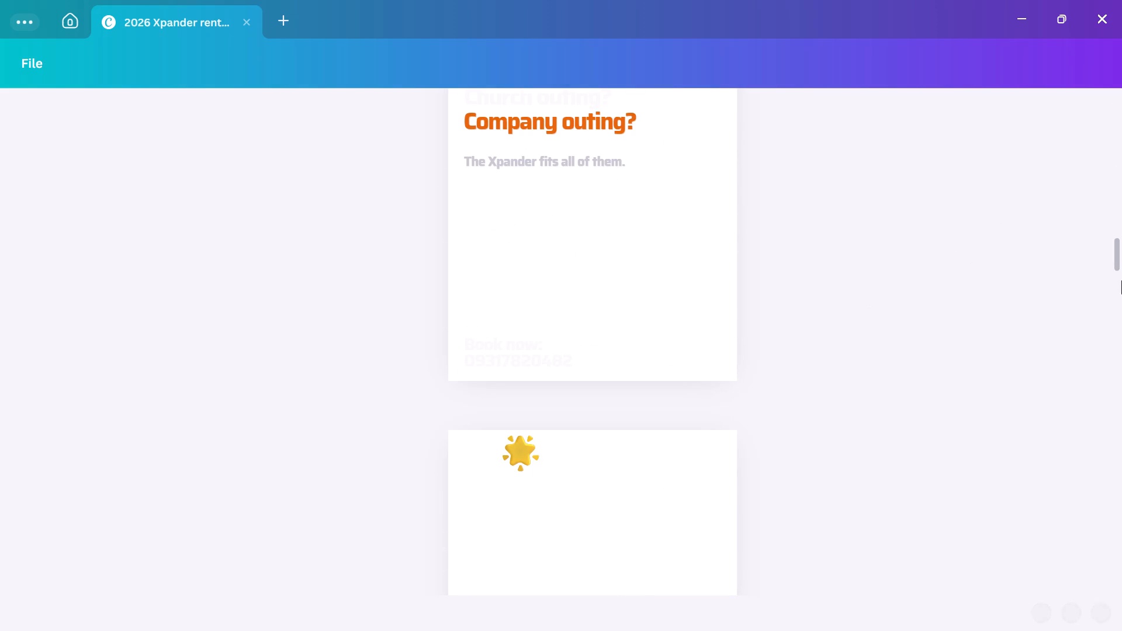
pyautogui.scroll(4, 757, 207)
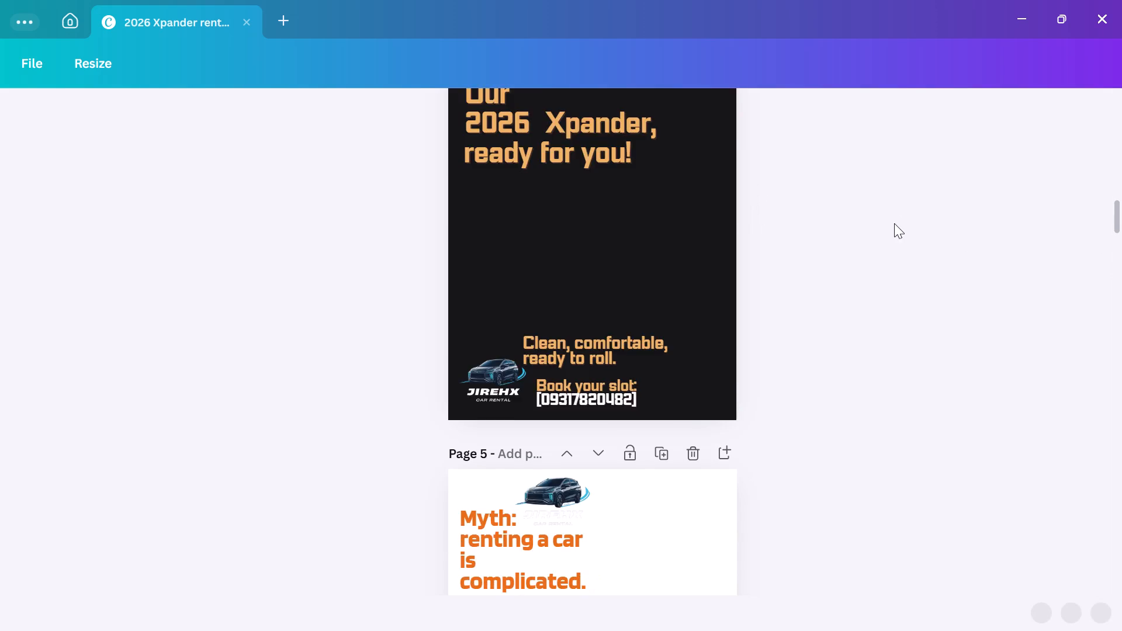
pyautogui.scroll(14, 894, 223)
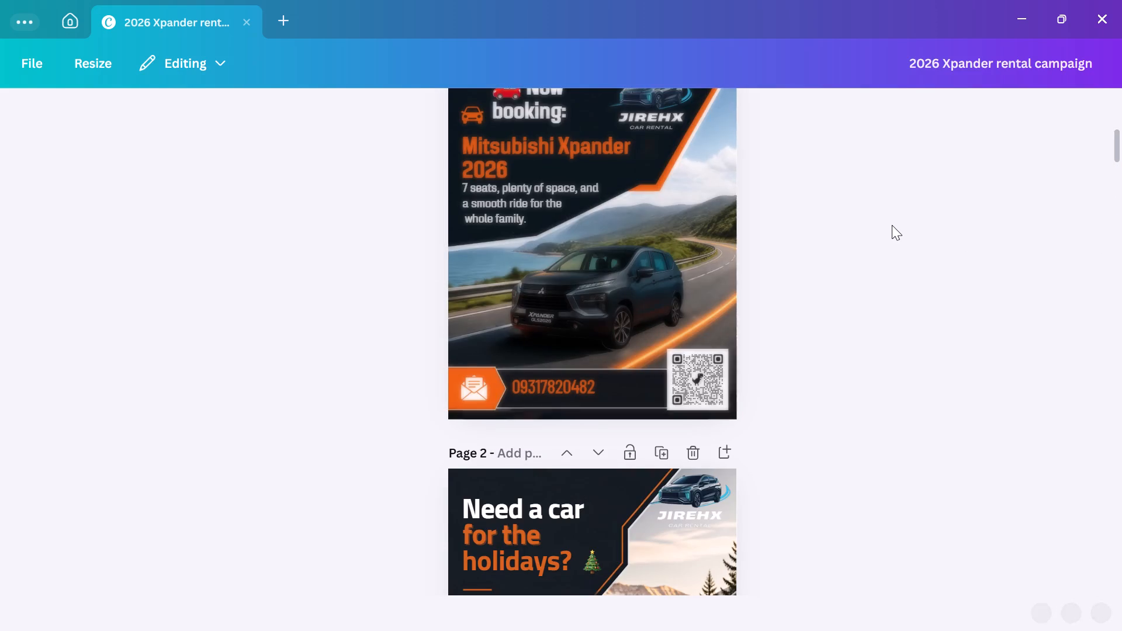
pyautogui.scroll(4, 887, 231)
pyautogui.scroll(-5, 885, 242)
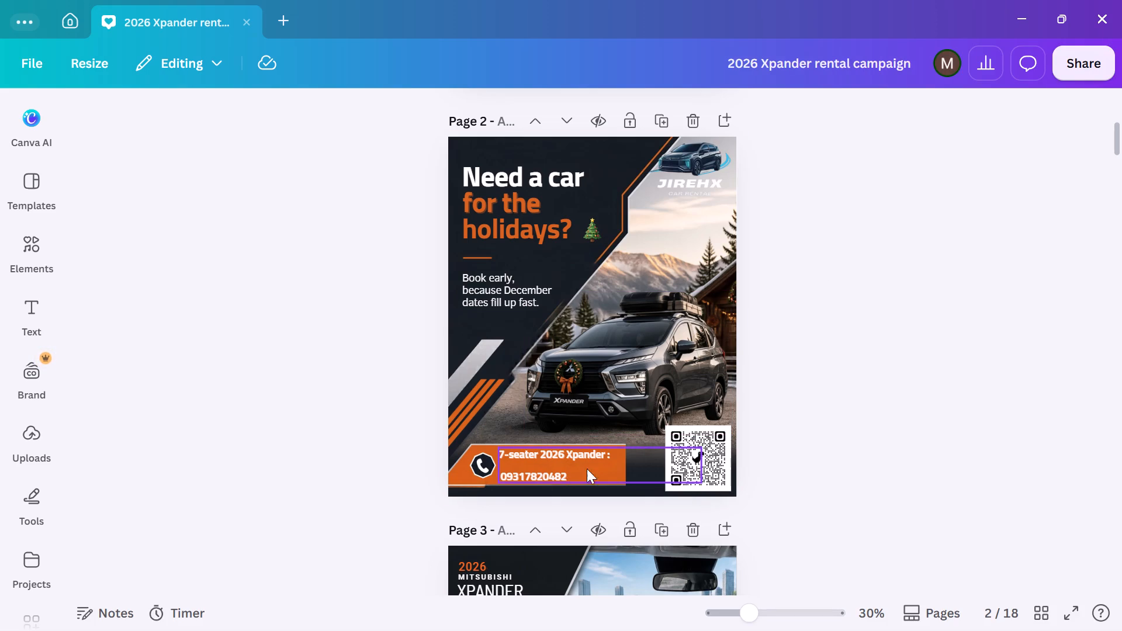
pyautogui.scroll(2, 798, 328)
pyautogui.scroll(-1, 798, 328)
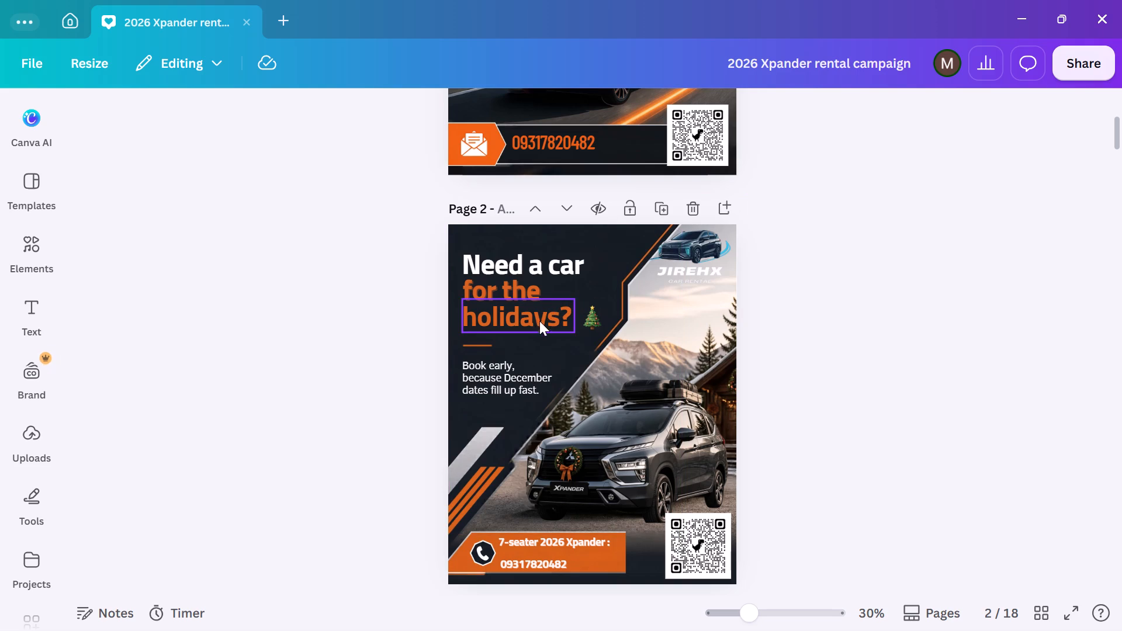
# Change the text colour of "holidays?" in page 2's headline to the bright red default solid colour.
pyautogui.click(519, 313)
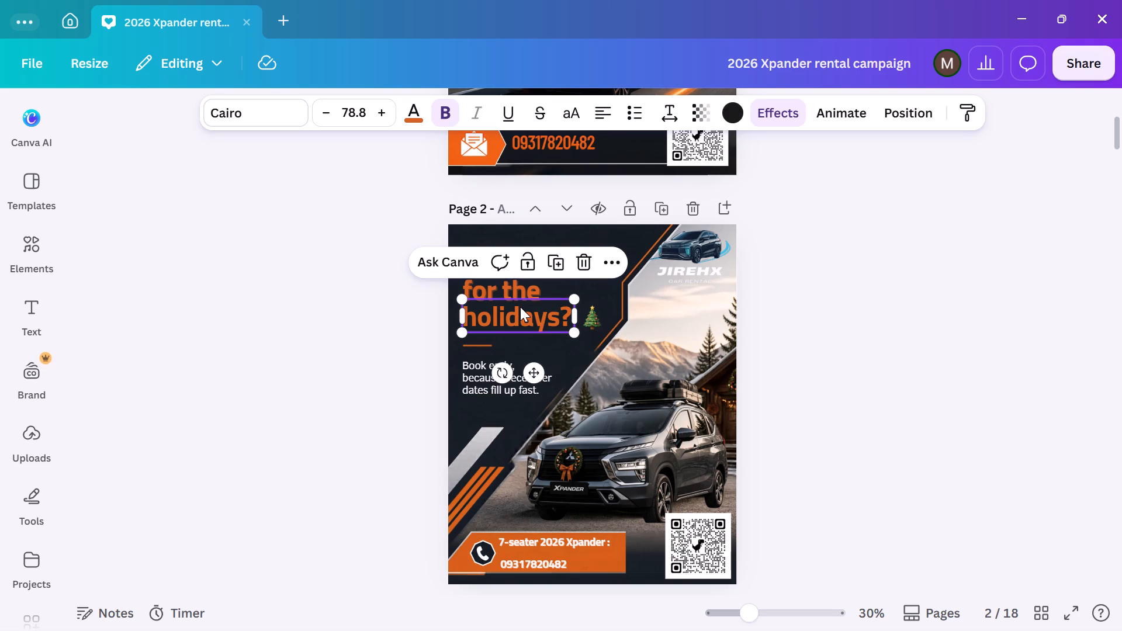
pyautogui.click(410, 111)
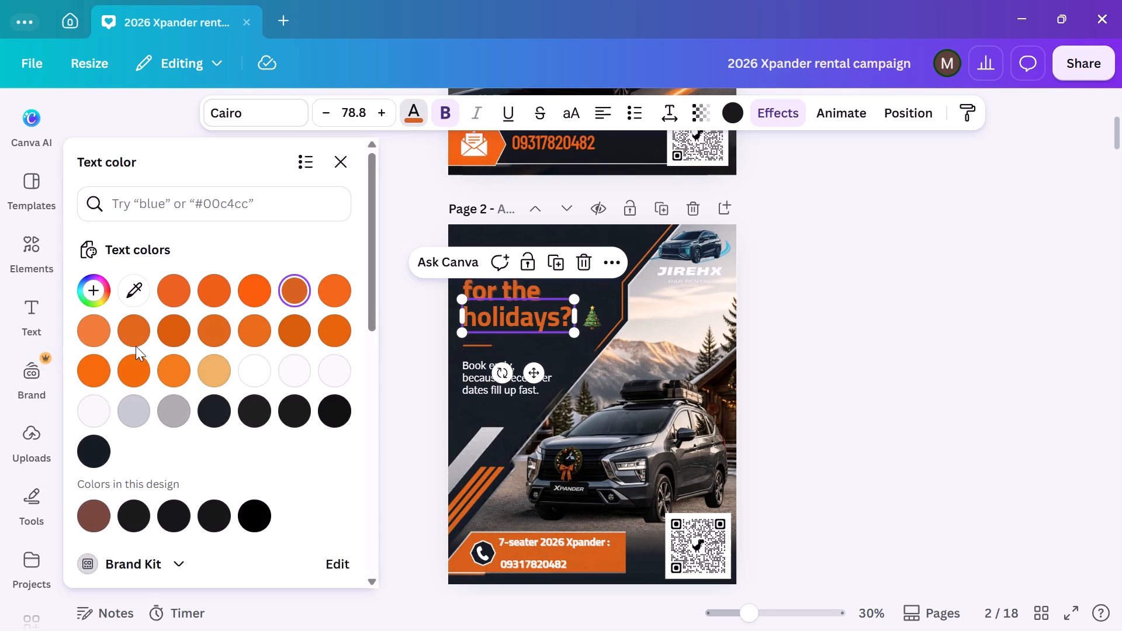
pyautogui.scroll(-7, 211, 443)
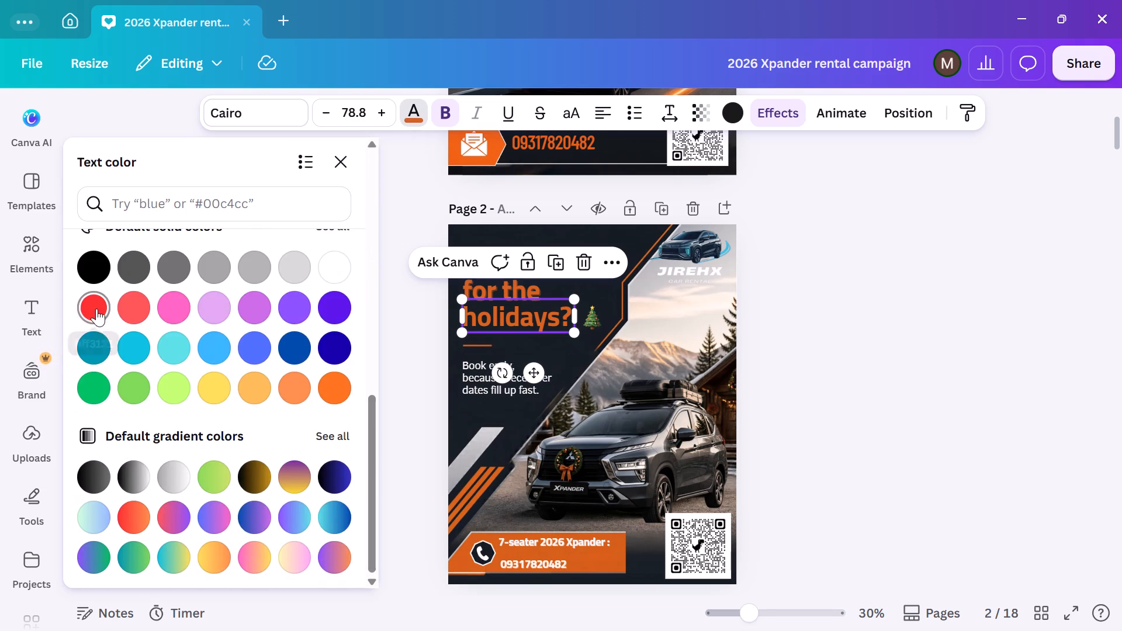
pyautogui.click(101, 314)
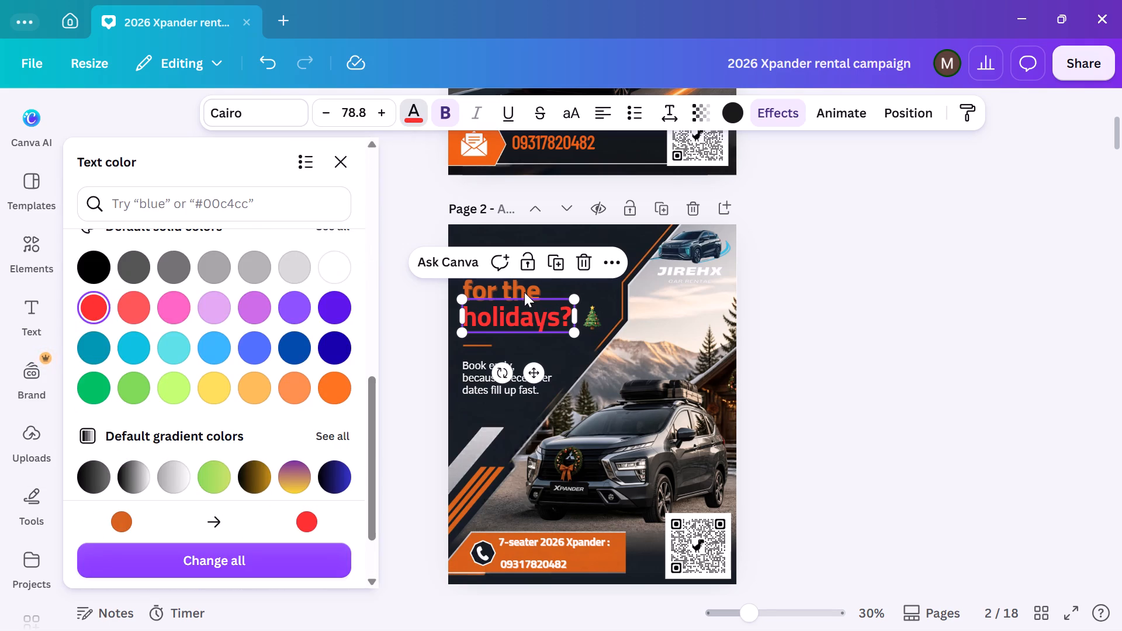
pyautogui.click(521, 290)
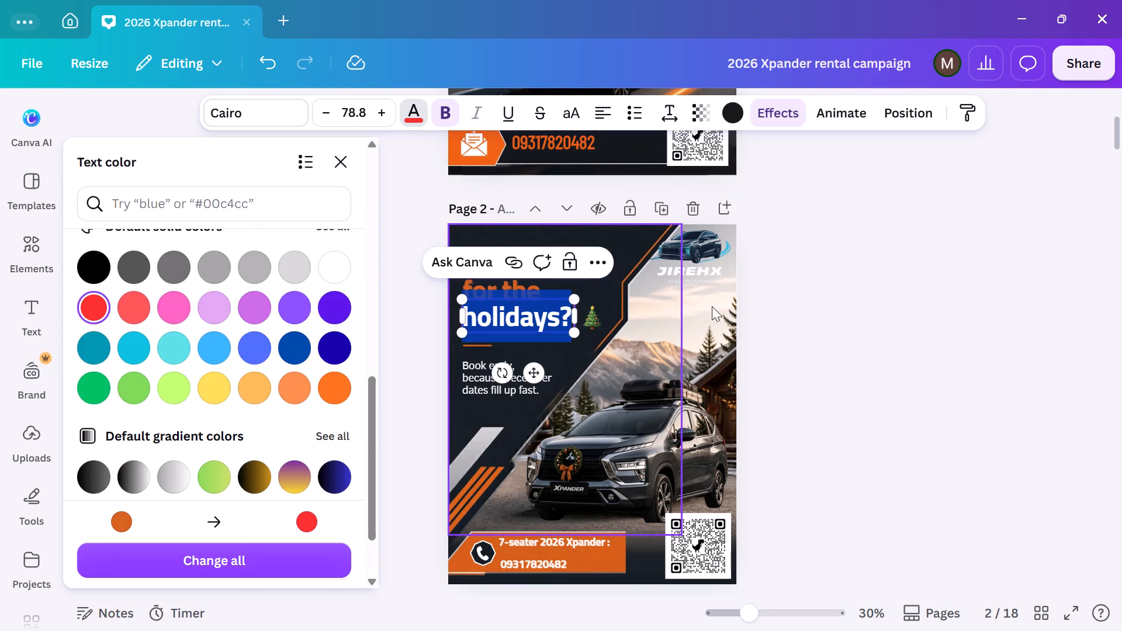
pyautogui.click(794, 302)
pyautogui.click(917, 300)
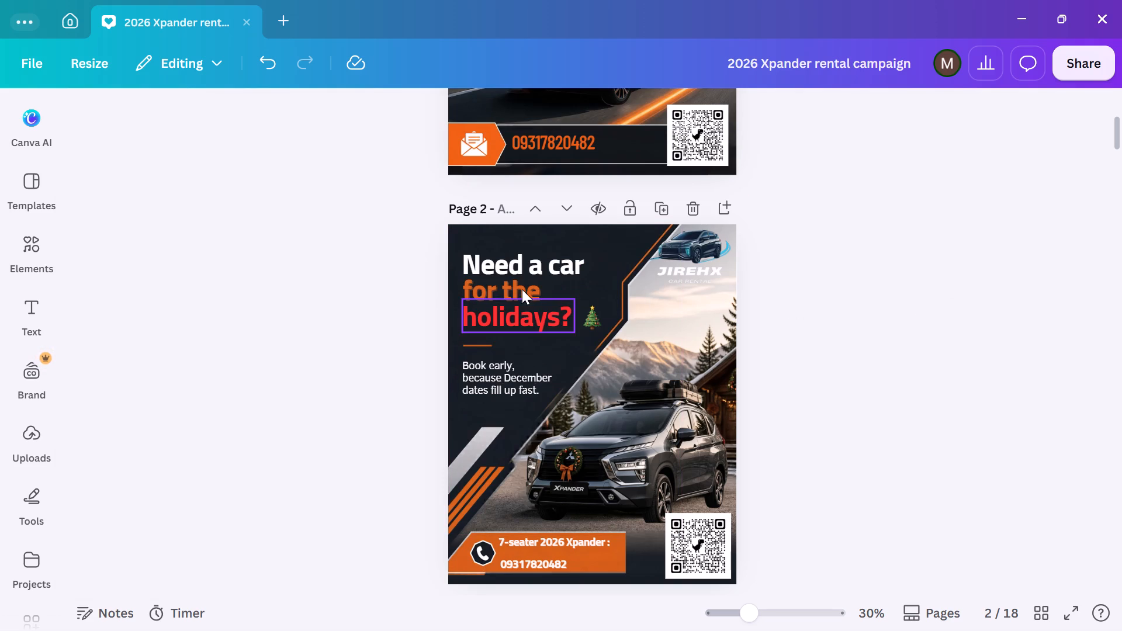
# Set the effect colour of "for the" in page 2's headline to the same bright red.
pyautogui.click(497, 289)
pyautogui.click(514, 289)
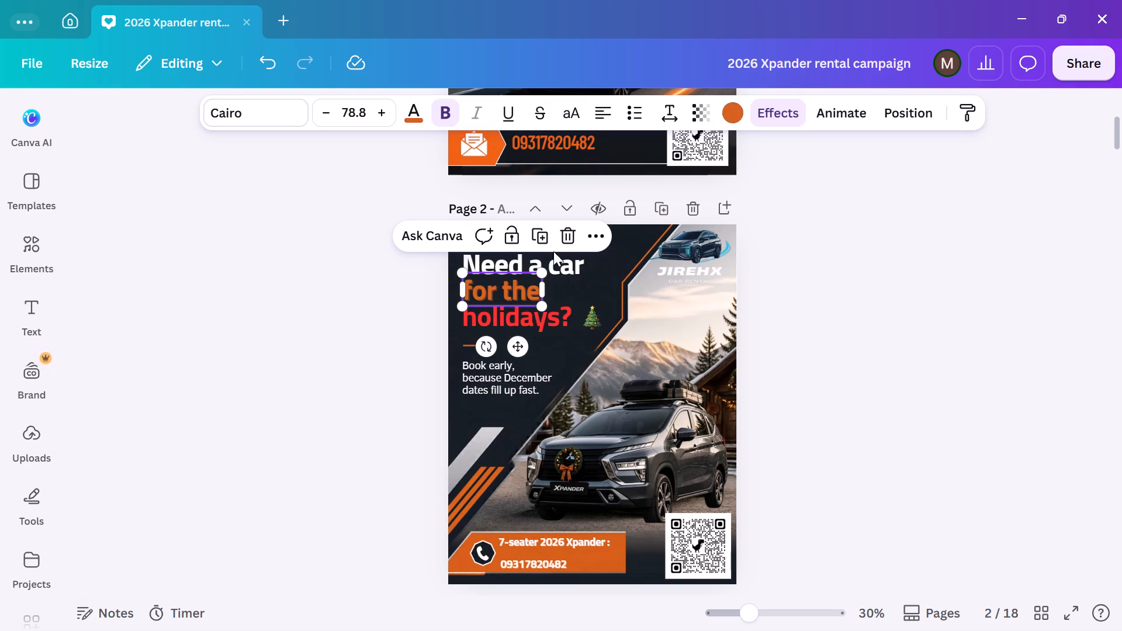
pyautogui.click(736, 109)
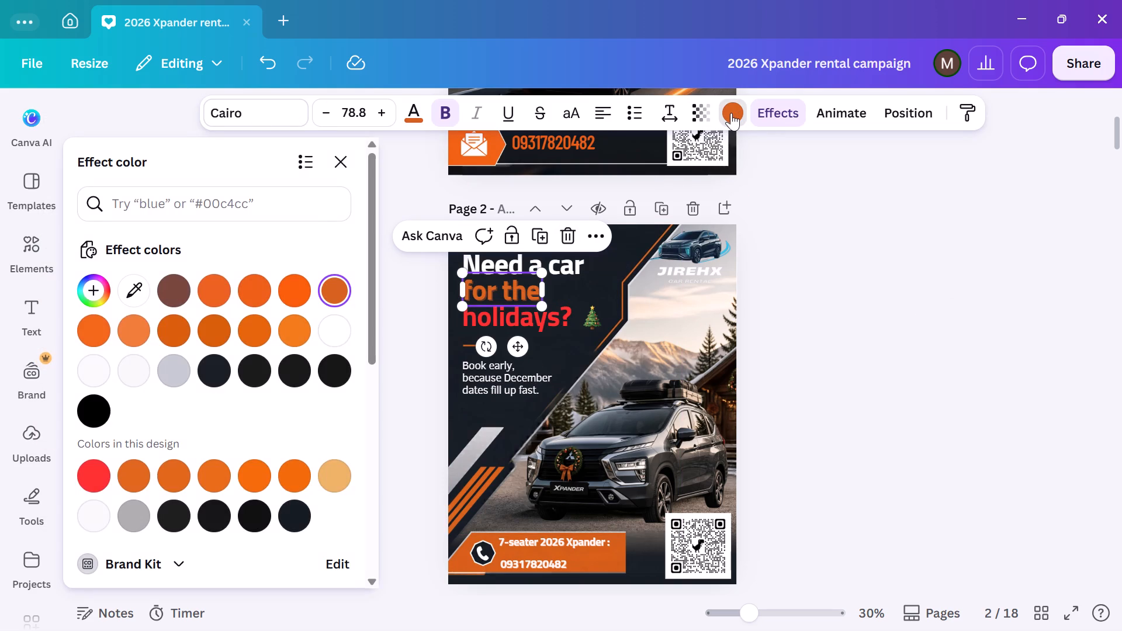
pyautogui.click(97, 482)
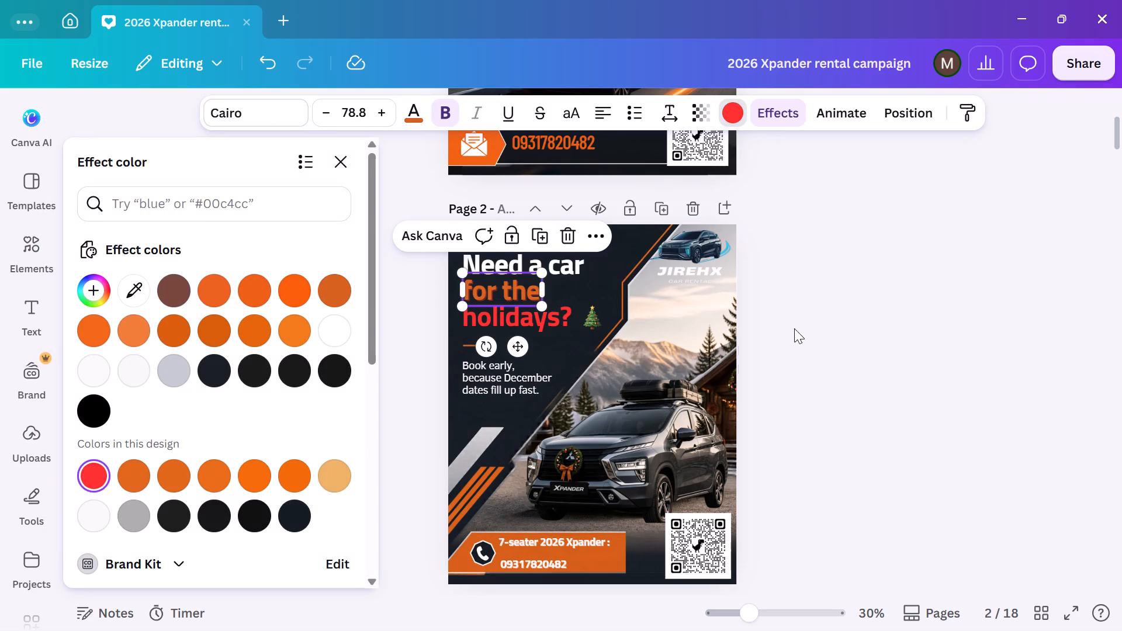
pyautogui.click(915, 294)
# Change the text colour of "for the" on page 2 to the bright red used for "holidays?".
pyautogui.click(497, 295)
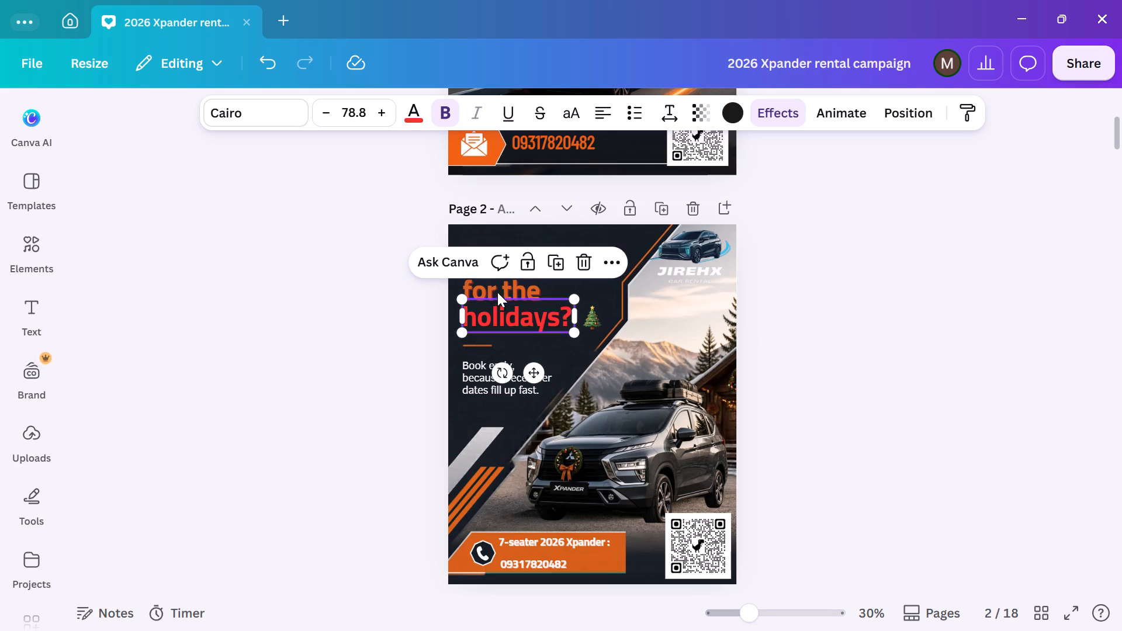
pyautogui.click(512, 285)
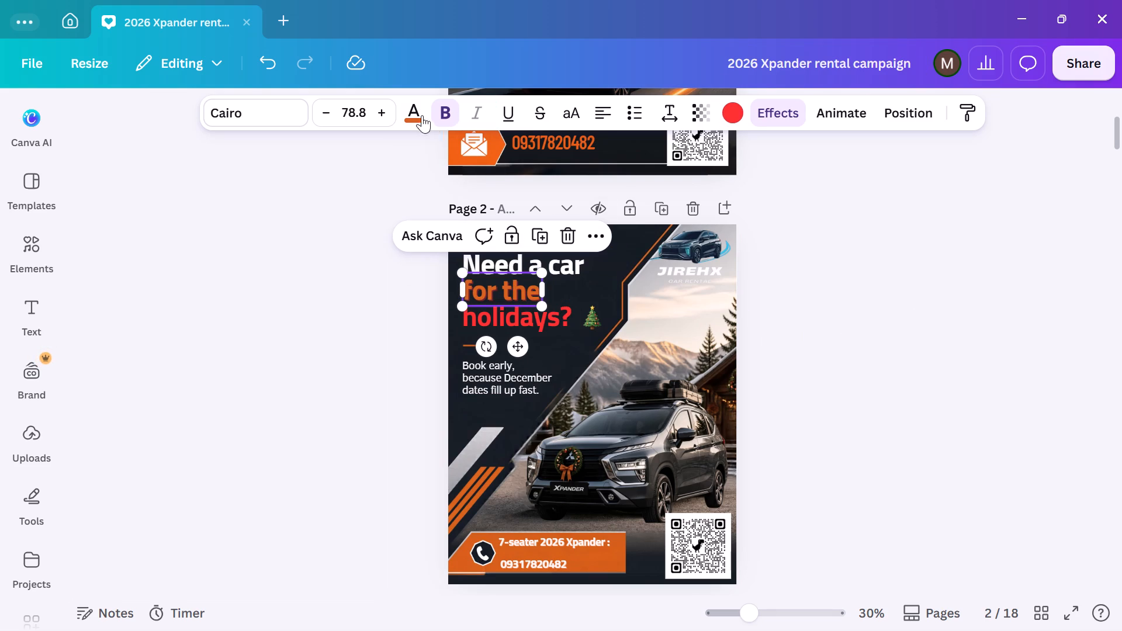
pyautogui.click(417, 110)
pyautogui.click(200, 291)
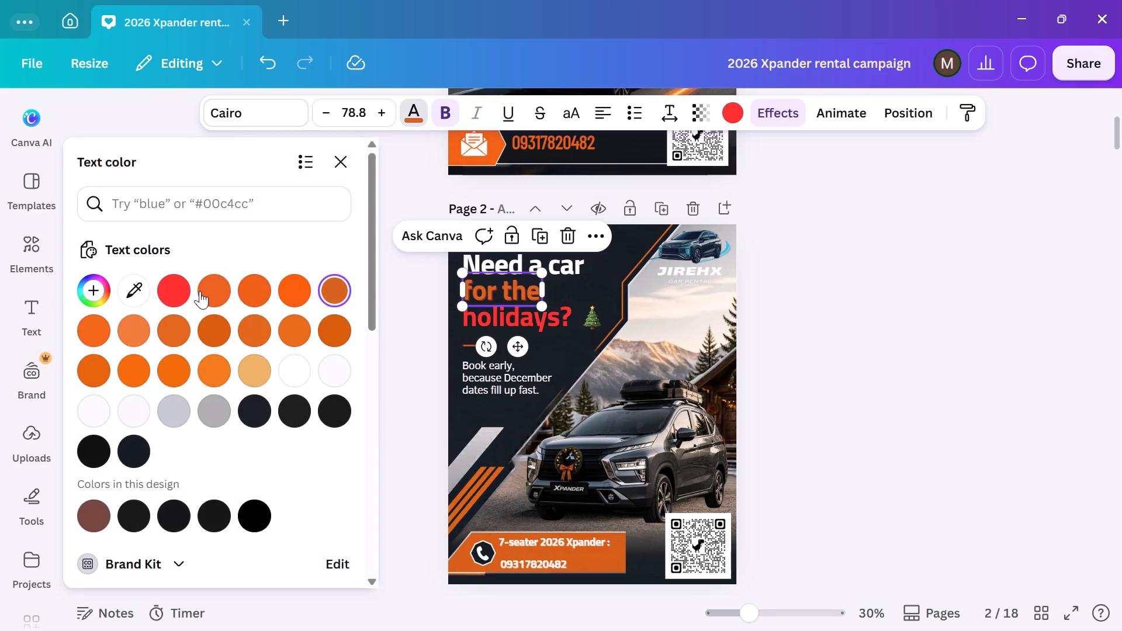
pyautogui.click(172, 286)
pyautogui.click(931, 242)
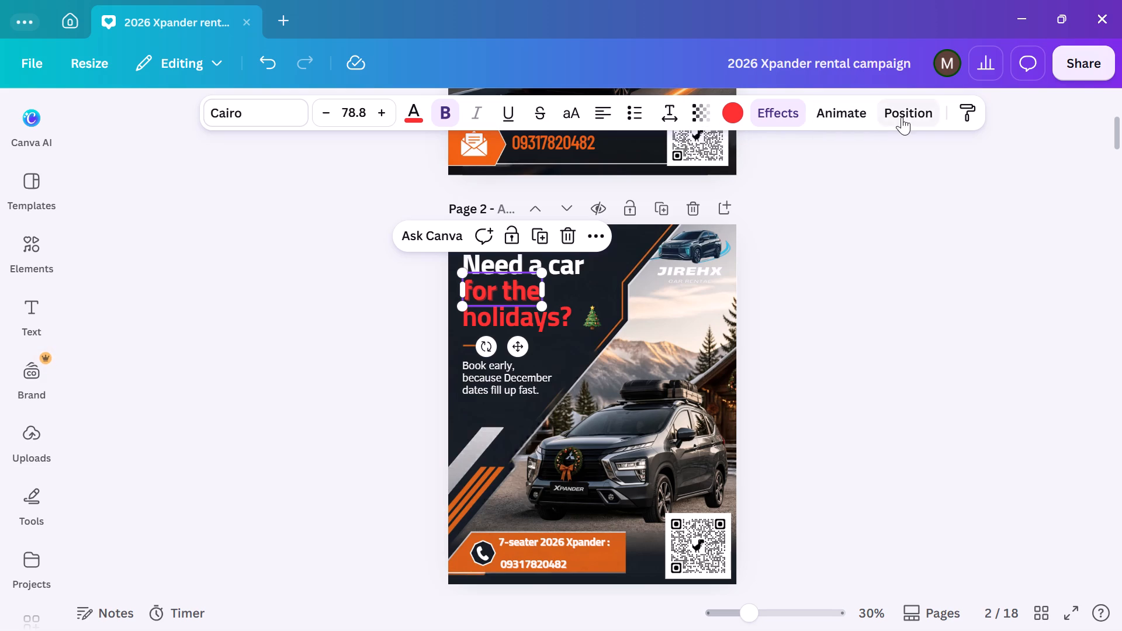
pyautogui.click(934, 262)
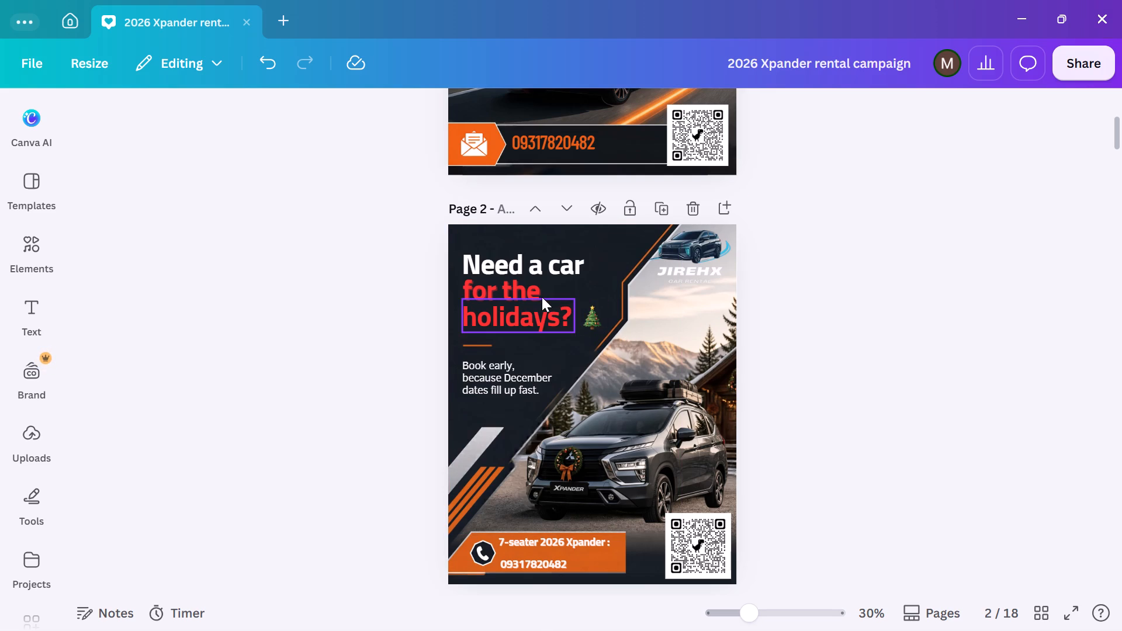
# Switch to Microsoft Edge to check the basketball live scores and the lotto article, and return to the Canva design.
pyautogui.scroll(-4, 789, 342)
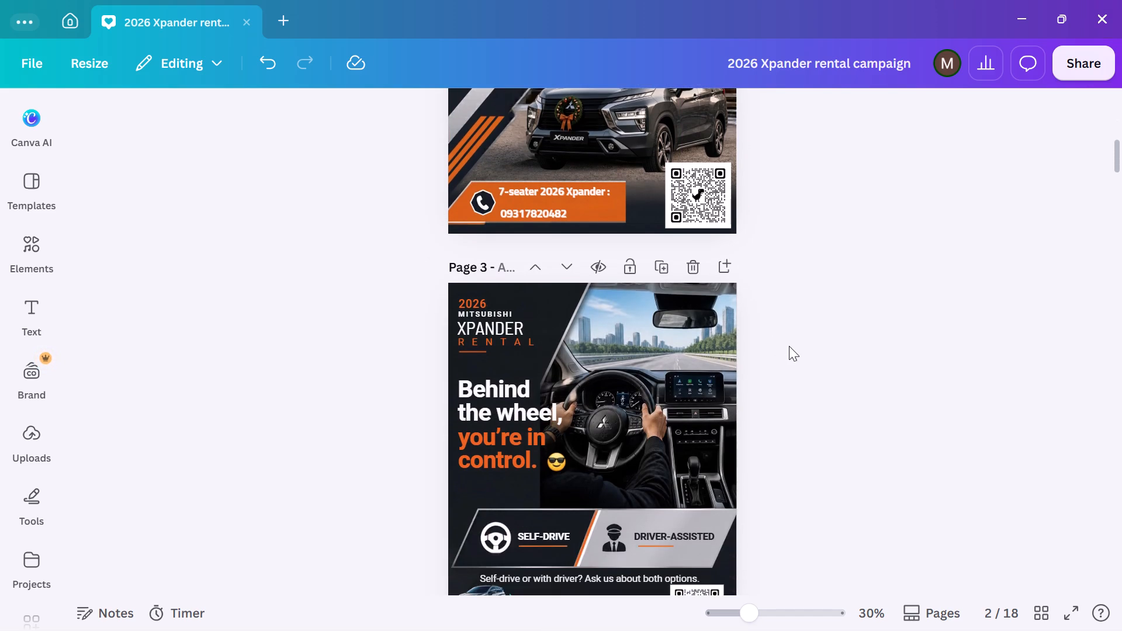
pyautogui.scroll(-1, 789, 346)
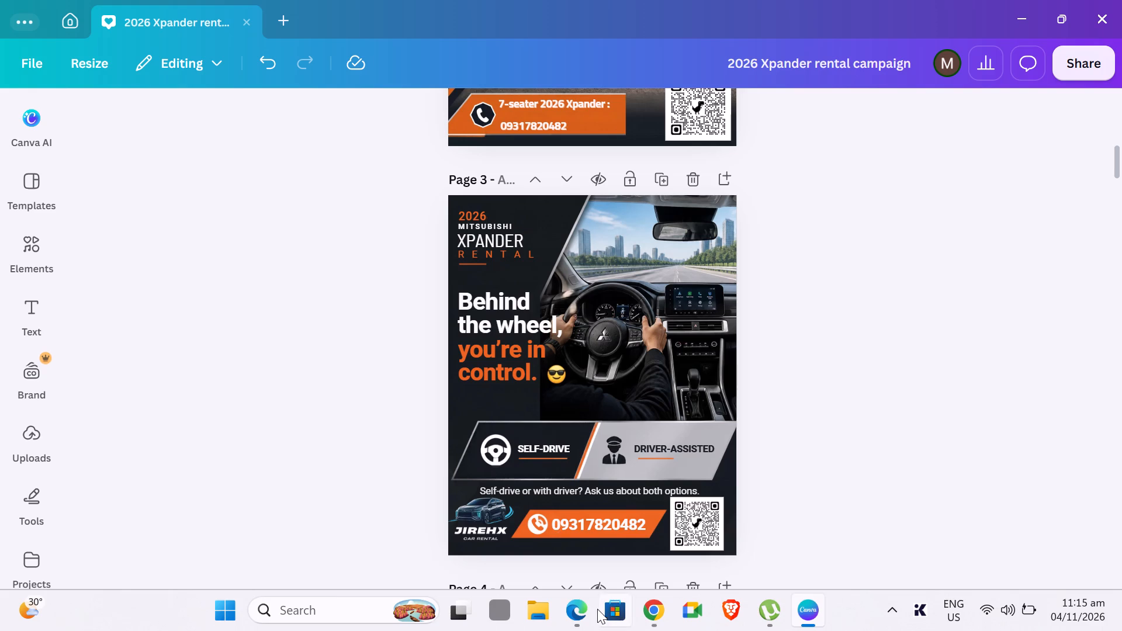
pyautogui.click(578, 611)
pyautogui.click(157, 23)
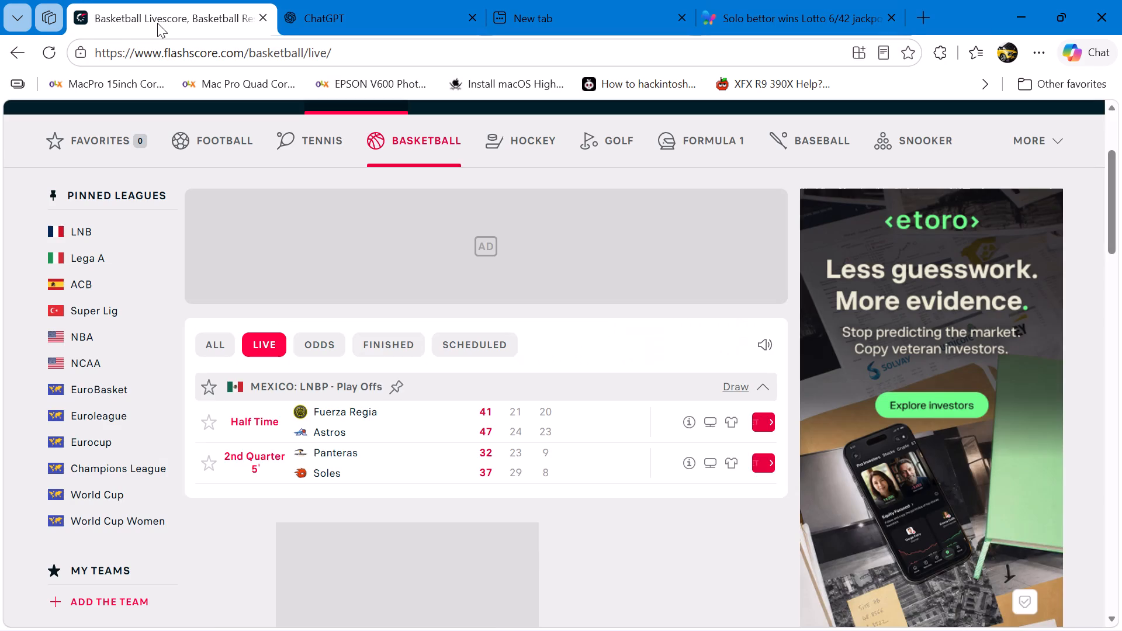
pyautogui.scroll(-4, 411, 405)
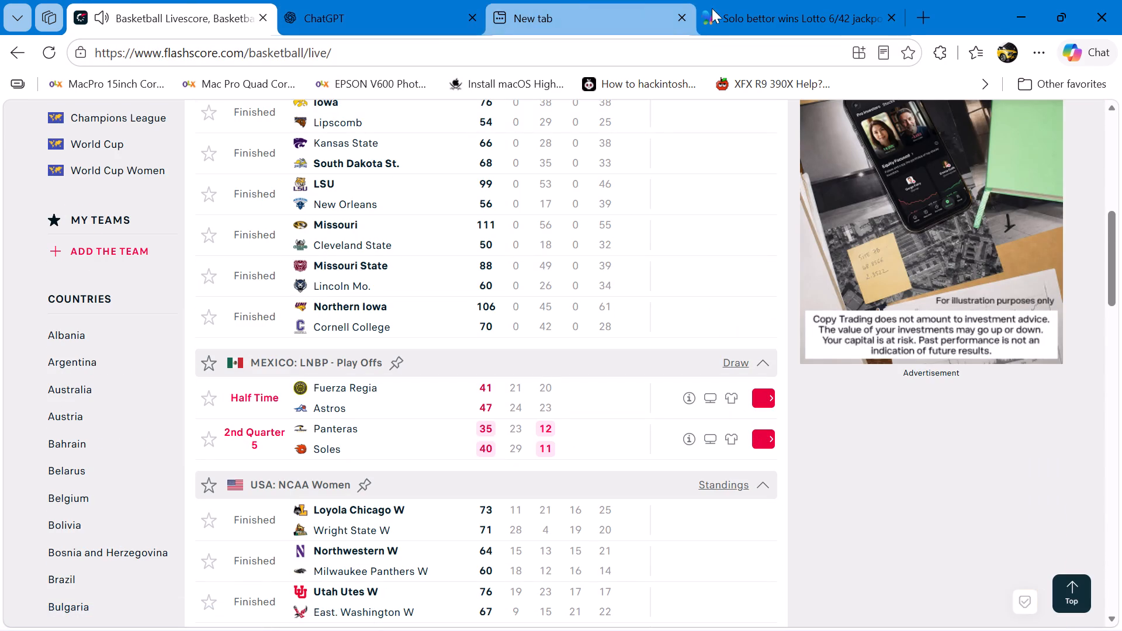
pyautogui.click(753, 8)
pyautogui.click(1018, 19)
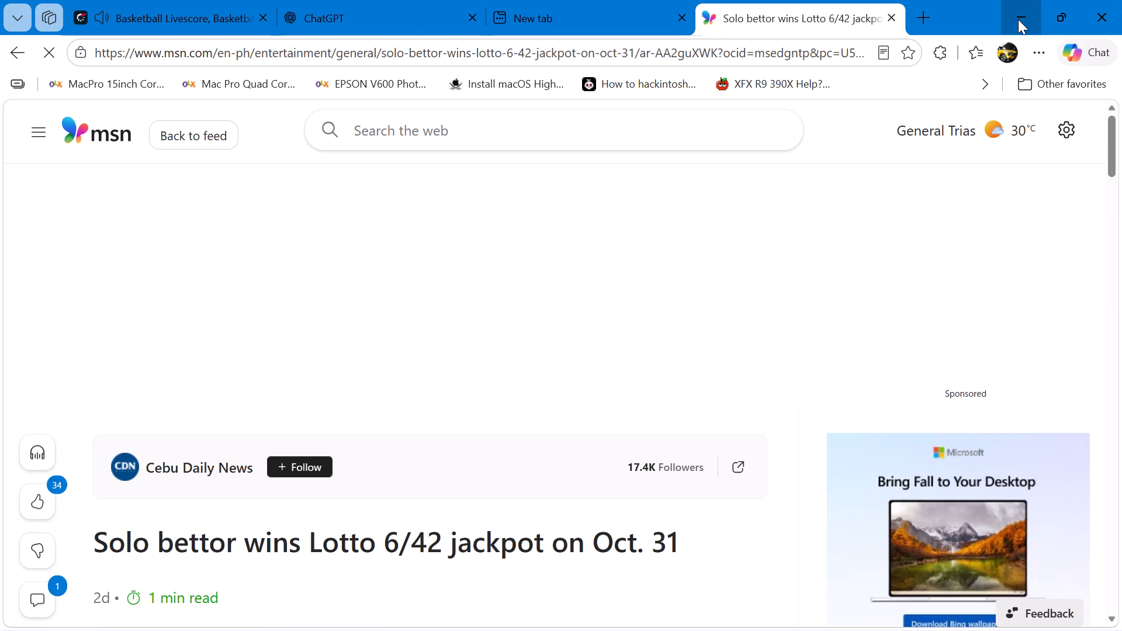
# Change the text colour of "Xpander," in page 4's headline to the bright cyan-blue default solid colour.
pyautogui.scroll(-4, 598, 349)
pyautogui.scroll(-2, 781, 349)
pyautogui.scroll(1, 647, 268)
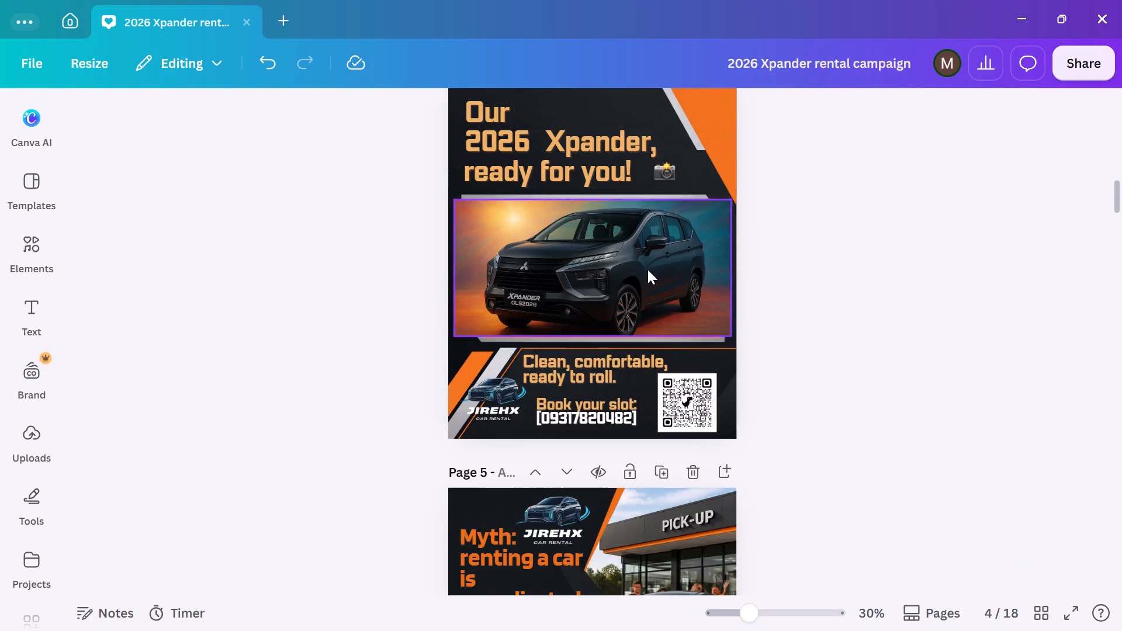
pyautogui.scroll(1, 647, 269)
pyautogui.click(574, 315)
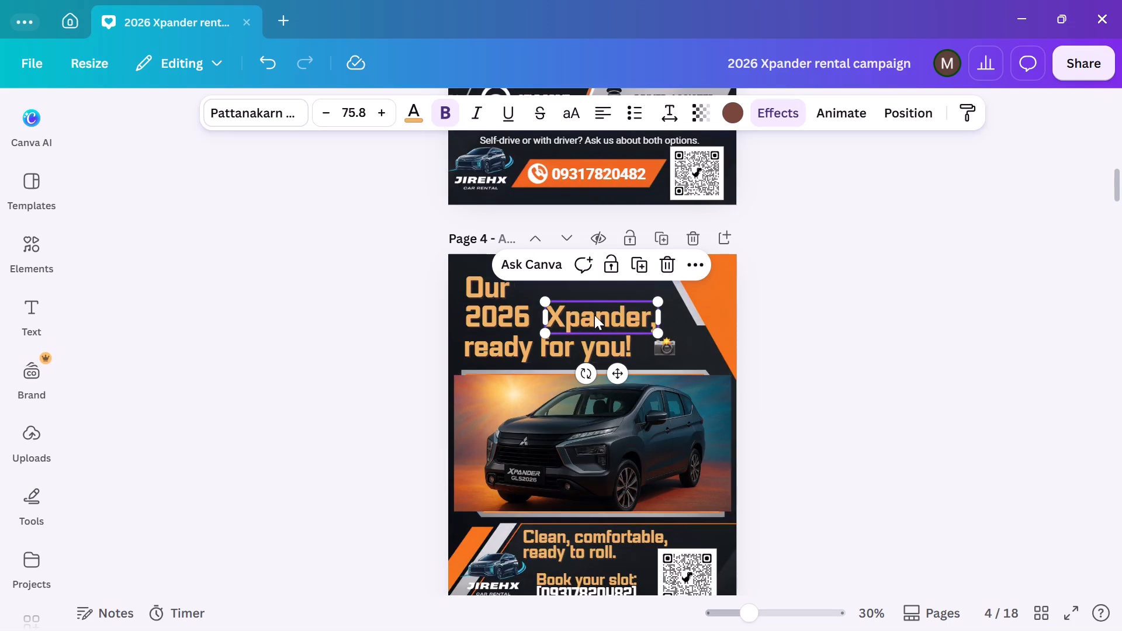
pyautogui.click(413, 110)
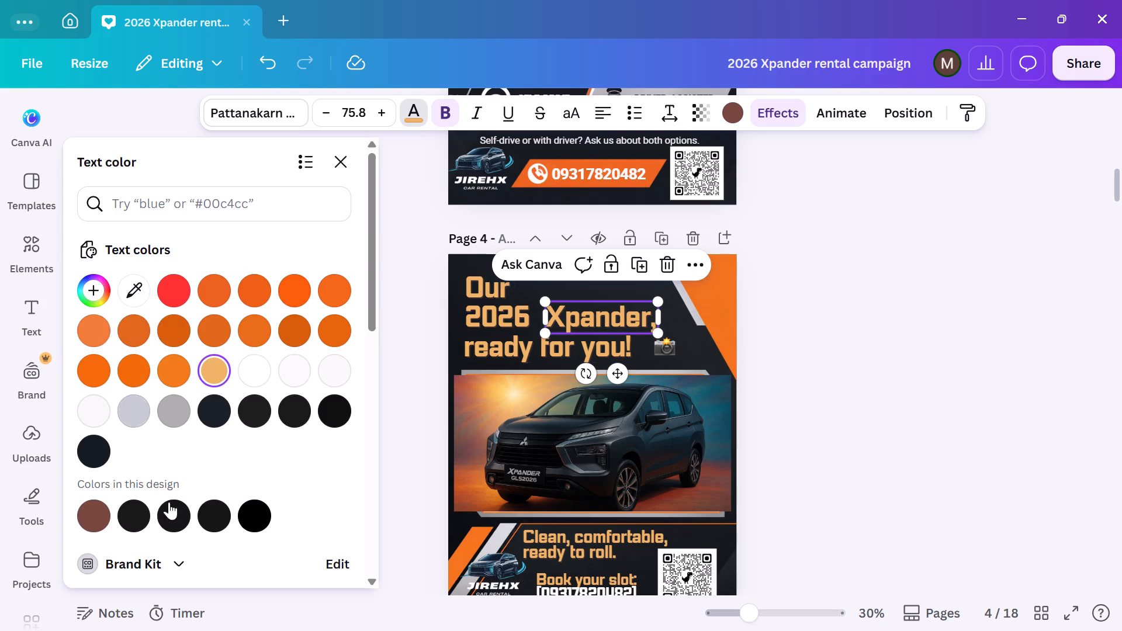
pyautogui.scroll(-3, 171, 523)
pyautogui.scroll(-3, 171, 430)
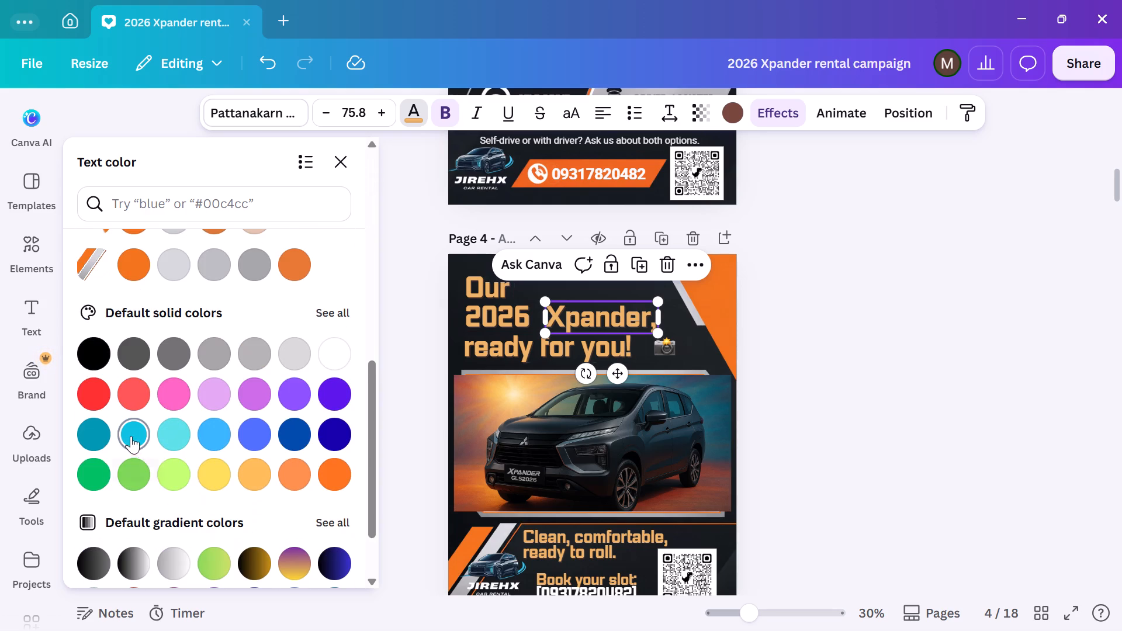
pyautogui.click(131, 436)
# Change the text colour of "2026", "ready for you!" and "Our" in page 4's headline to the aqua blue used for "Xpander,".
pyautogui.click(499, 306)
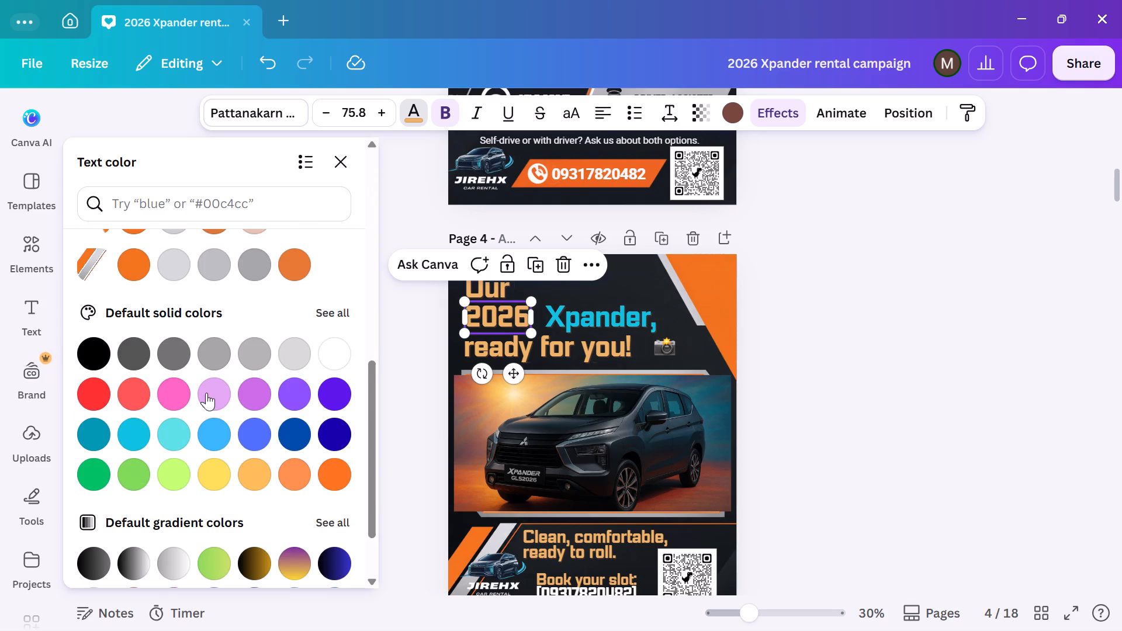
pyautogui.click(121, 436)
pyautogui.click(507, 343)
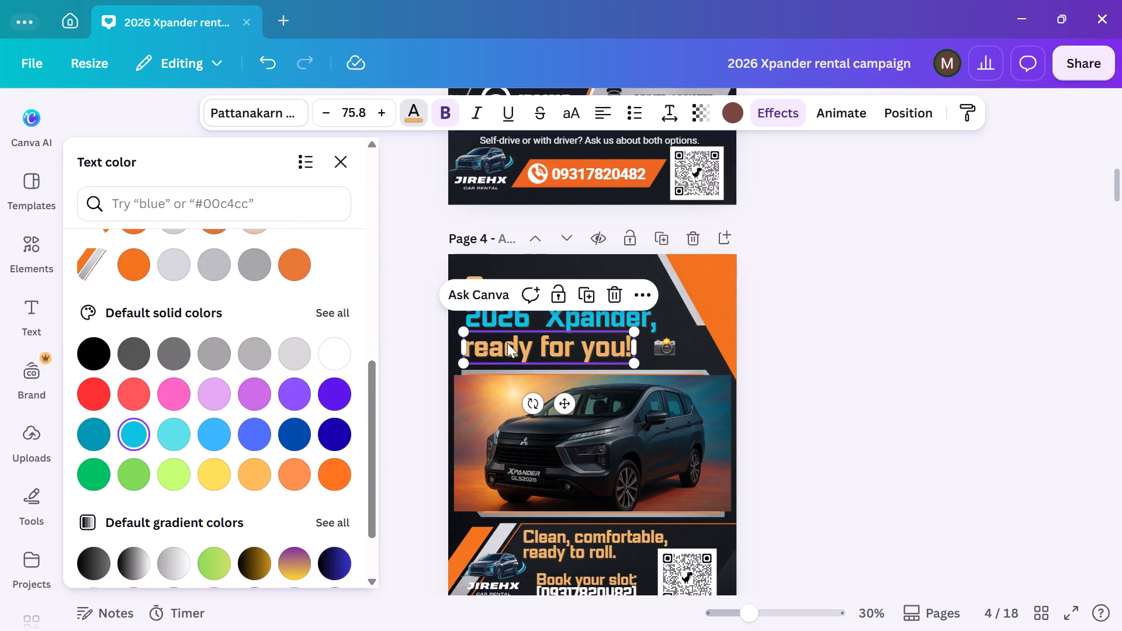
pyautogui.click(133, 431)
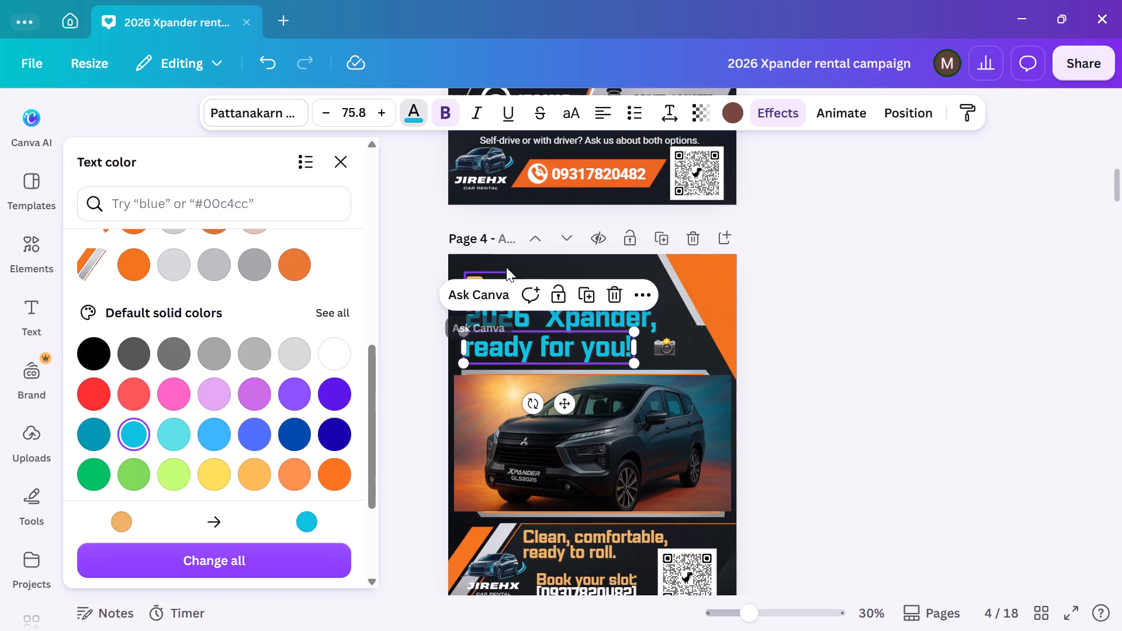
pyautogui.click(882, 299)
pyautogui.click(487, 273)
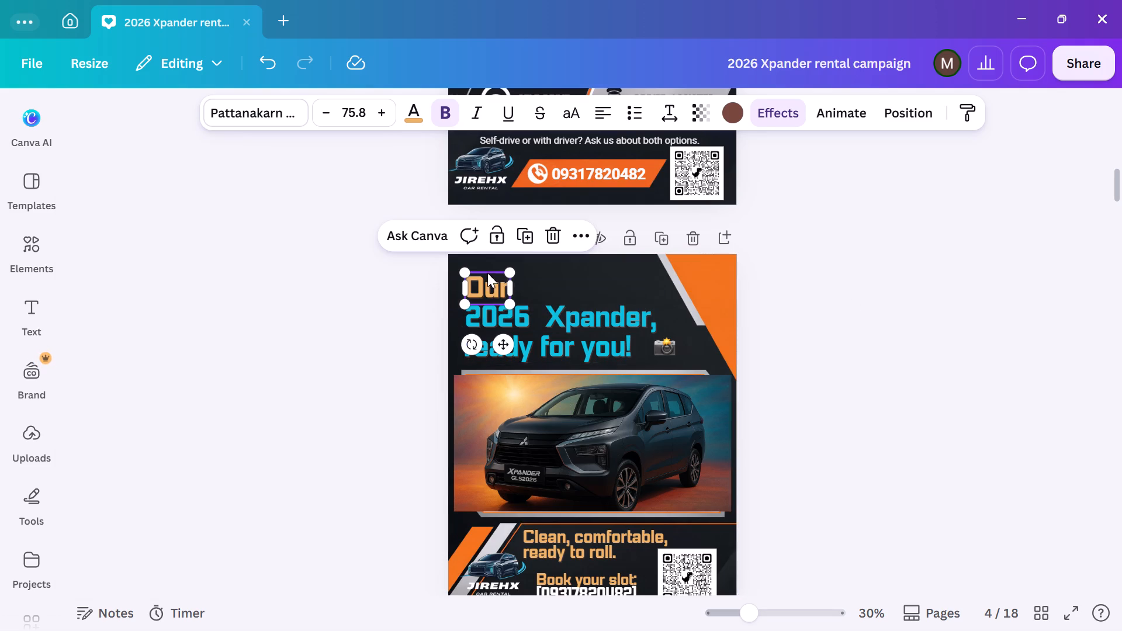
pyautogui.click(415, 119)
pyautogui.click(169, 290)
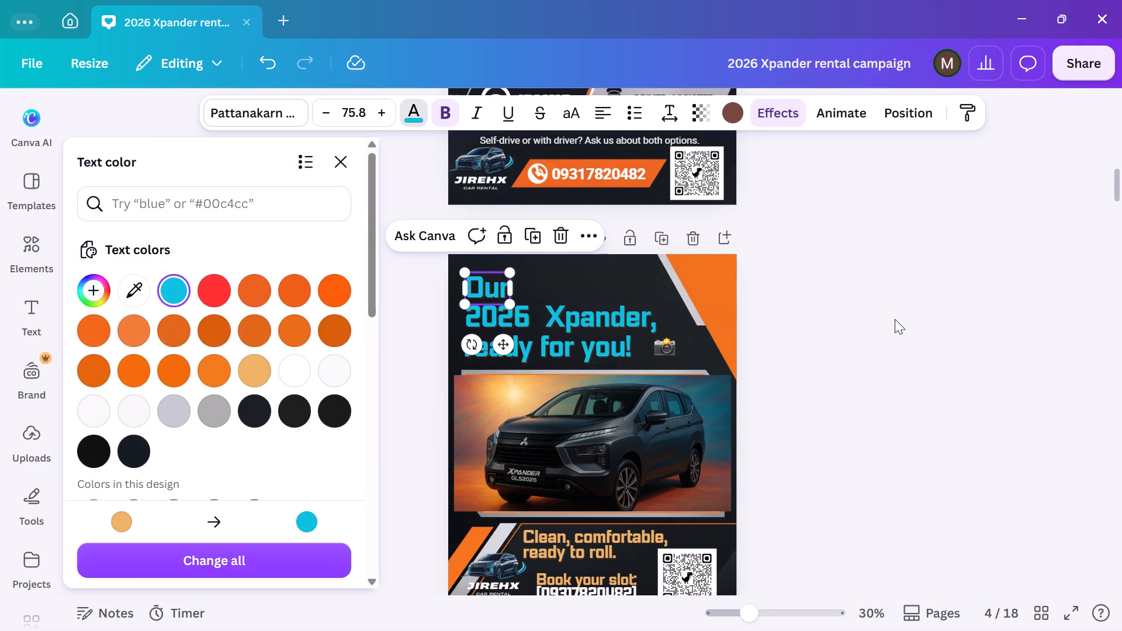
pyautogui.click(895, 319)
# Change the text colour of "Clean, comfortable, ready to roll." on page 4 to the same aqua blue.
pyautogui.scroll(-2, 894, 317)
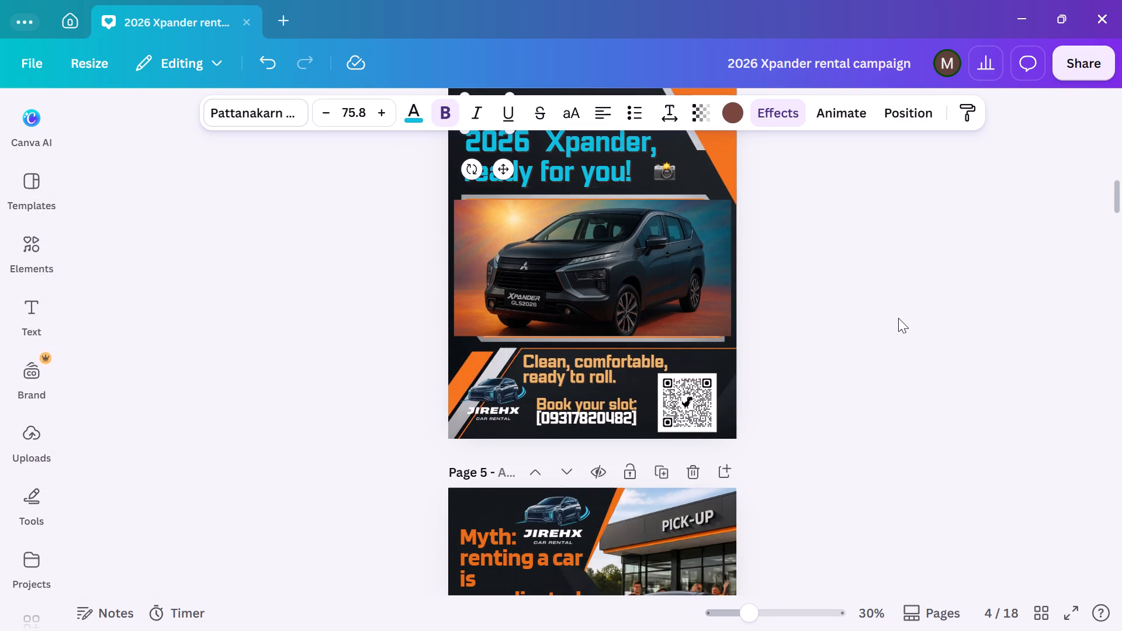
pyautogui.scroll(3, 898, 318)
pyautogui.scroll(-3, 896, 325)
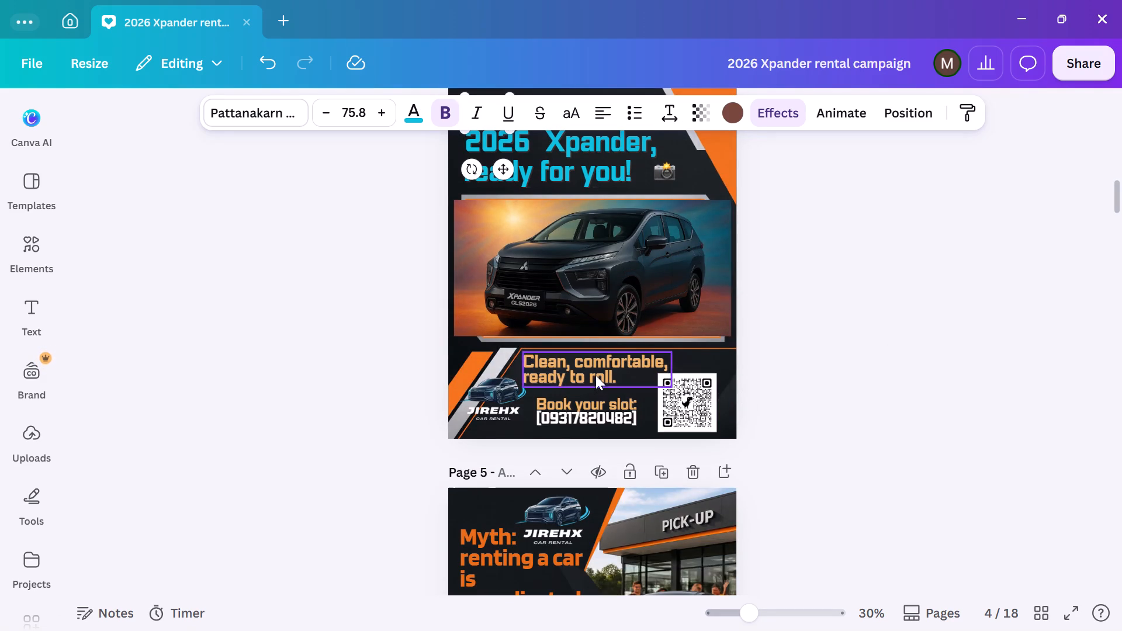
pyautogui.click(595, 375)
pyautogui.click(410, 119)
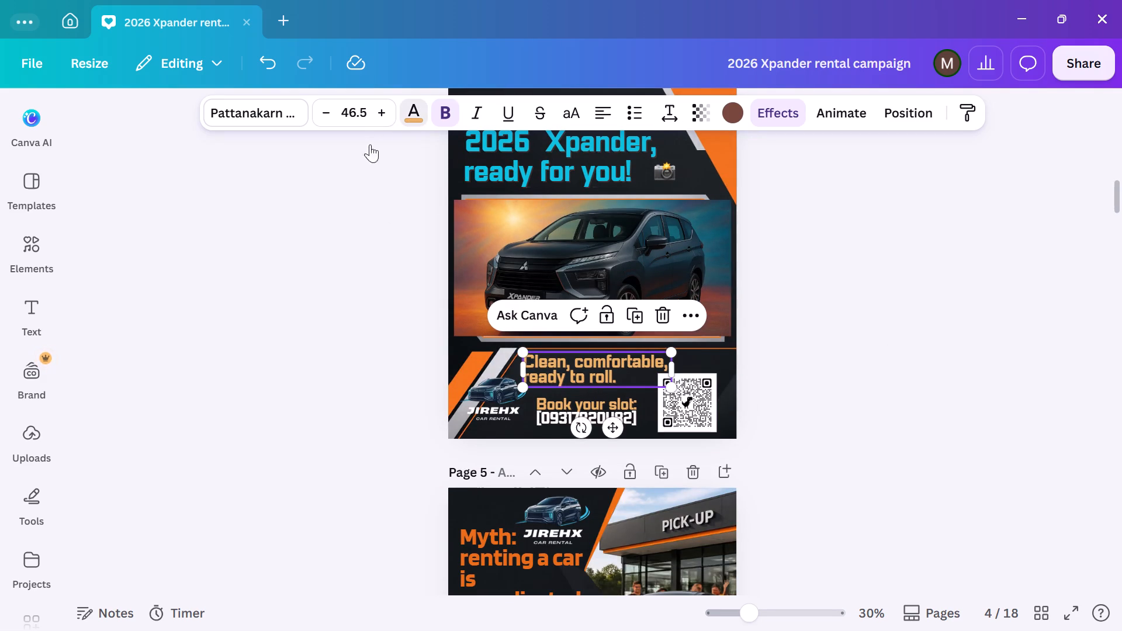
pyautogui.click(164, 278)
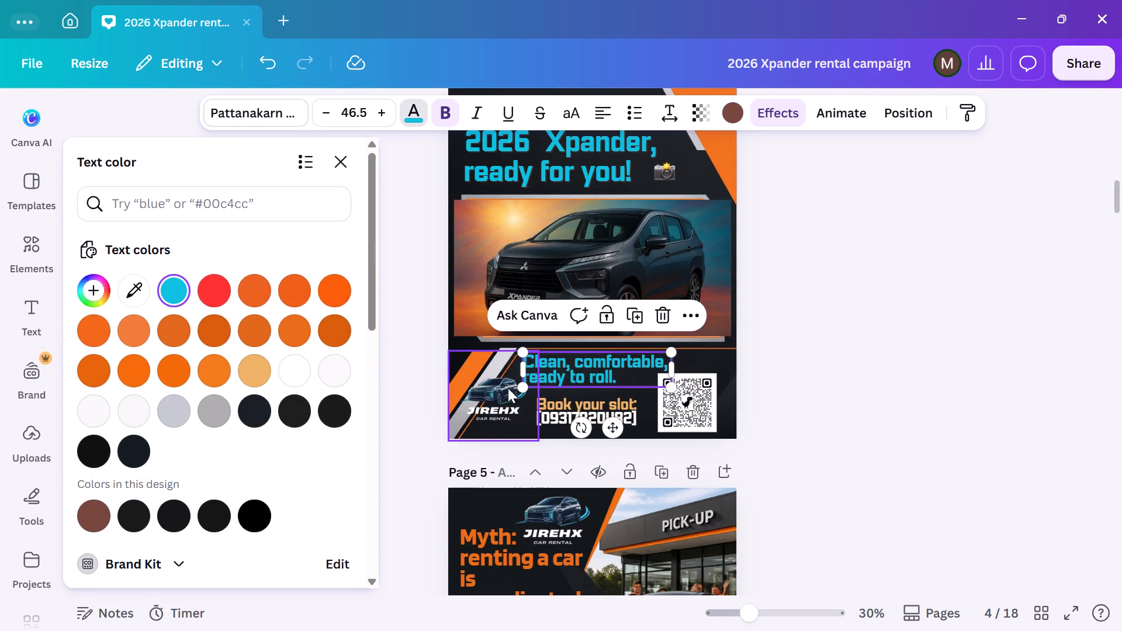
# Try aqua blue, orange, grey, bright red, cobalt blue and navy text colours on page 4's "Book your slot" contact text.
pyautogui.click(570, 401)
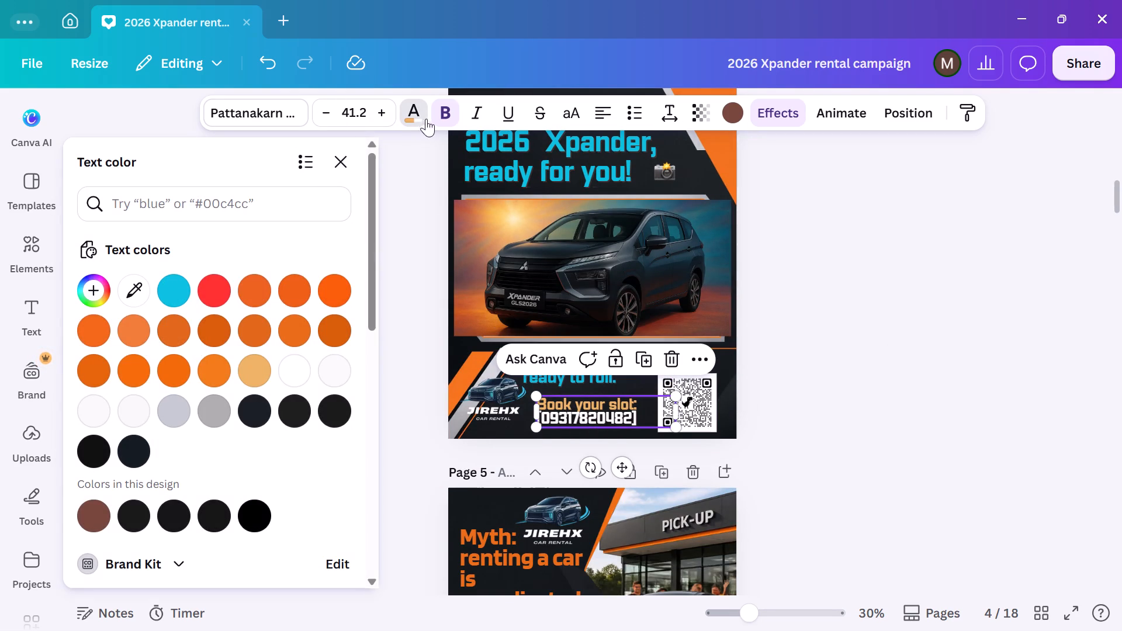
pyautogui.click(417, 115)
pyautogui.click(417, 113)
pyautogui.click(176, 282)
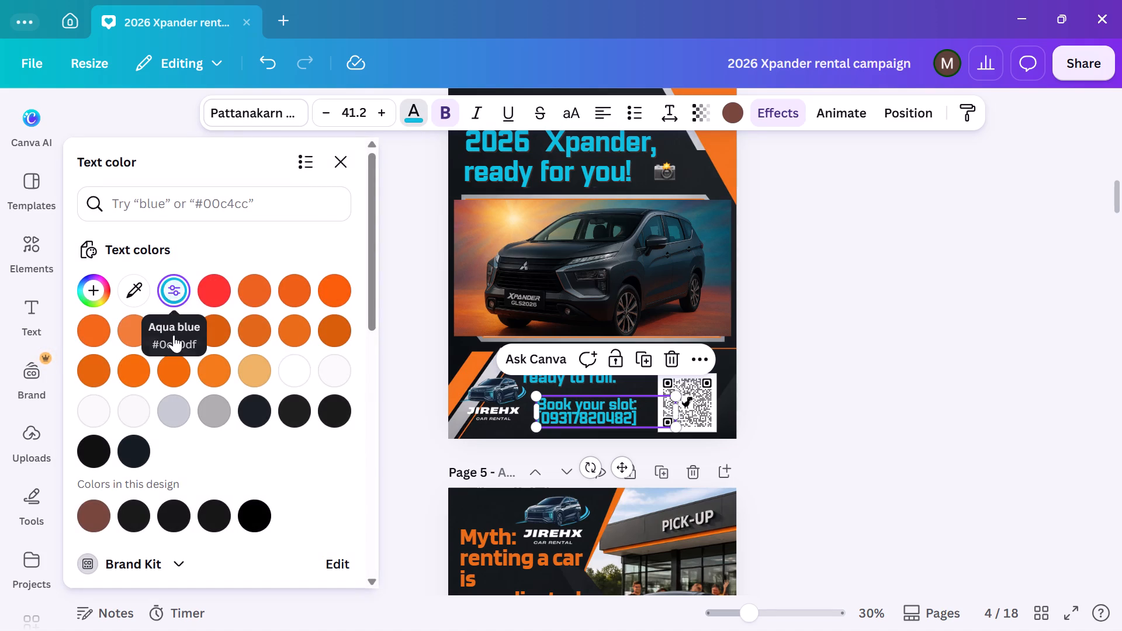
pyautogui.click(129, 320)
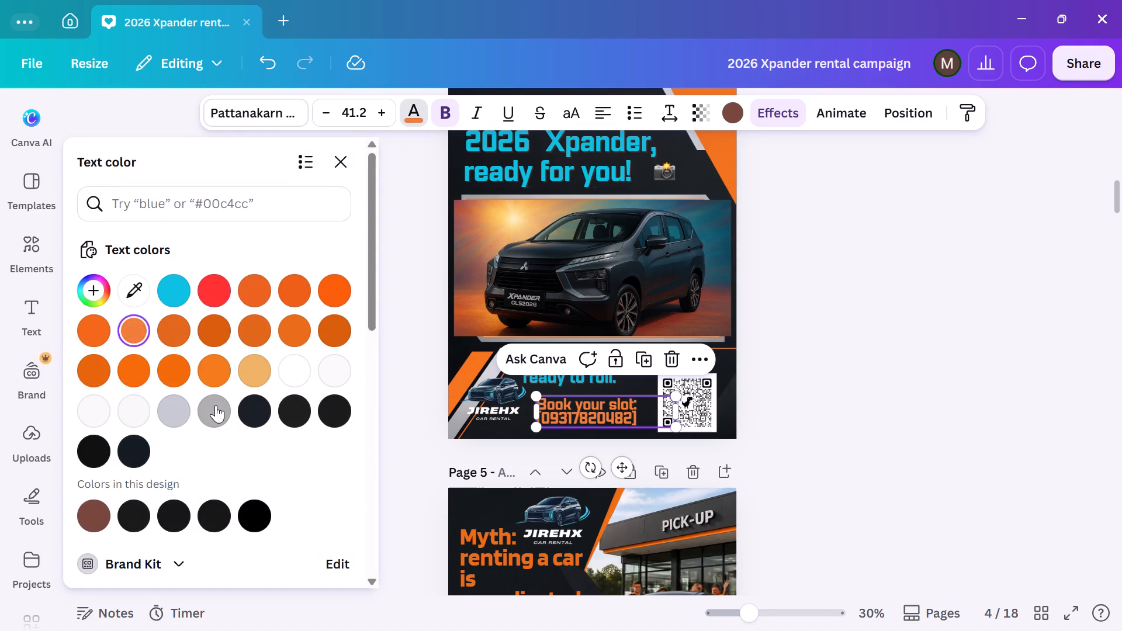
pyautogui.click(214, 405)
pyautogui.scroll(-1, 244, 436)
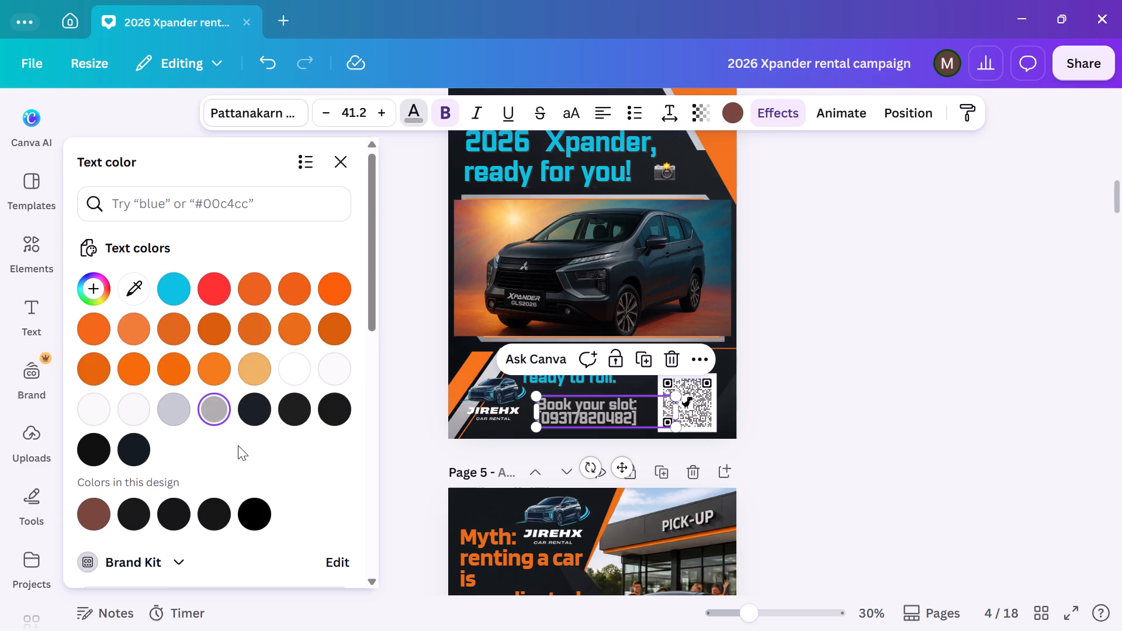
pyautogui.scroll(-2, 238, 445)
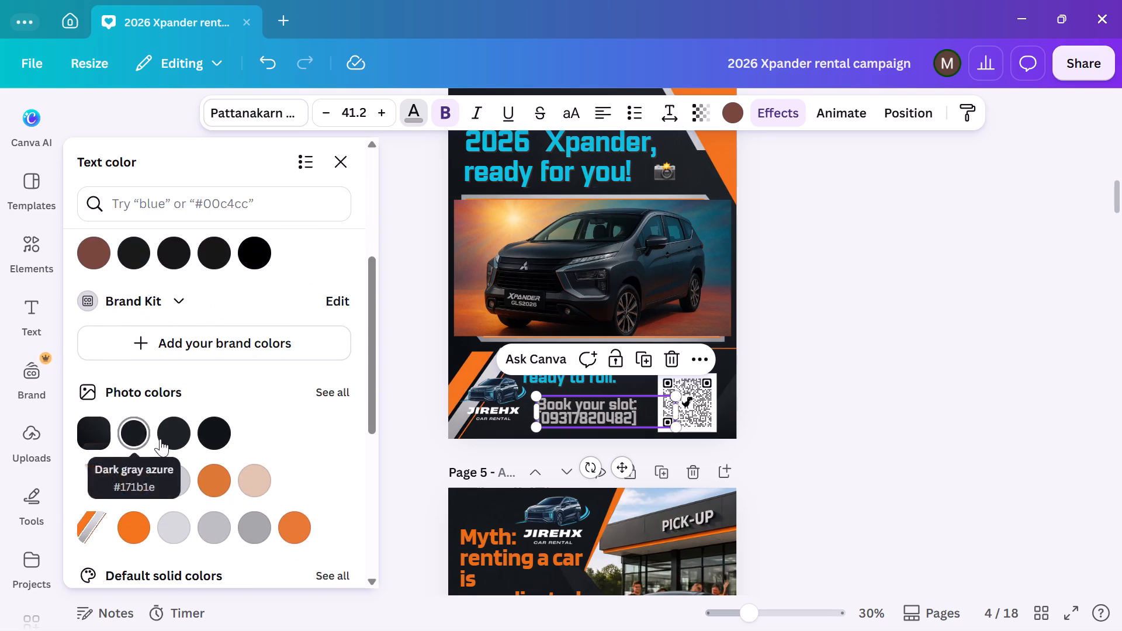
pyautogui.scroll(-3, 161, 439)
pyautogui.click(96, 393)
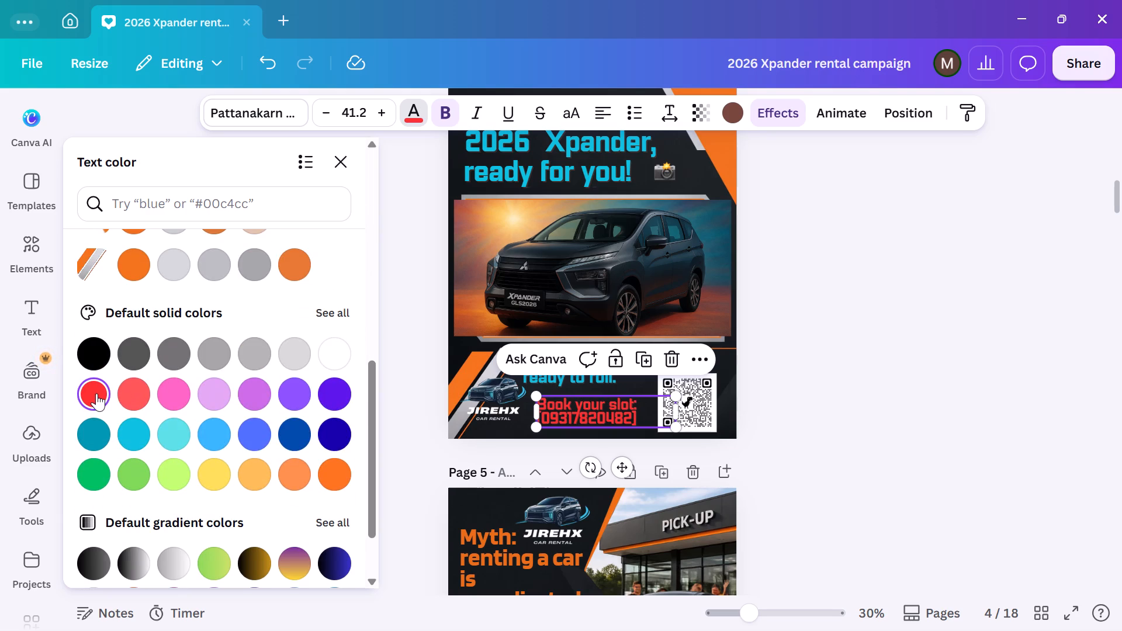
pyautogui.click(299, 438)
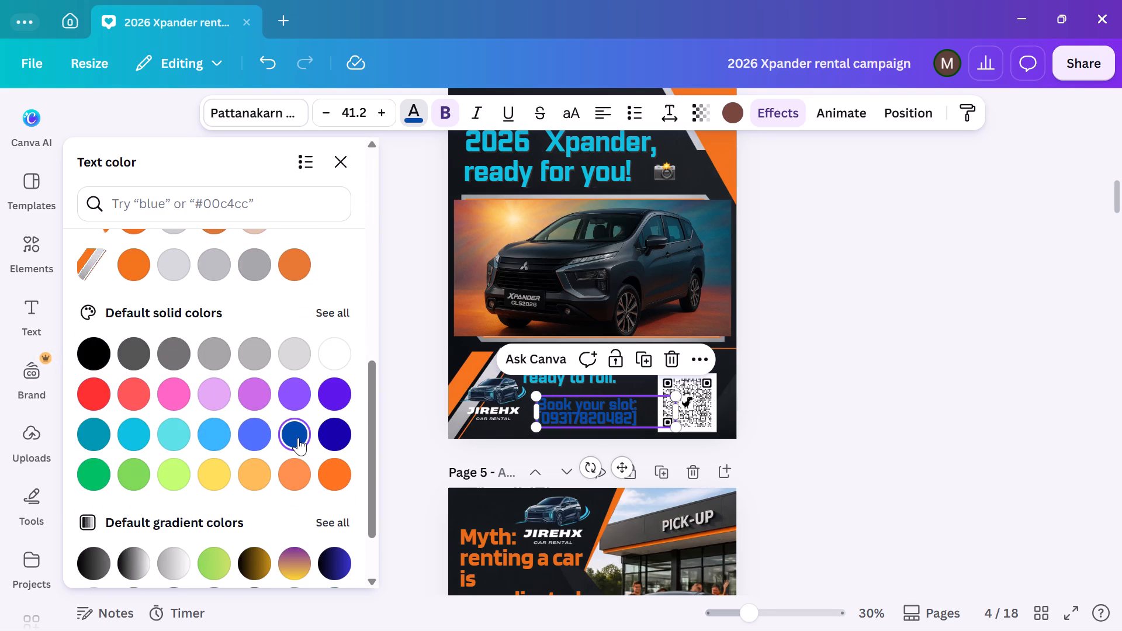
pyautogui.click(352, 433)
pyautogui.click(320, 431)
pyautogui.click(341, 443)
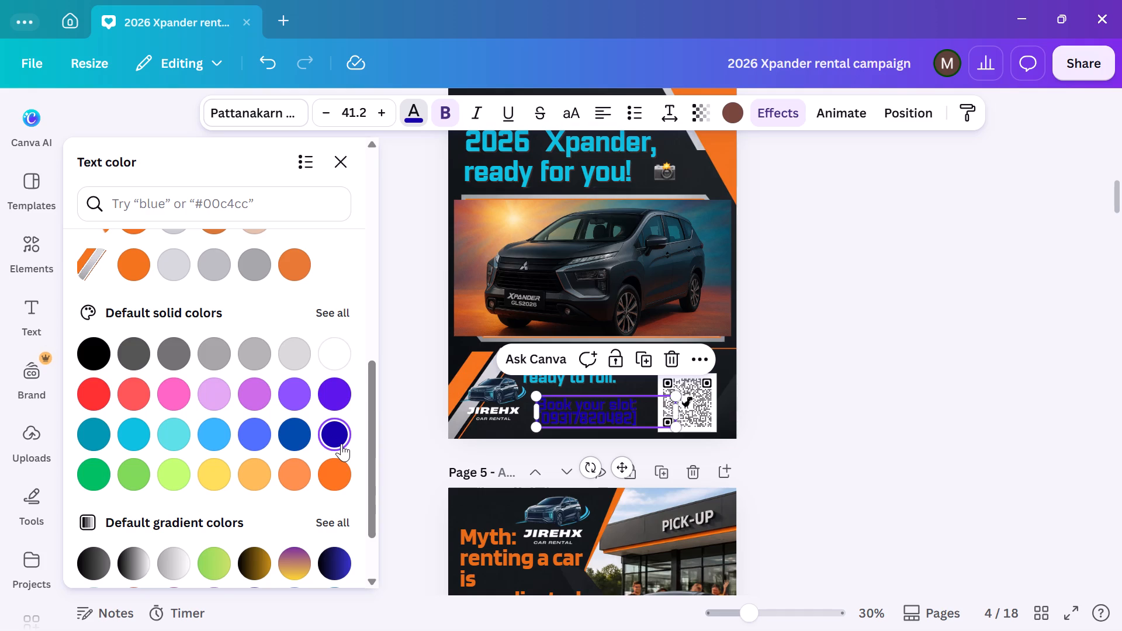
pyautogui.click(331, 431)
# Set the "Book your slot" contact text on page 4 to the yellow default solid colour, comparing it with light orange.
pyautogui.click(205, 470)
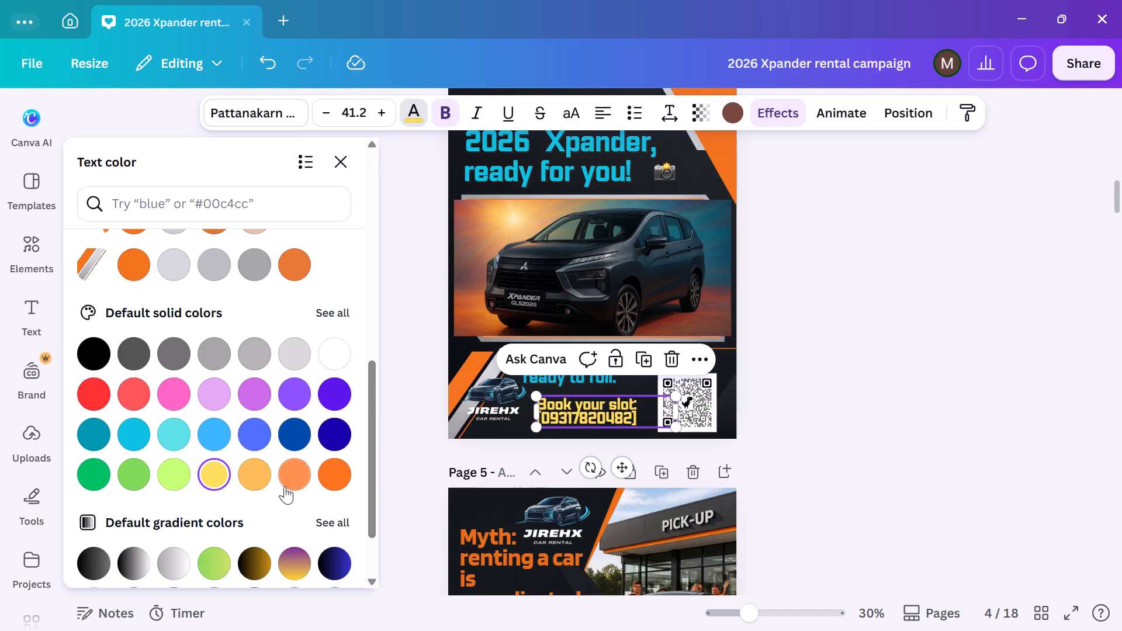
pyautogui.click(293, 479)
pyautogui.click(210, 479)
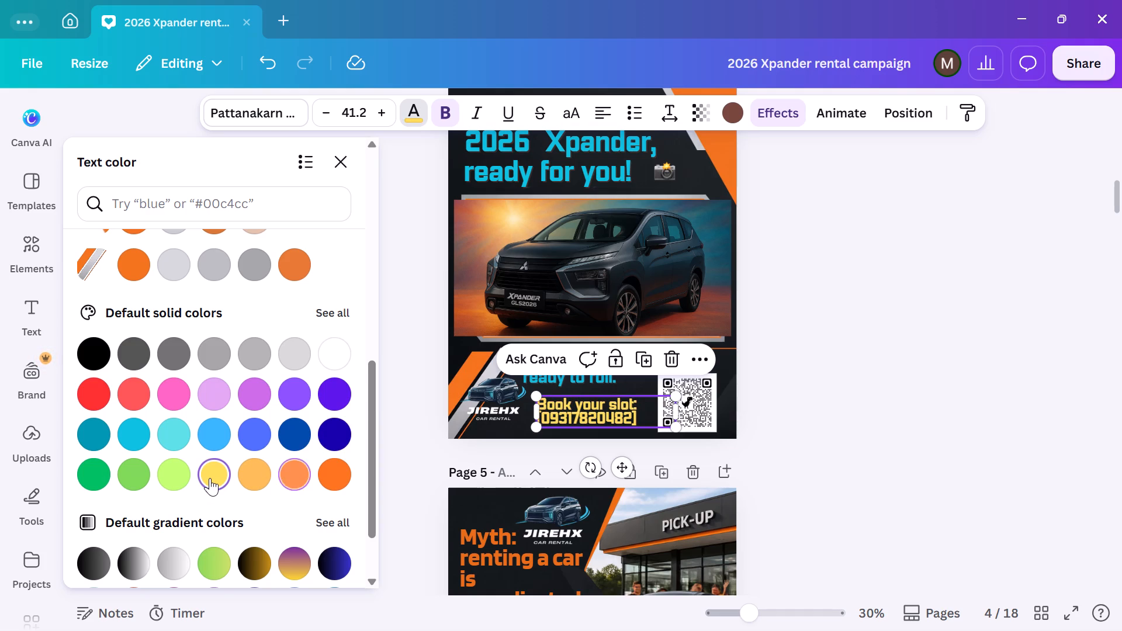
pyautogui.click(887, 317)
pyautogui.click(857, 268)
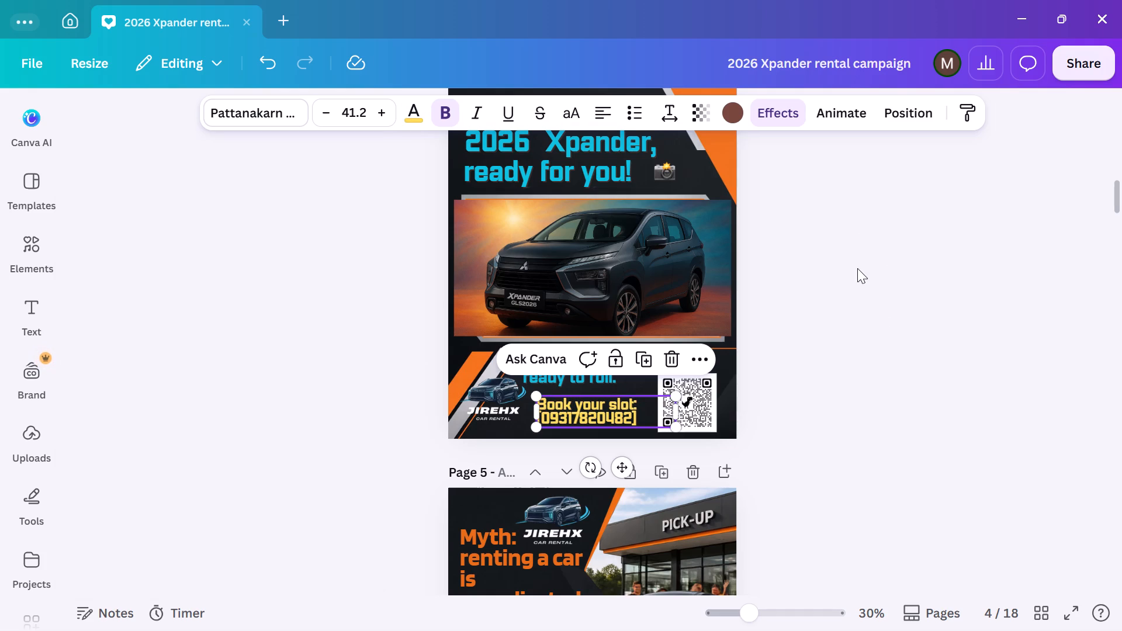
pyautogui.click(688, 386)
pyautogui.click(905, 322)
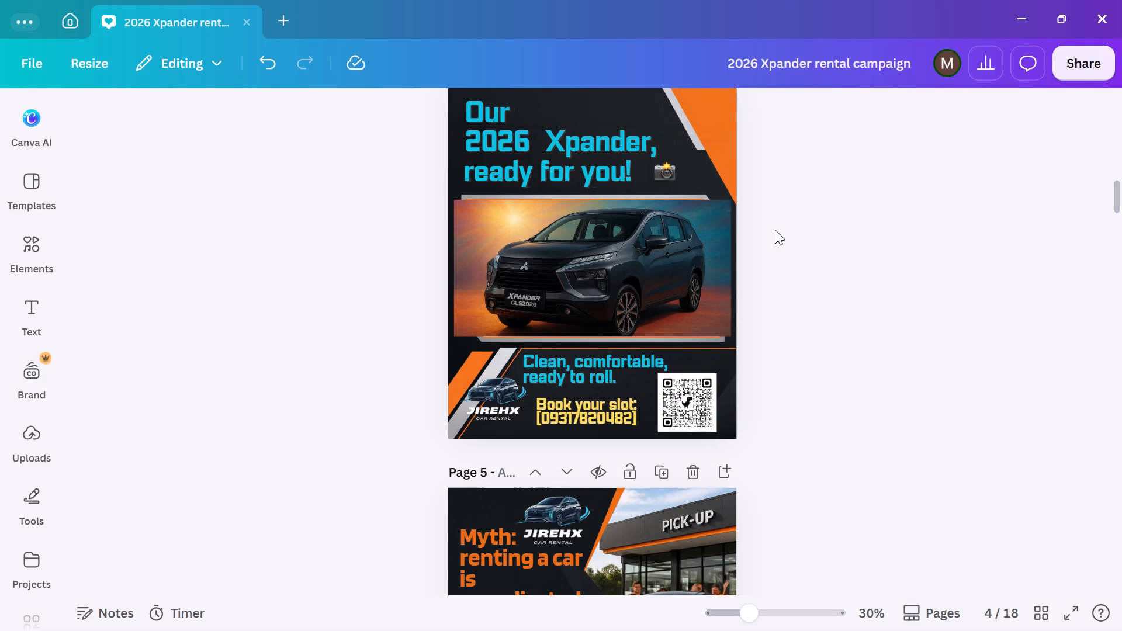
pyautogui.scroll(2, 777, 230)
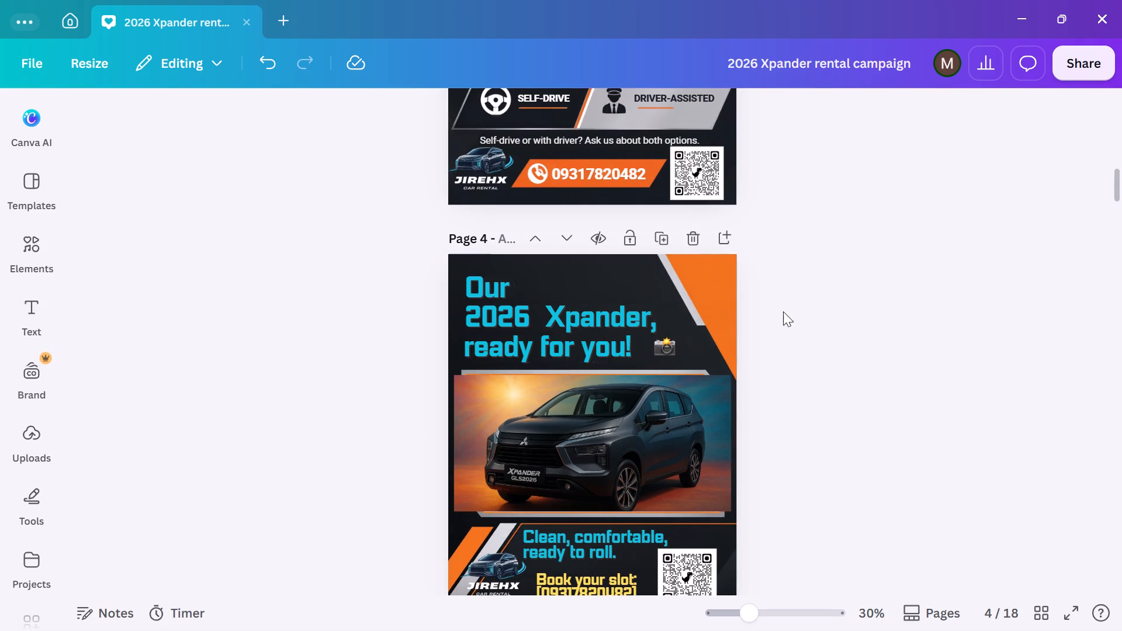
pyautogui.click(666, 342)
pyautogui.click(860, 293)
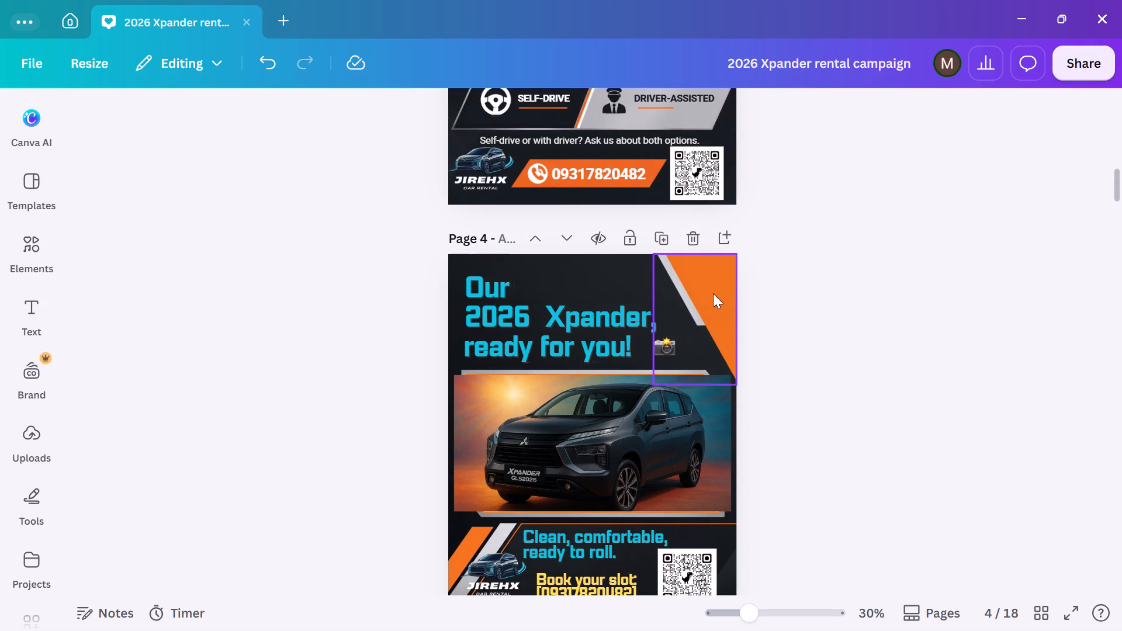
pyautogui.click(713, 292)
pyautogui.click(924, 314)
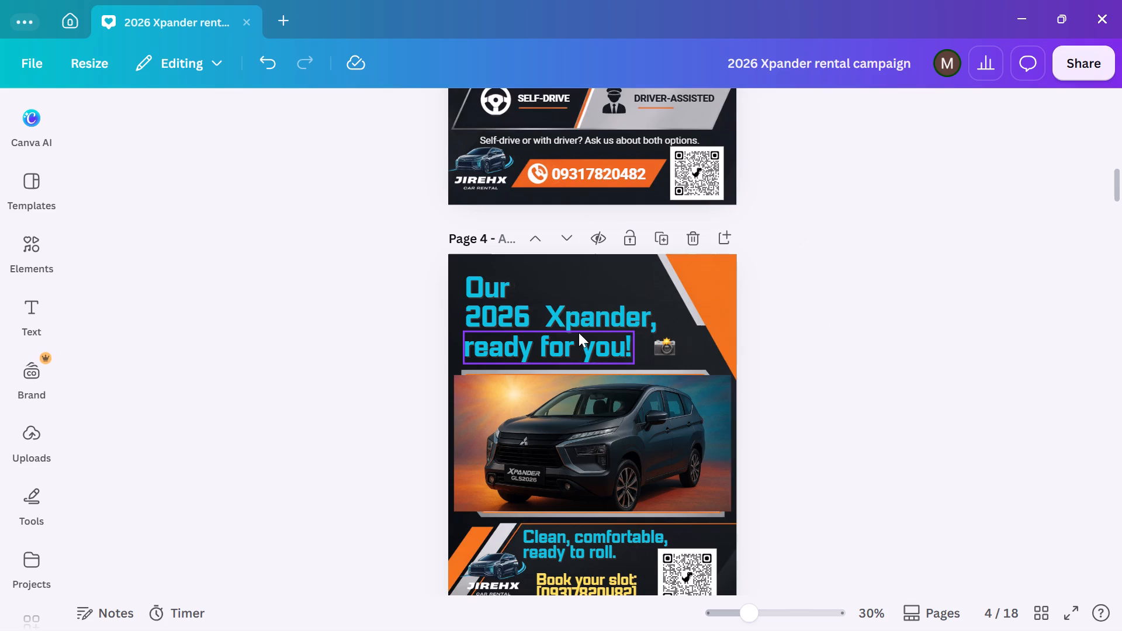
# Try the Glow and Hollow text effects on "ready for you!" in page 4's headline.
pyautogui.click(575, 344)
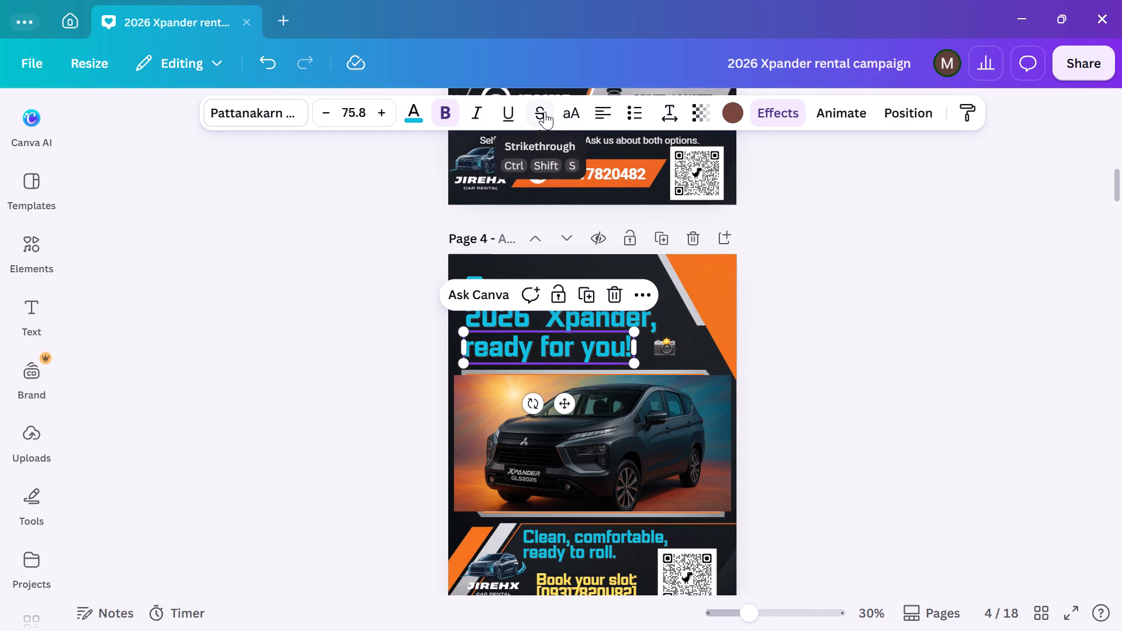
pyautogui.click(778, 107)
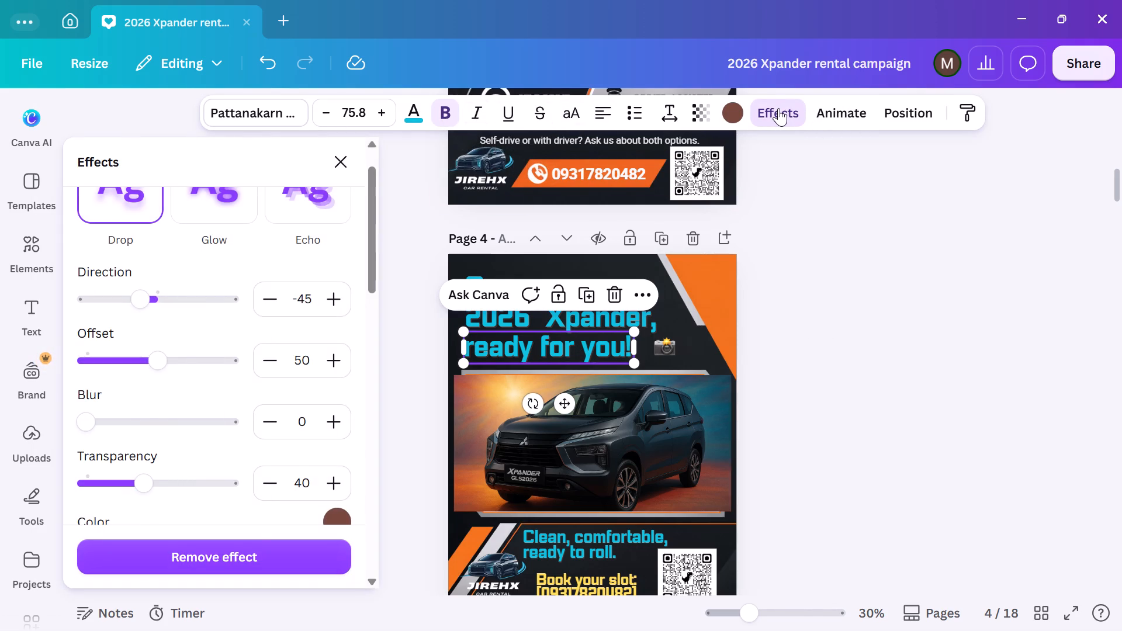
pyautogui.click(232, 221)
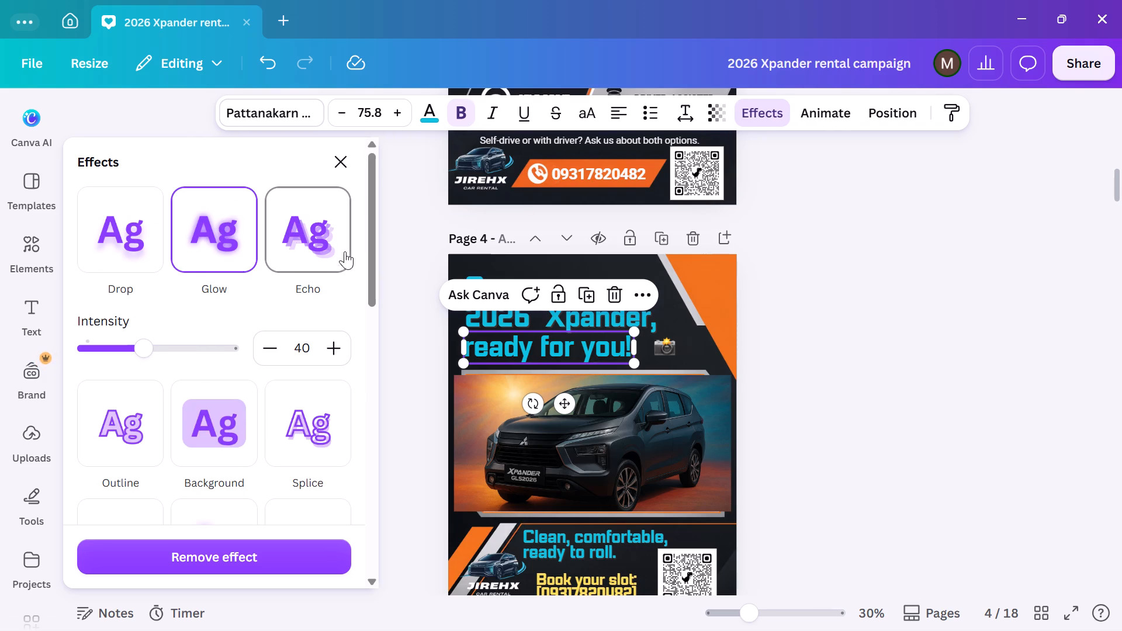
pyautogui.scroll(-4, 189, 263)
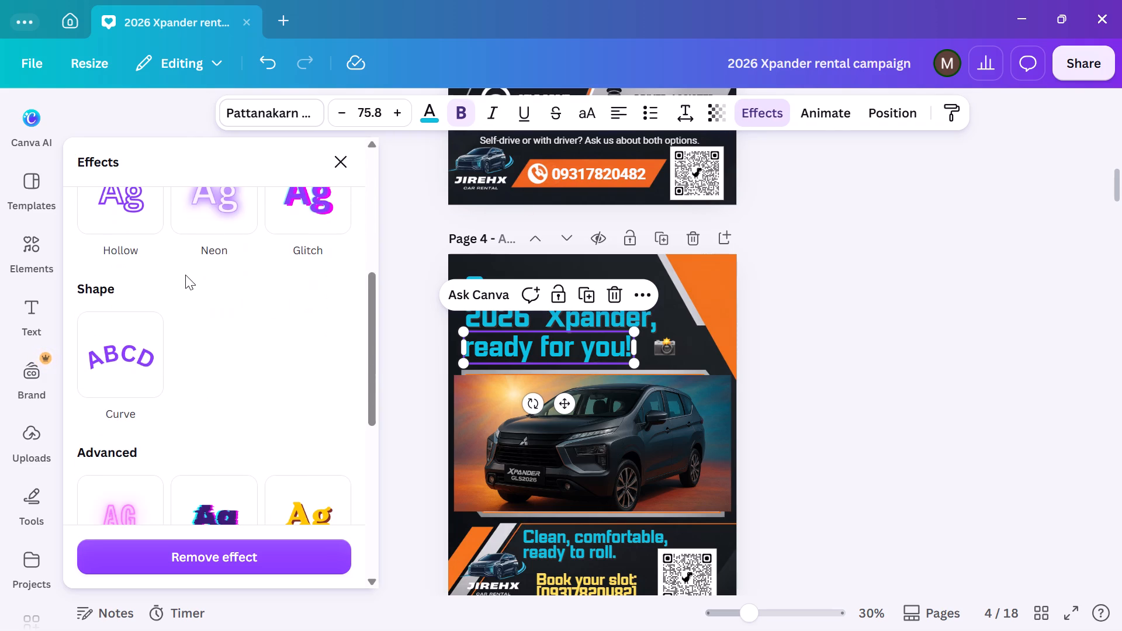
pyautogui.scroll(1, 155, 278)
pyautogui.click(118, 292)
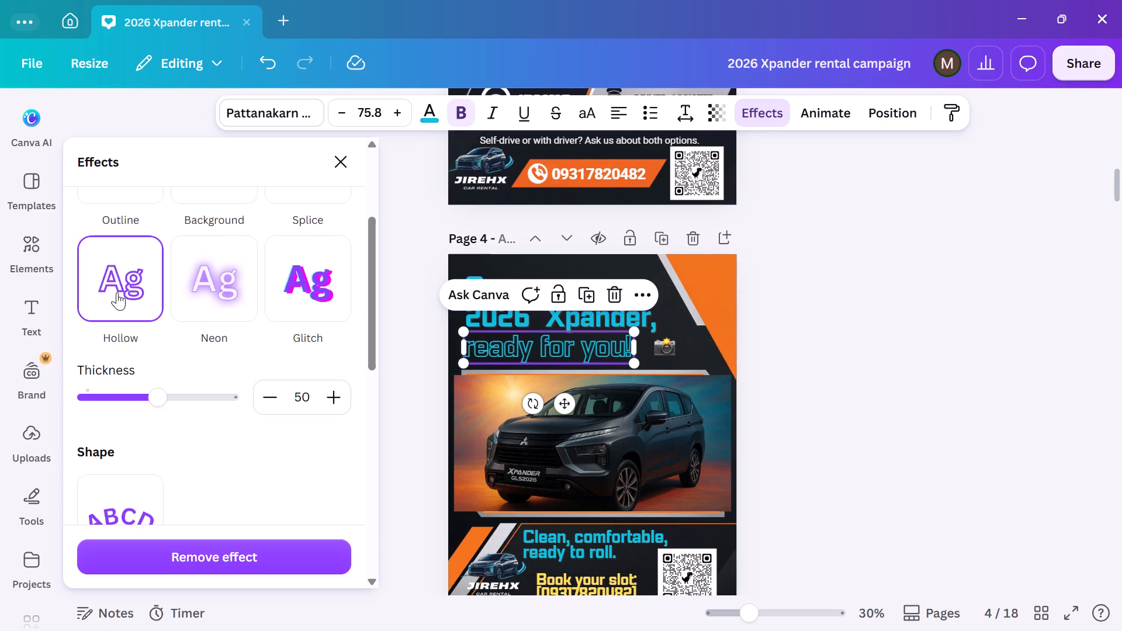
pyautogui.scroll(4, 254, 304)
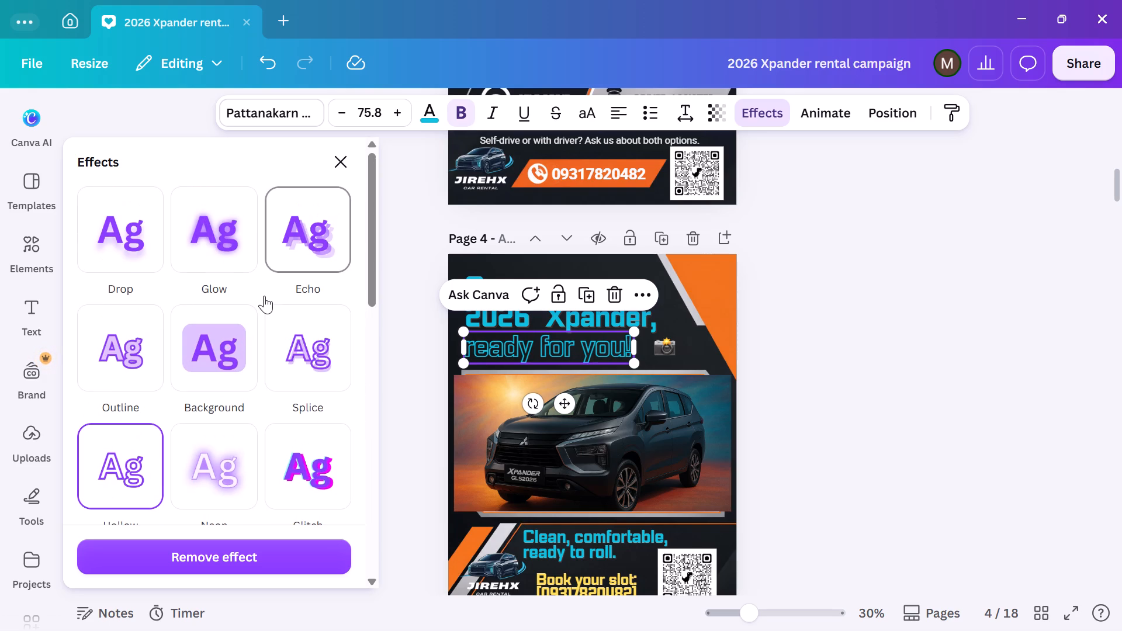
# Apply the Bubble text effect to "ready for you!" in page 4's headline.
pyautogui.scroll(-9, 264, 296)
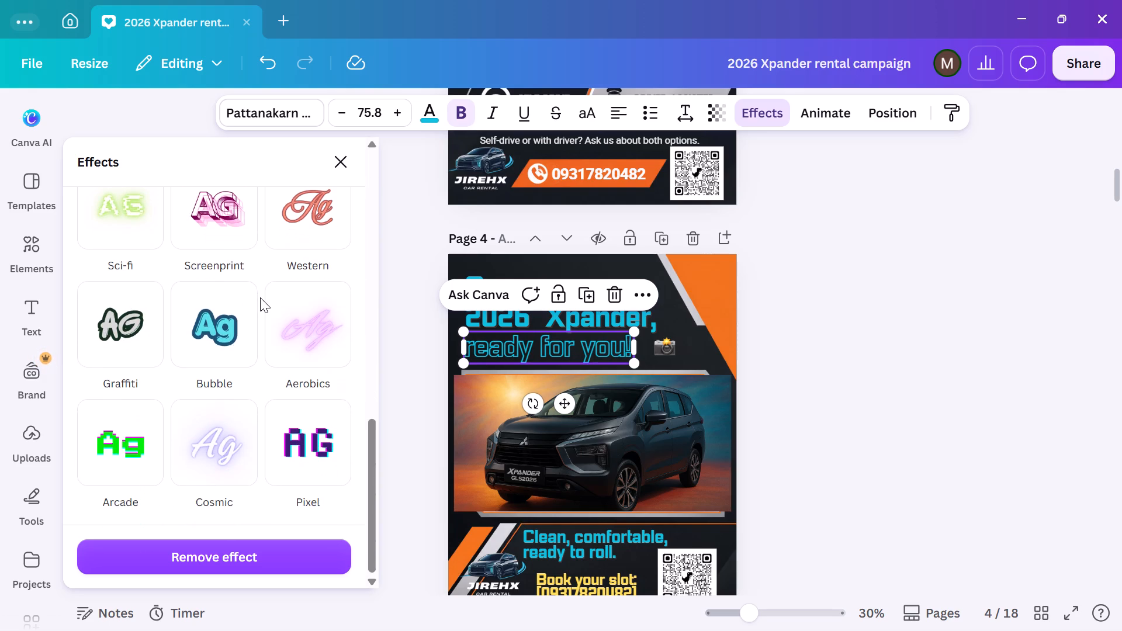
pyautogui.click(211, 326)
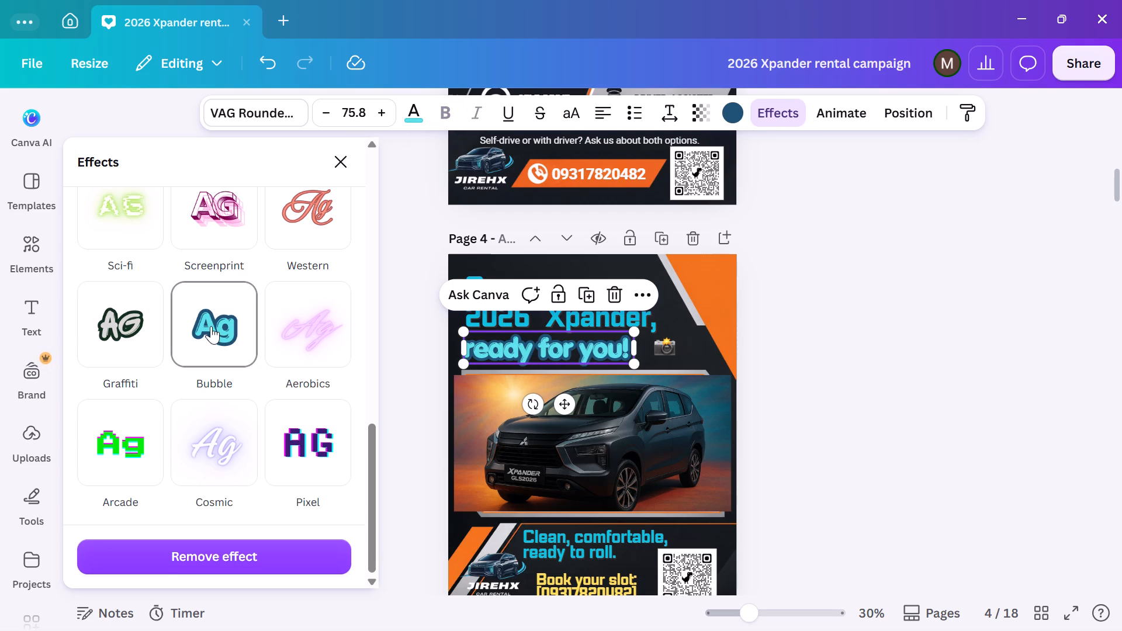
pyautogui.scroll(2, 253, 291)
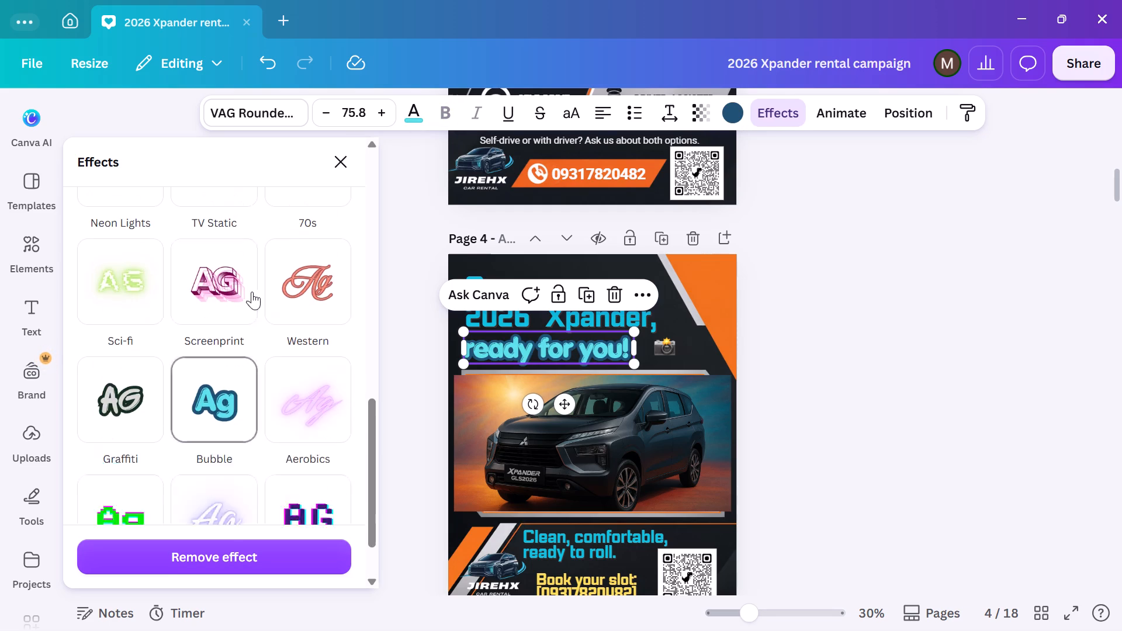
# Apply the Neon text effect to "ready for you!" in page 4's headline, comparing it with Glitch and Hollow.
pyautogui.scroll(6, 247, 295)
pyautogui.scroll(-1, 189, 455)
pyautogui.click(231, 380)
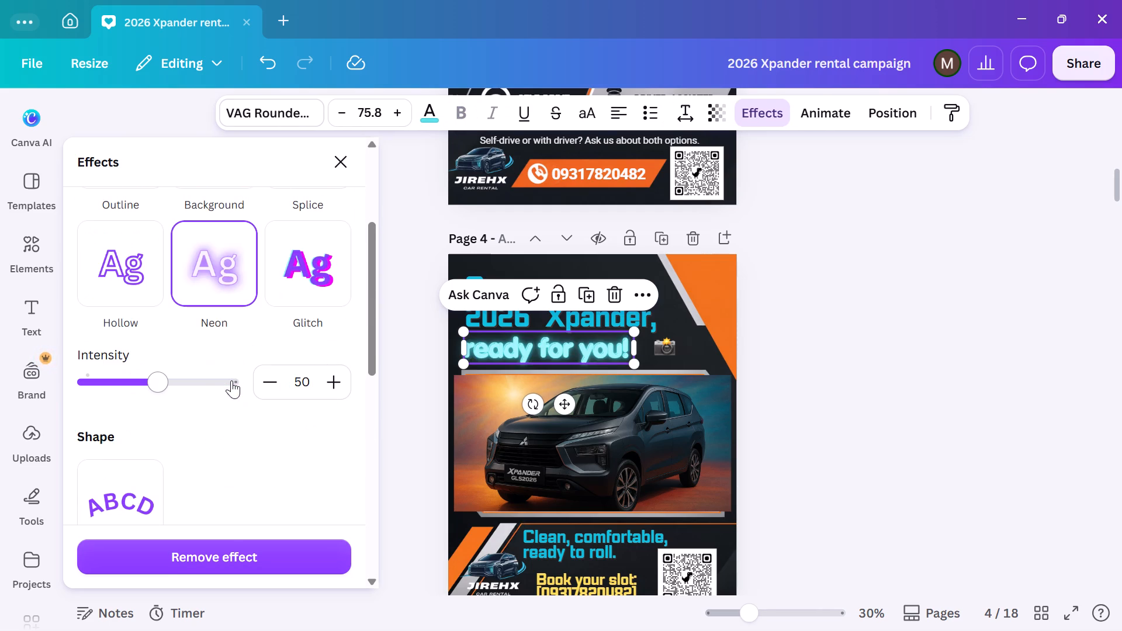
pyautogui.click(291, 277)
pyautogui.click(229, 277)
pyautogui.click(130, 276)
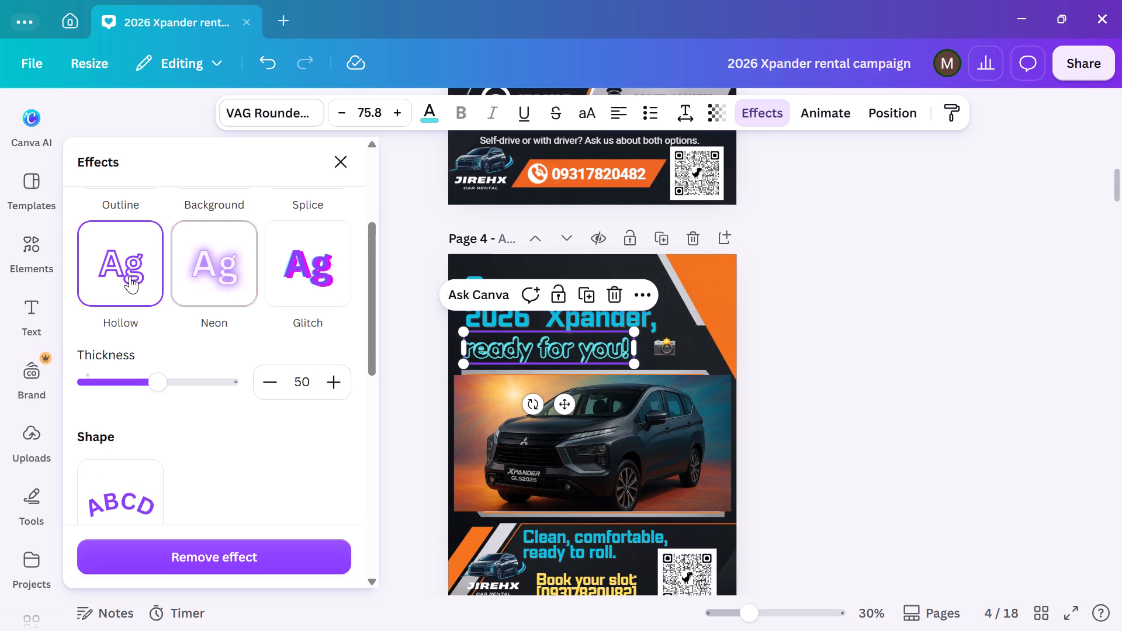
pyautogui.click(216, 272)
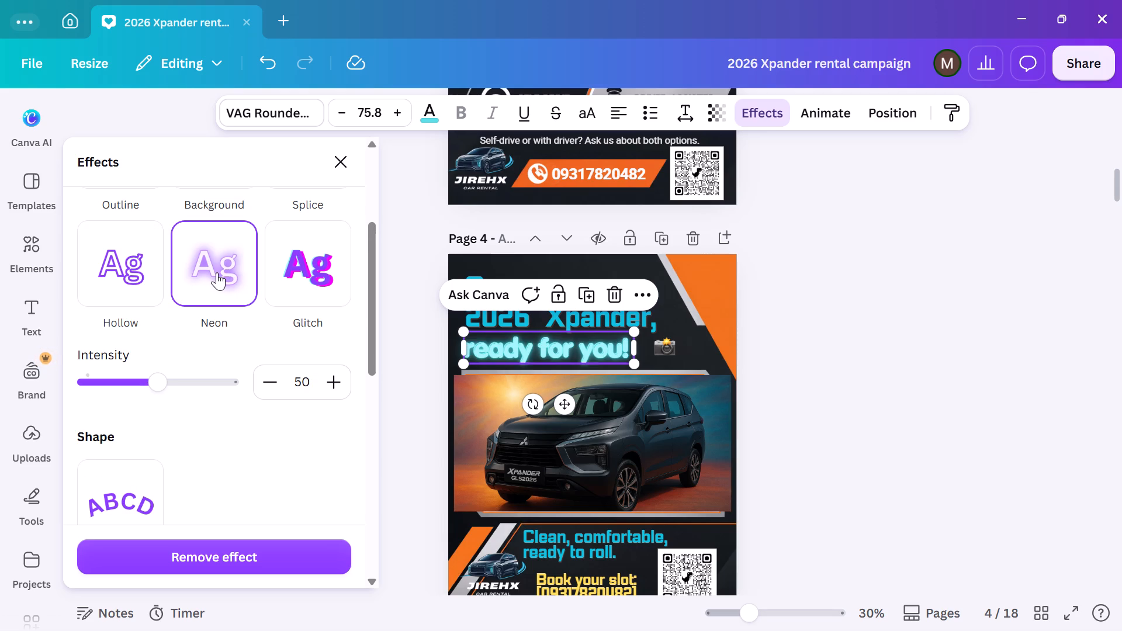
pyautogui.click(943, 346)
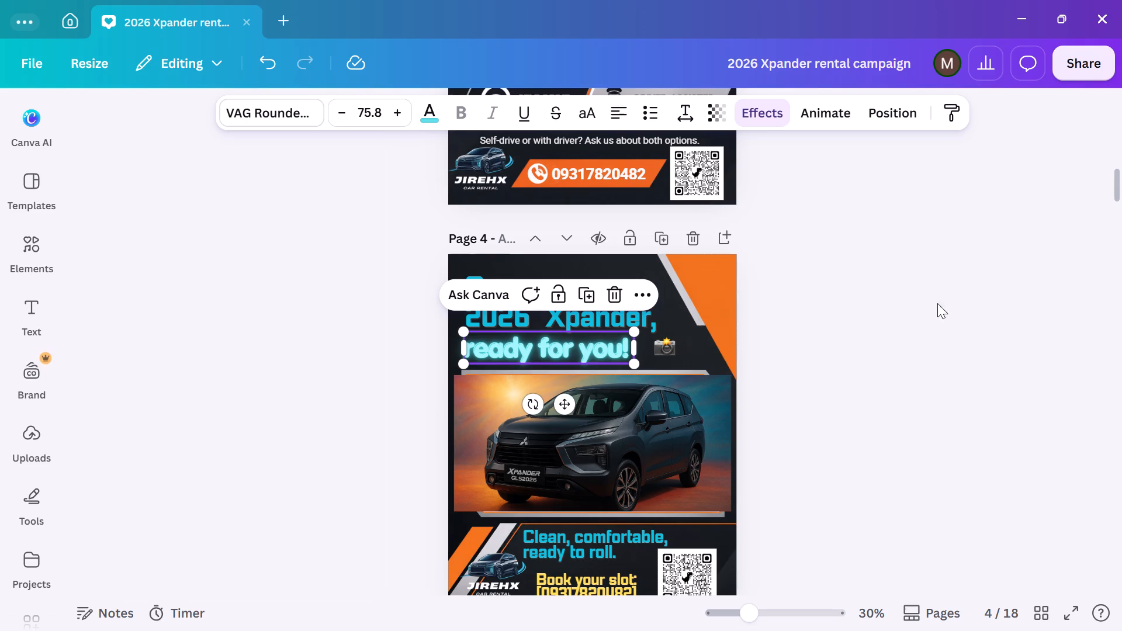
pyautogui.click(937, 297)
# Apply the Neon text effect to "Xpander," in page 4's headline, trying Glow first.
pyautogui.click(593, 318)
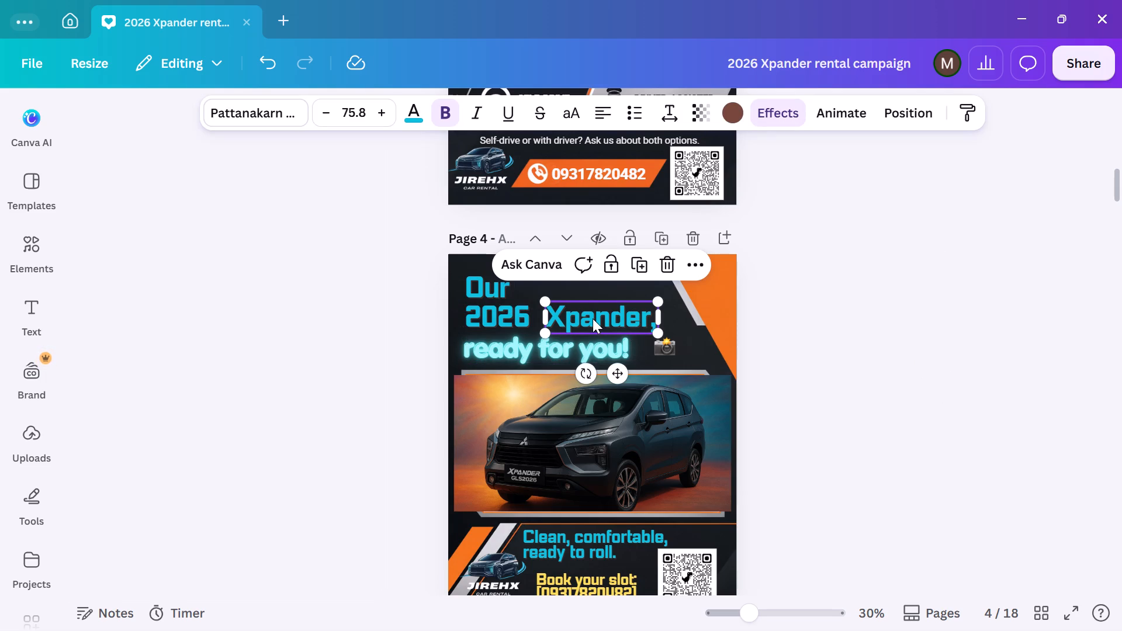
pyautogui.click(766, 111)
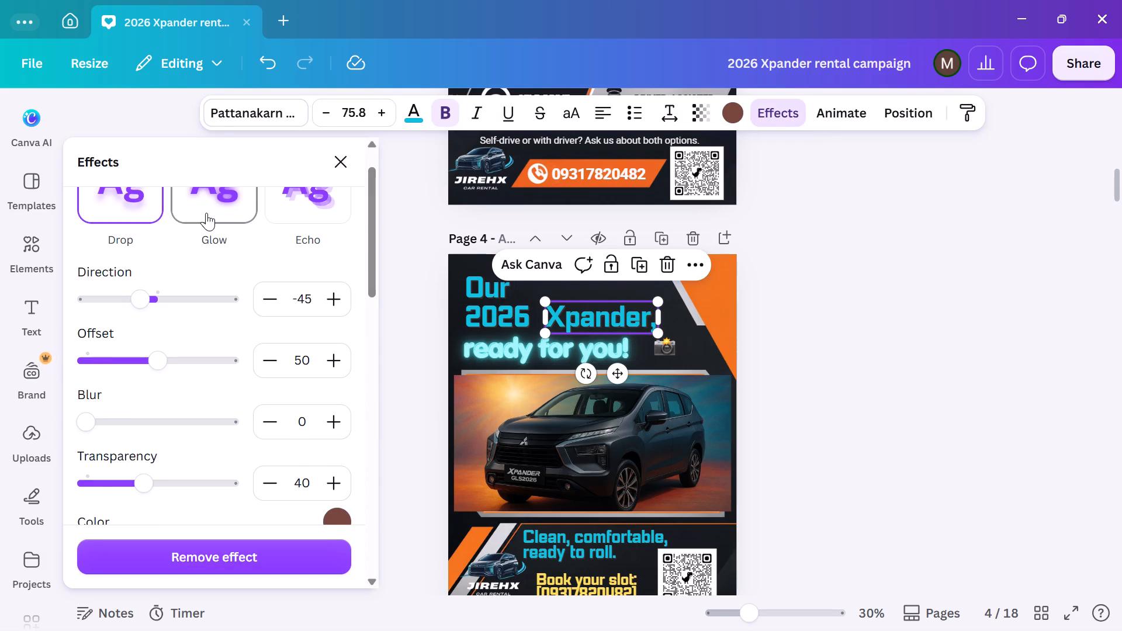
pyautogui.click(206, 213)
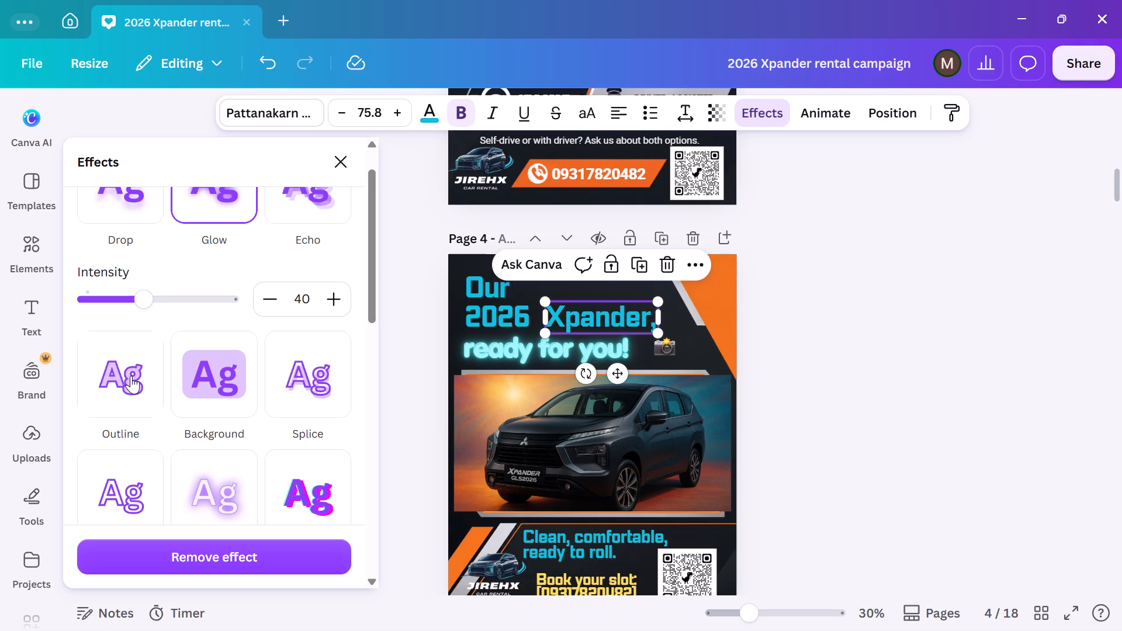
pyautogui.scroll(1, 188, 399)
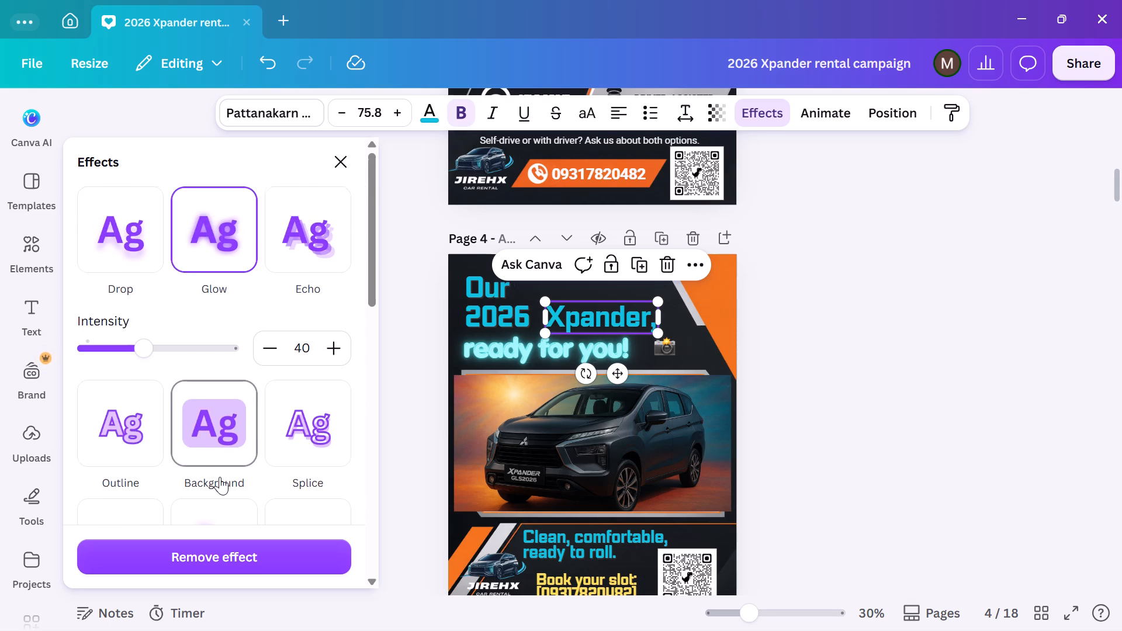
pyautogui.scroll(-3, 205, 446)
pyautogui.click(219, 293)
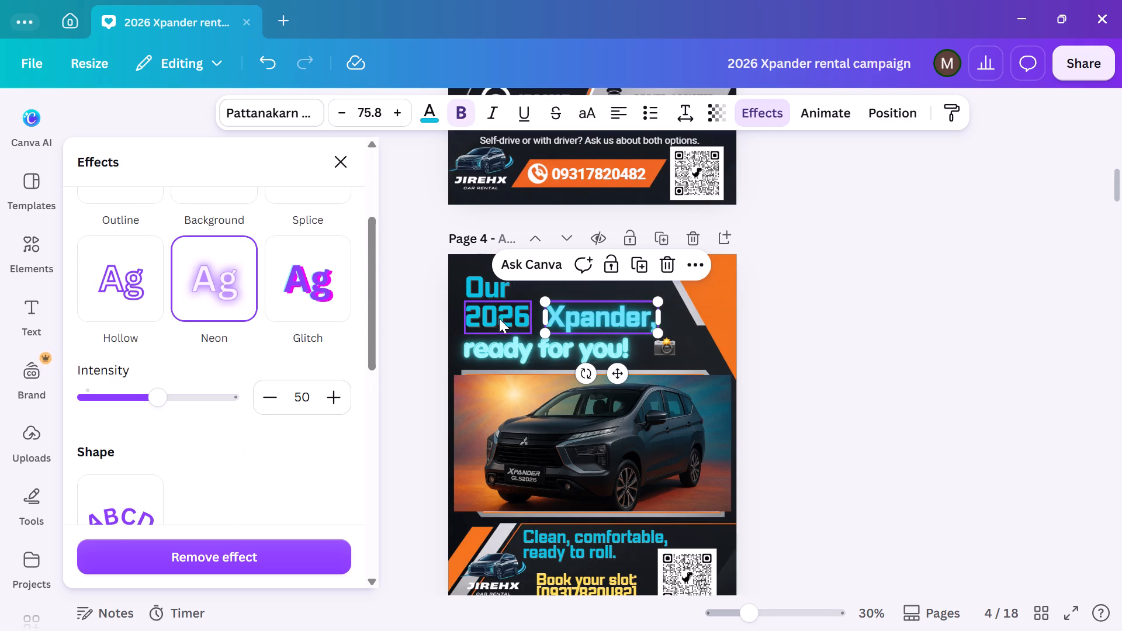
# Apply the Neon text effect to "2026" in page 4's headline.
pyautogui.click(498, 317)
pyautogui.click(224, 288)
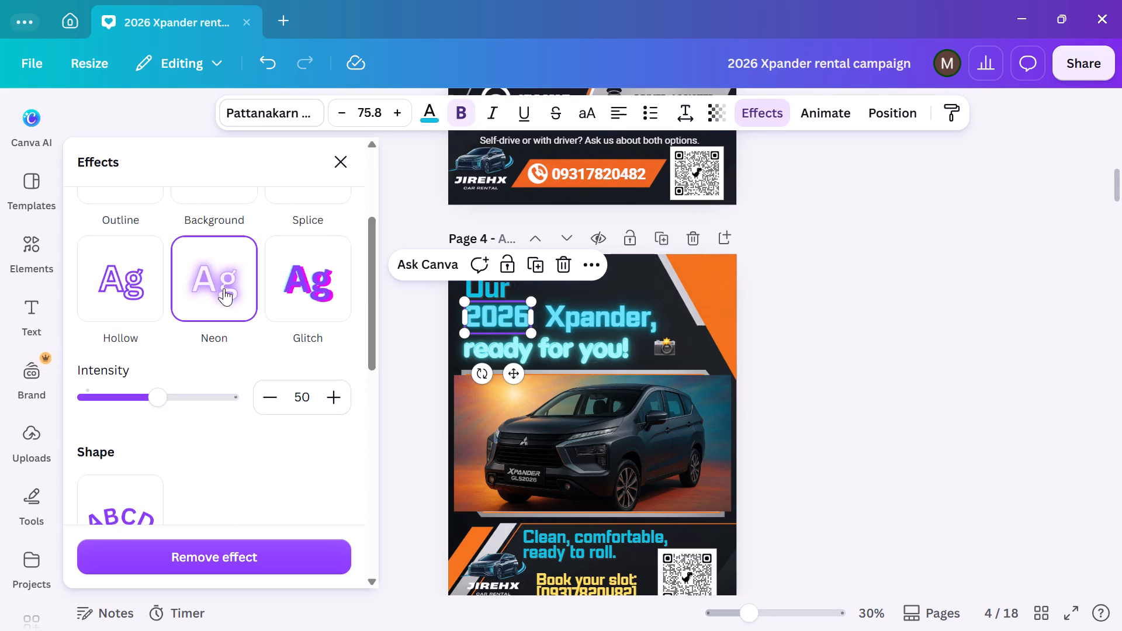
pyautogui.click(475, 290)
pyautogui.click(1040, 301)
pyautogui.click(876, 297)
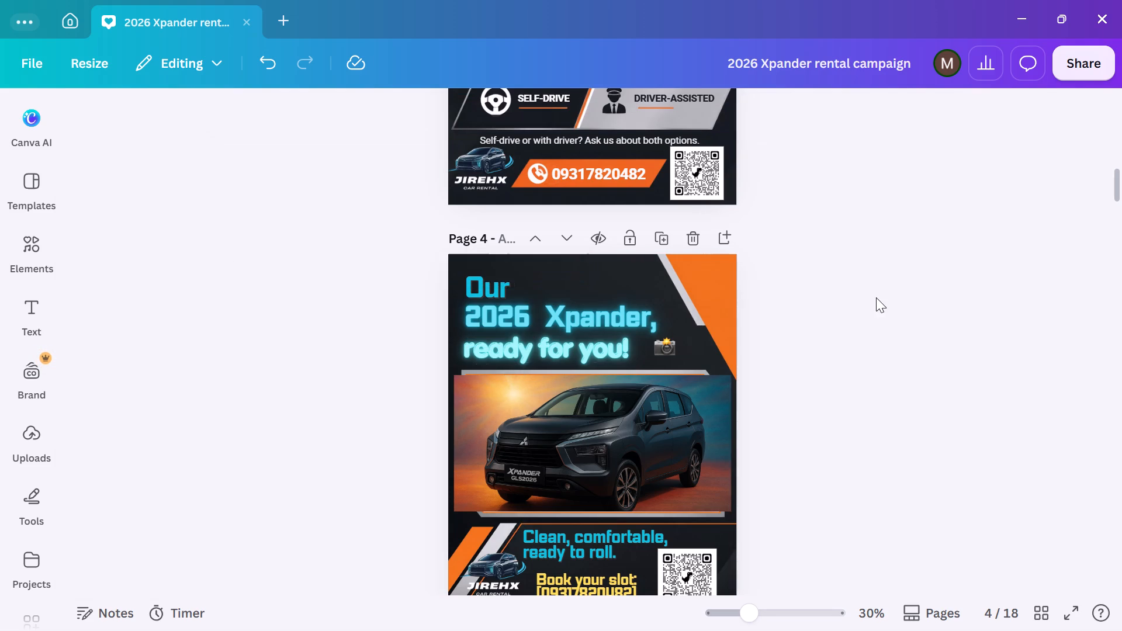
# Apply the Neon text effect to "Our" in page 4's headline, trying Glow, Background and Echo first.
pyautogui.click(503, 286)
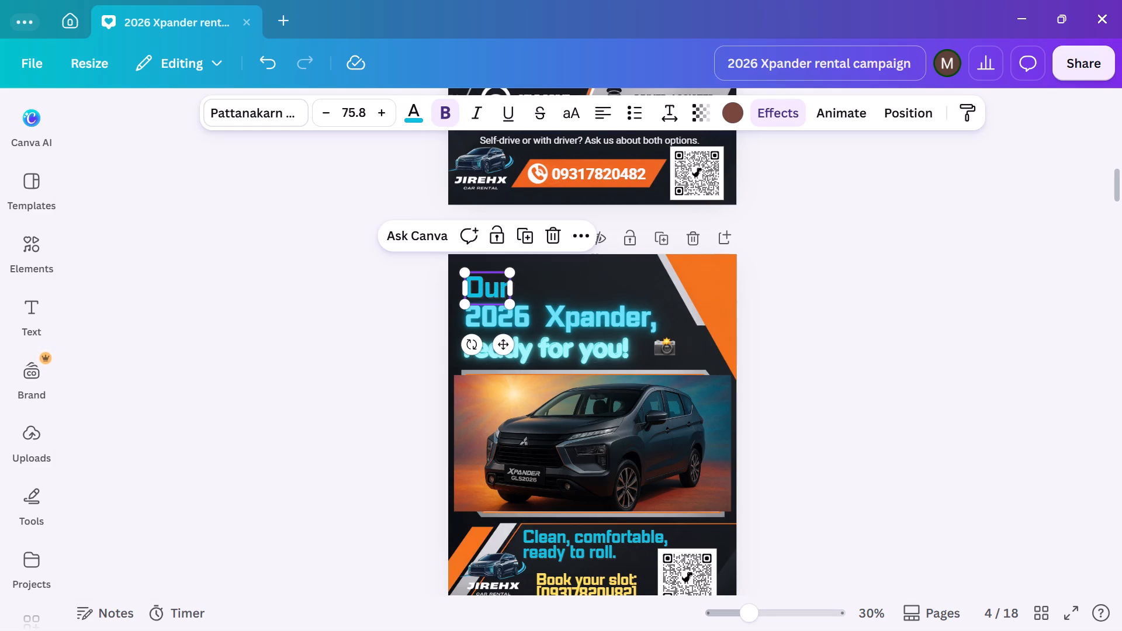
pyautogui.click(776, 119)
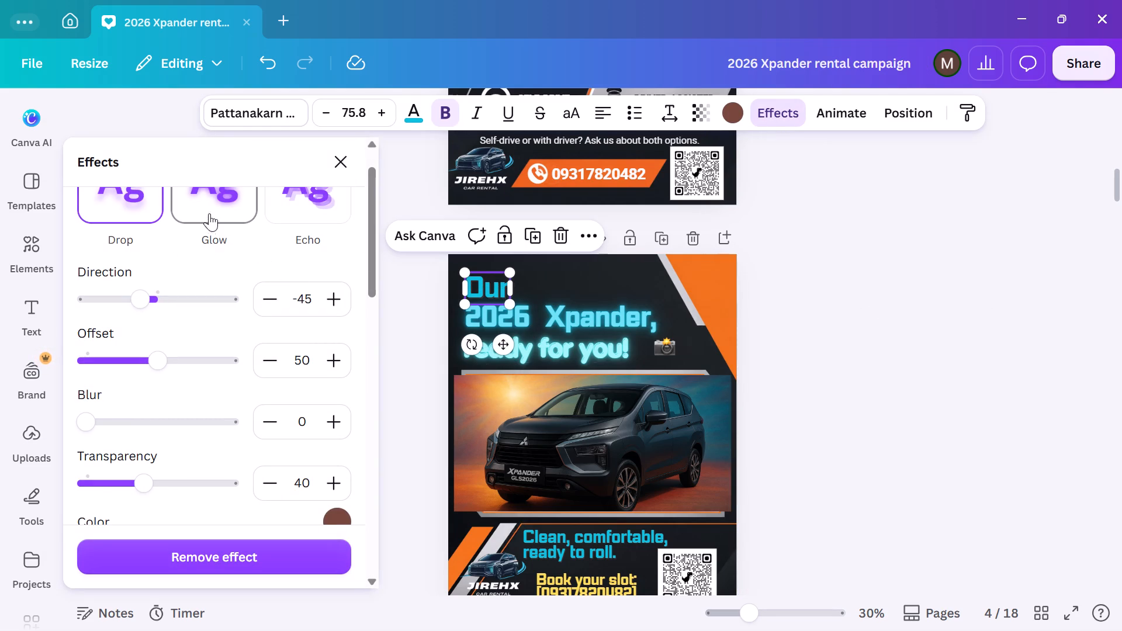
pyautogui.click(216, 203)
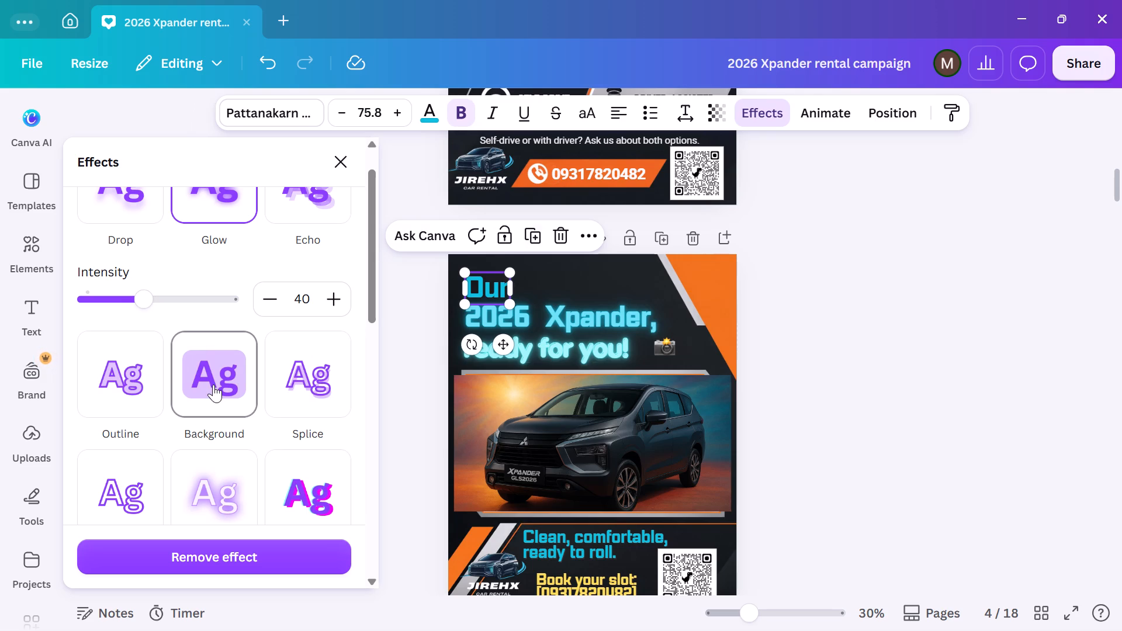
pyautogui.click(213, 384)
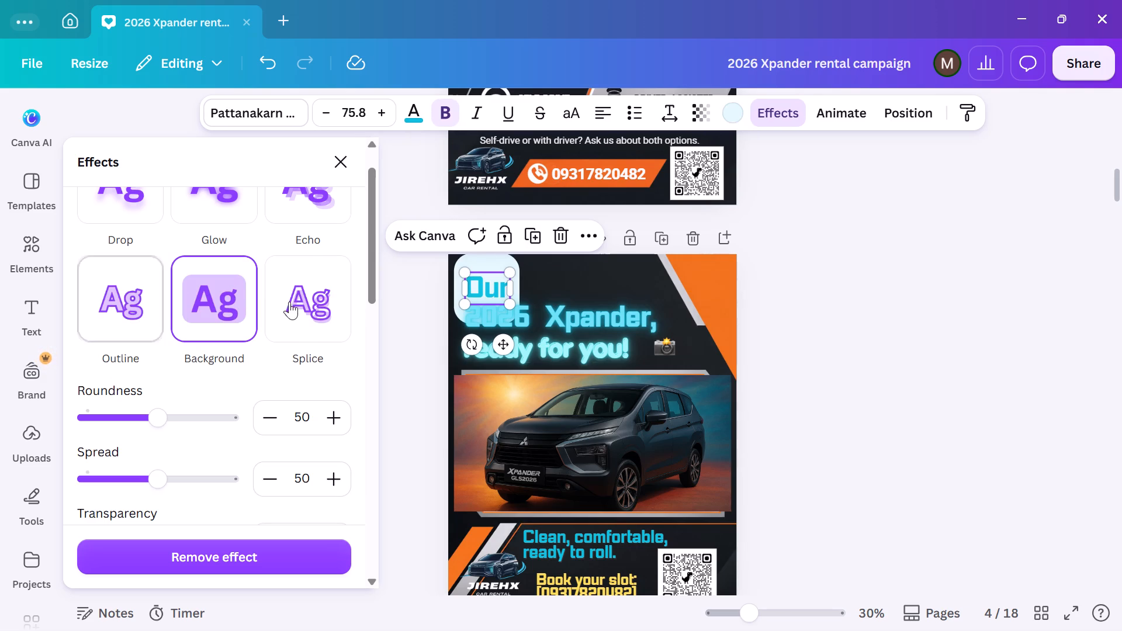
pyautogui.click(213, 198)
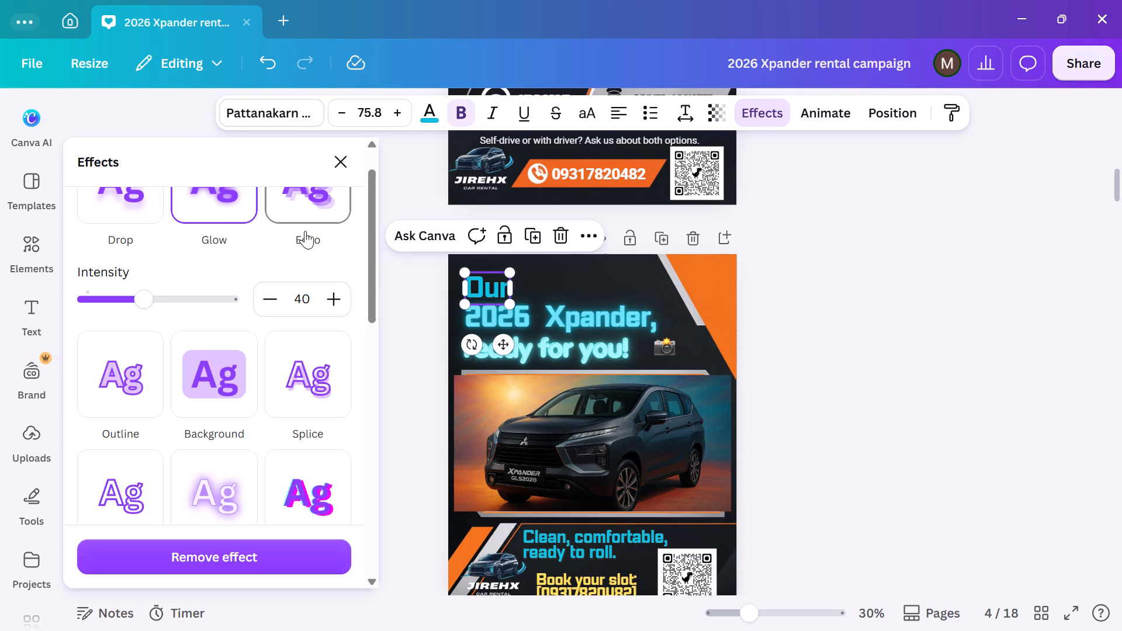
pyautogui.click(317, 213)
pyautogui.scroll(-2, 235, 303)
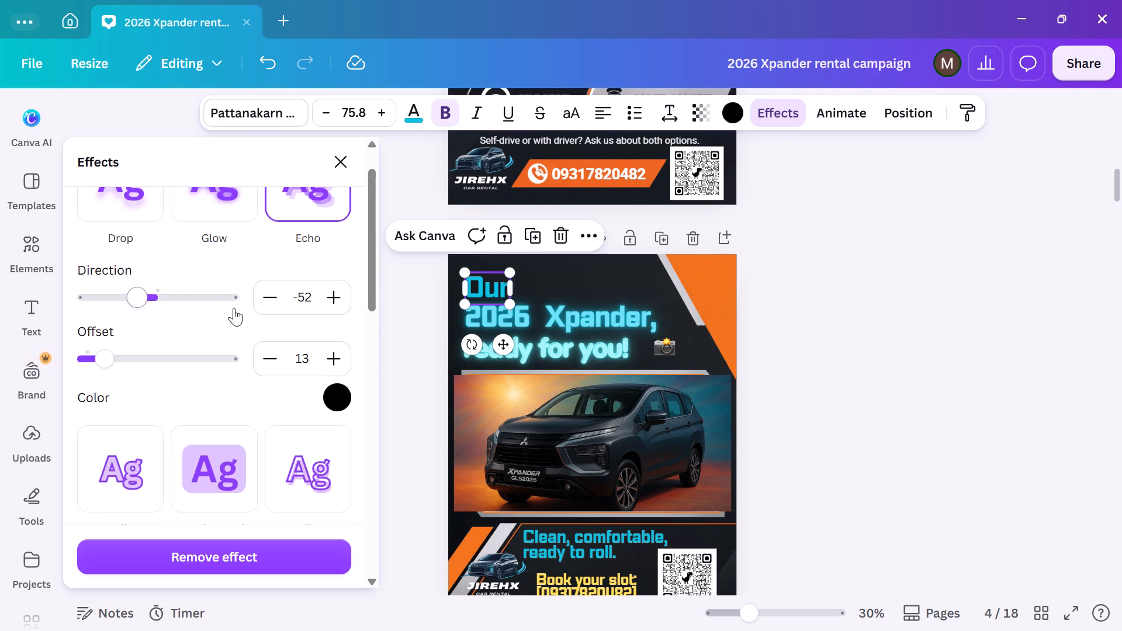
pyautogui.click(213, 429)
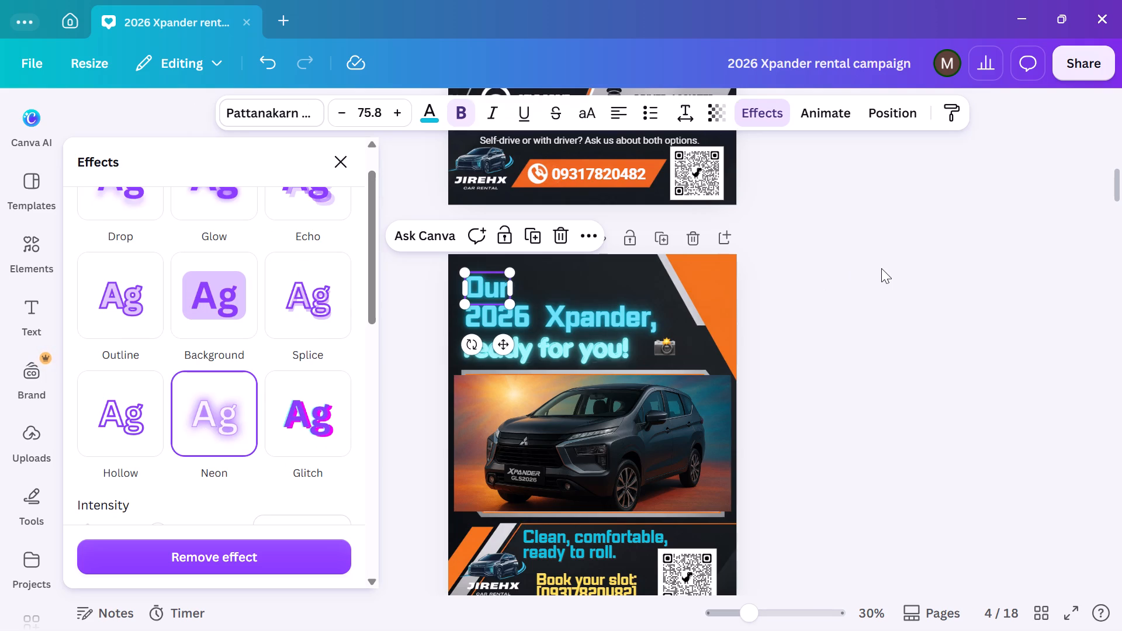
pyautogui.click(881, 268)
pyautogui.click(636, 278)
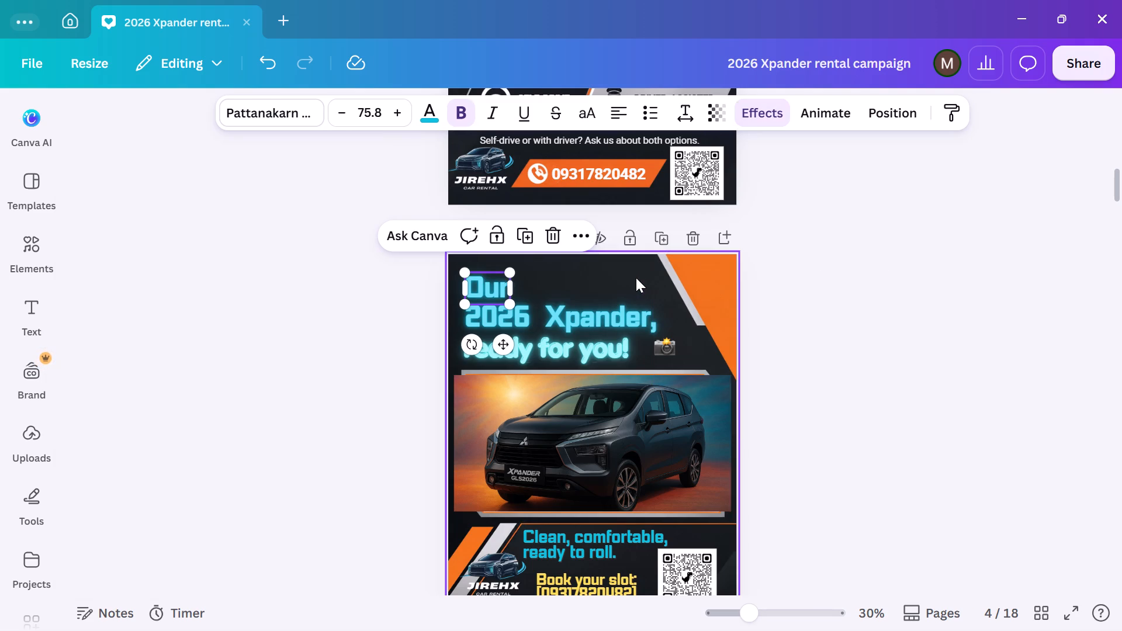
# Upscale the Xpander car photo in the middle of page 4.
pyautogui.scroll(-3, 881, 275)
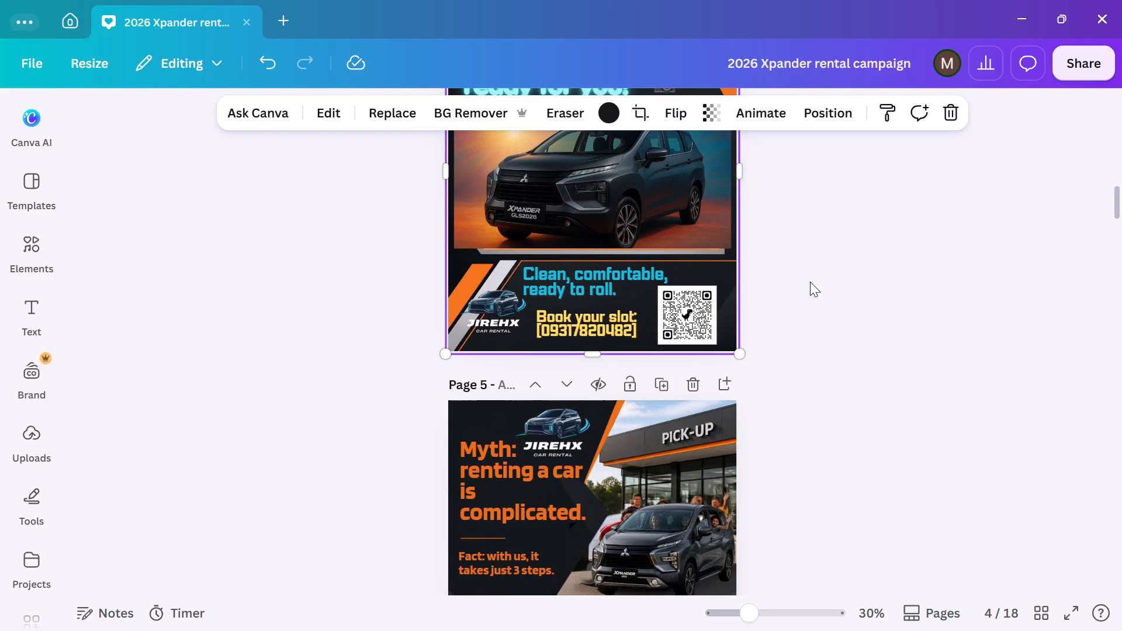
pyautogui.scroll(3, 815, 285)
pyautogui.scroll(-2, 875, 289)
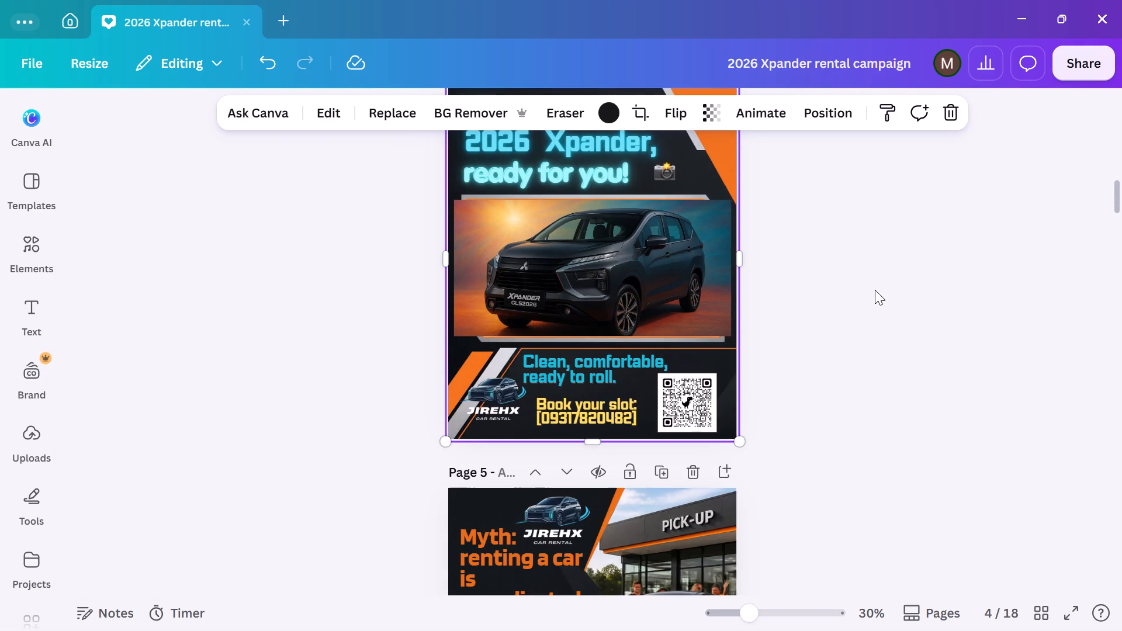
pyautogui.click(649, 264)
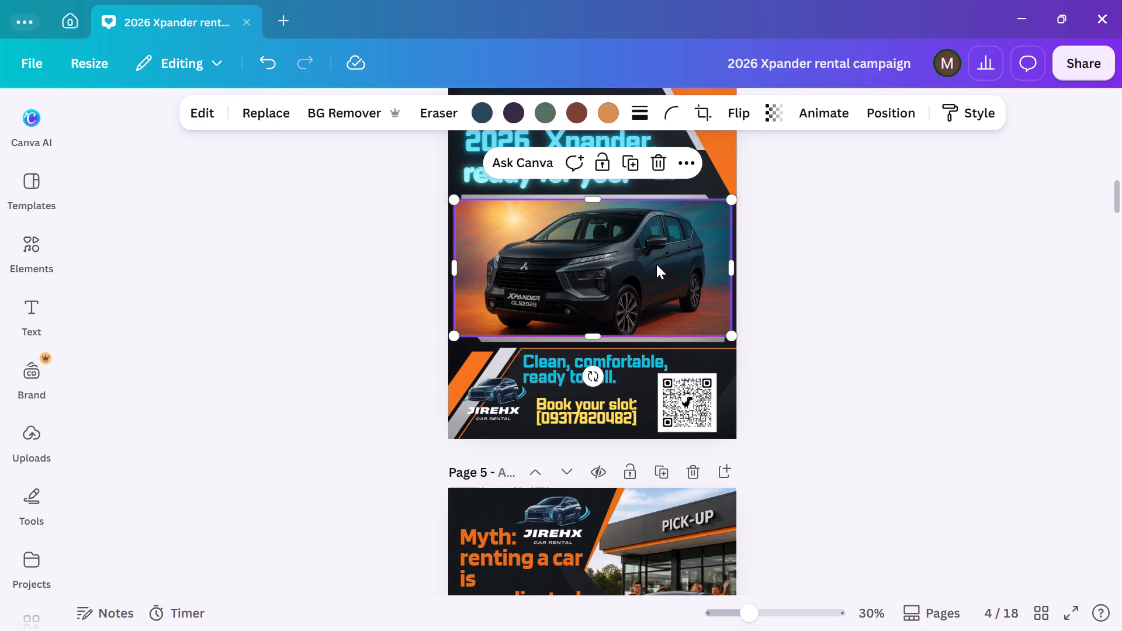
pyautogui.click(202, 105)
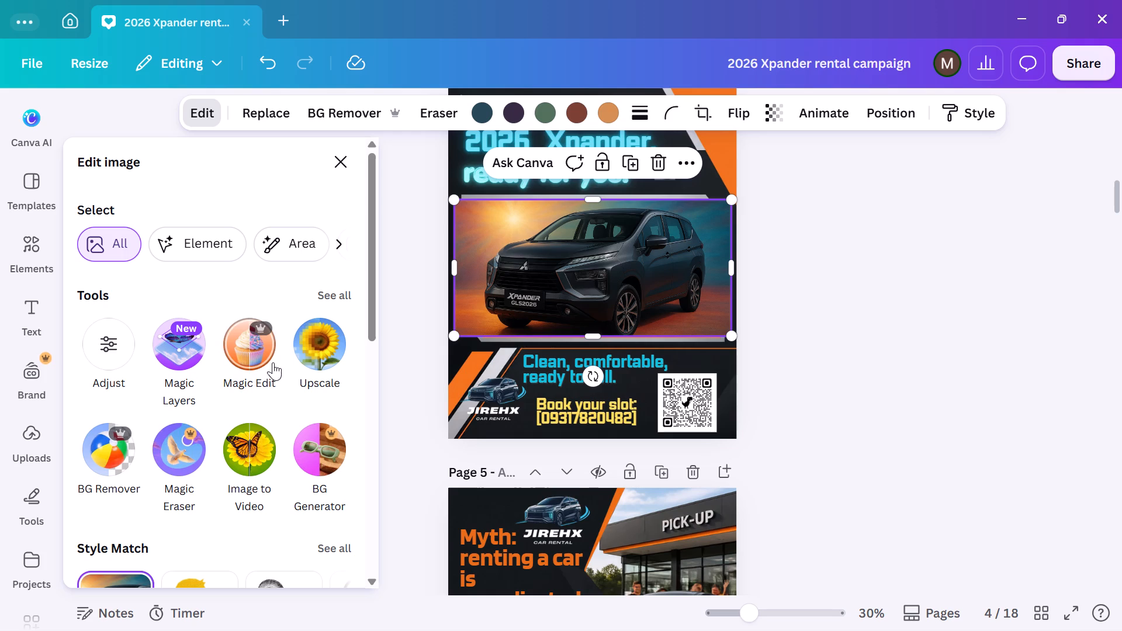
pyautogui.click(317, 348)
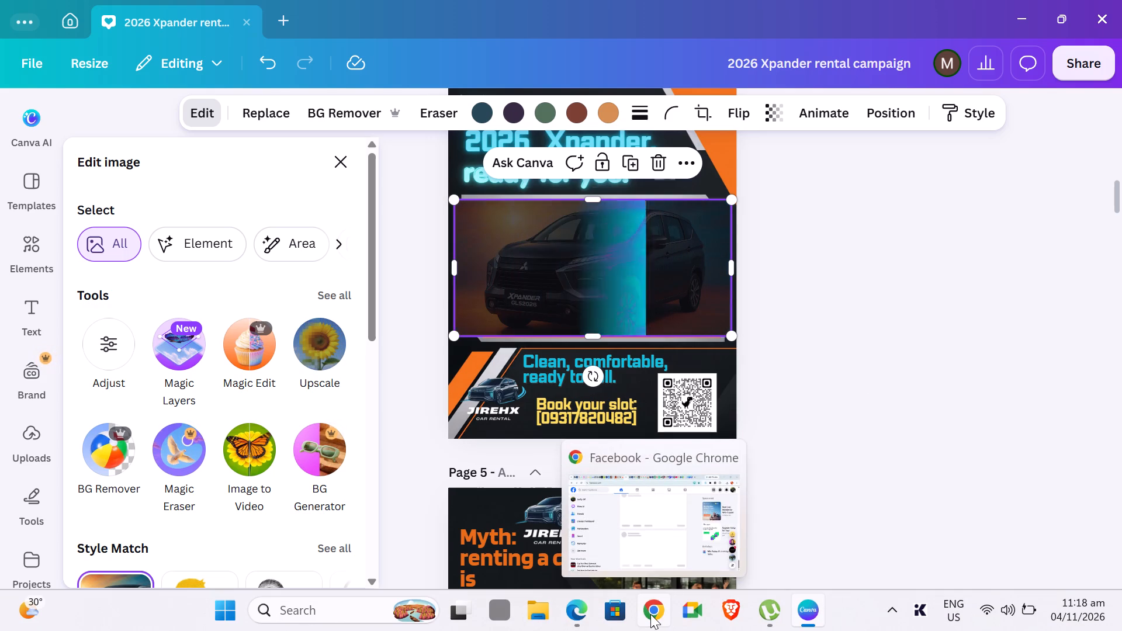
# Switch to Facebook in Google Chrome to check the Marketplace conversation list in Messenger, and return to Canva.
pyautogui.click(650, 614)
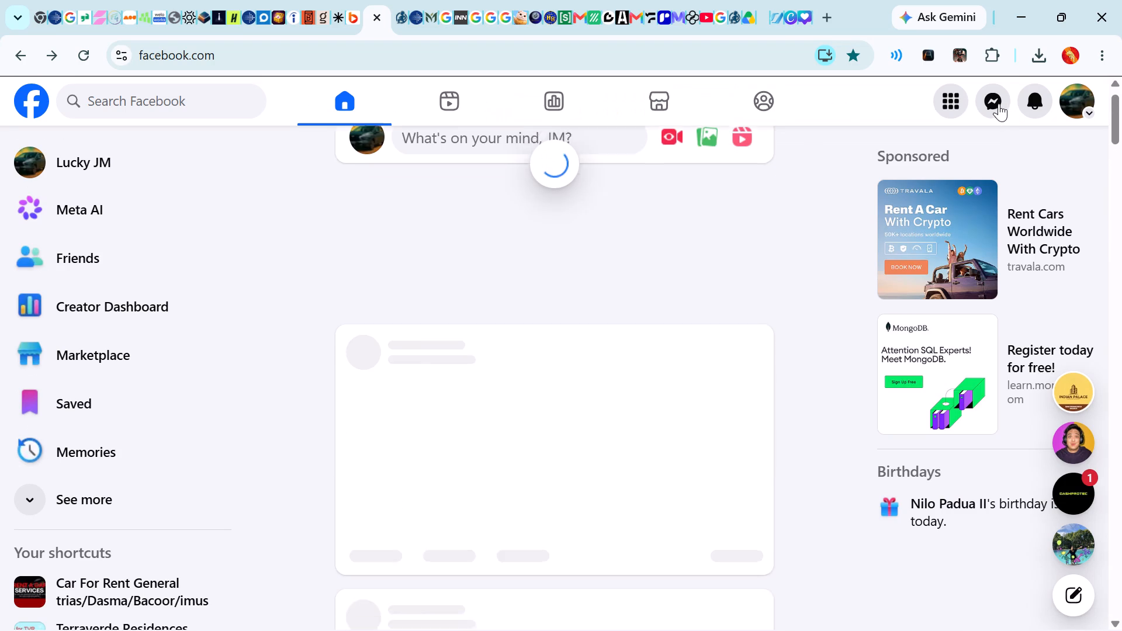
pyautogui.click(994, 106)
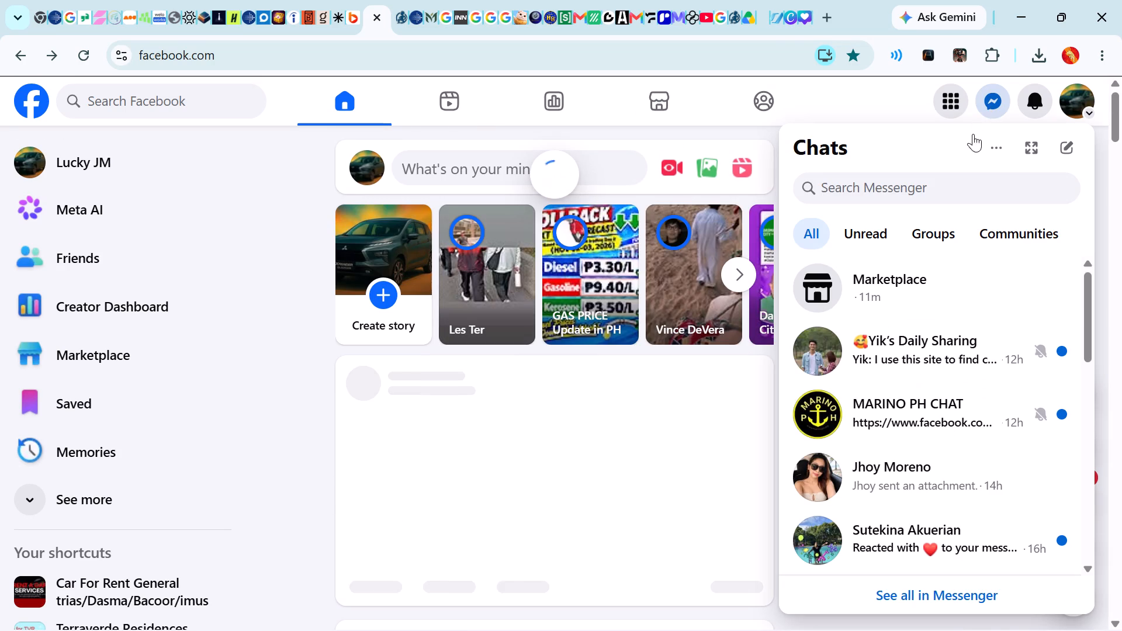
pyautogui.click(912, 299)
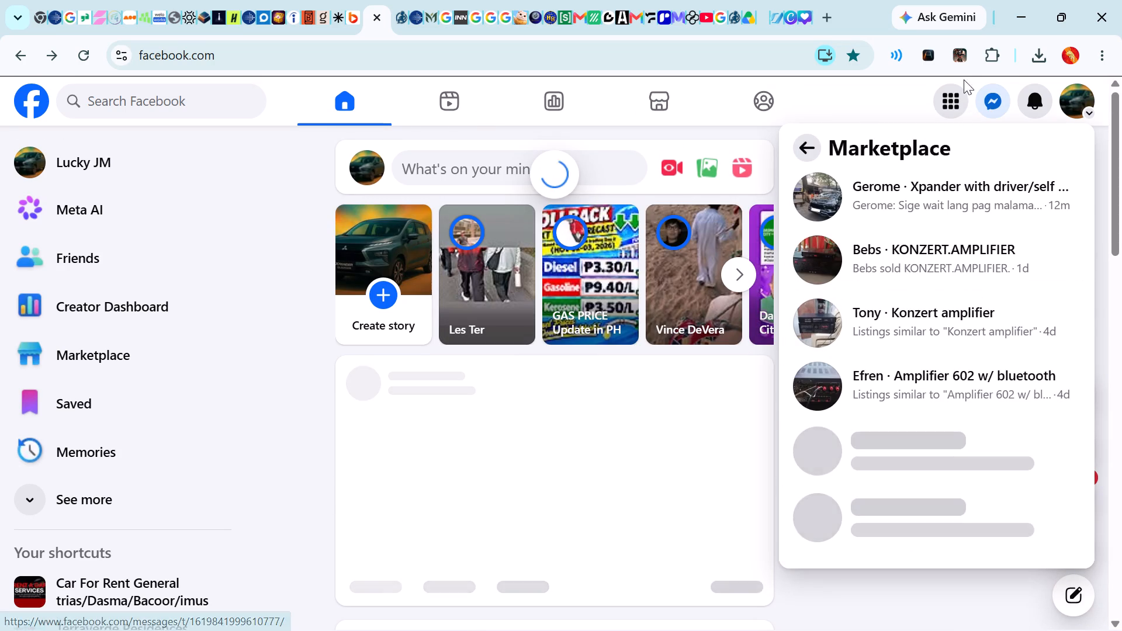
pyautogui.click(879, 109)
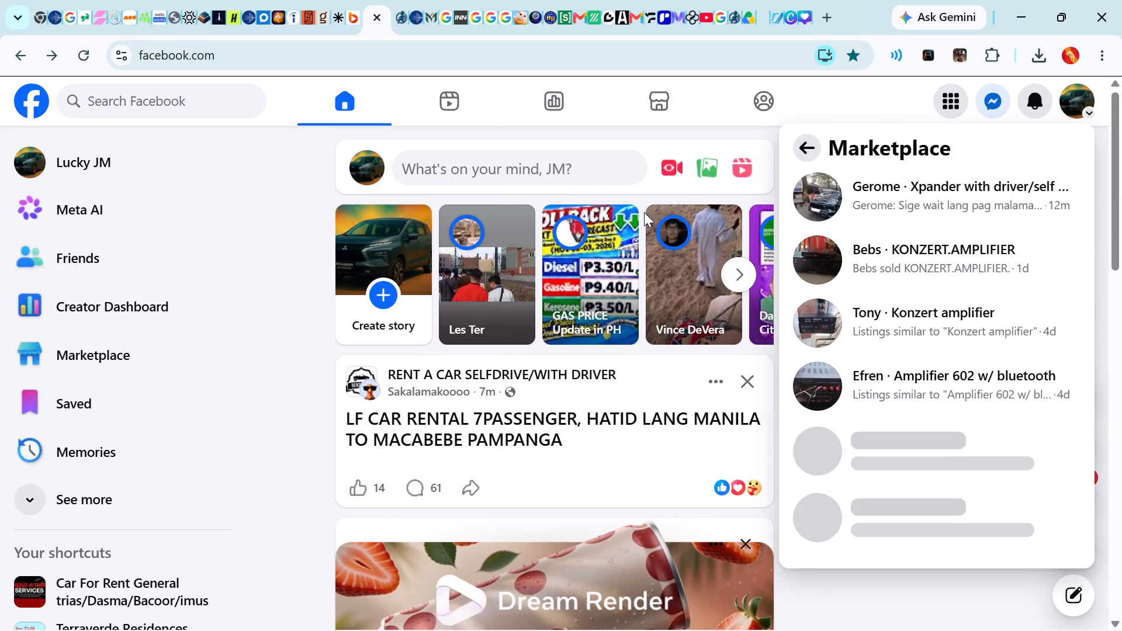
pyautogui.click(1019, 15)
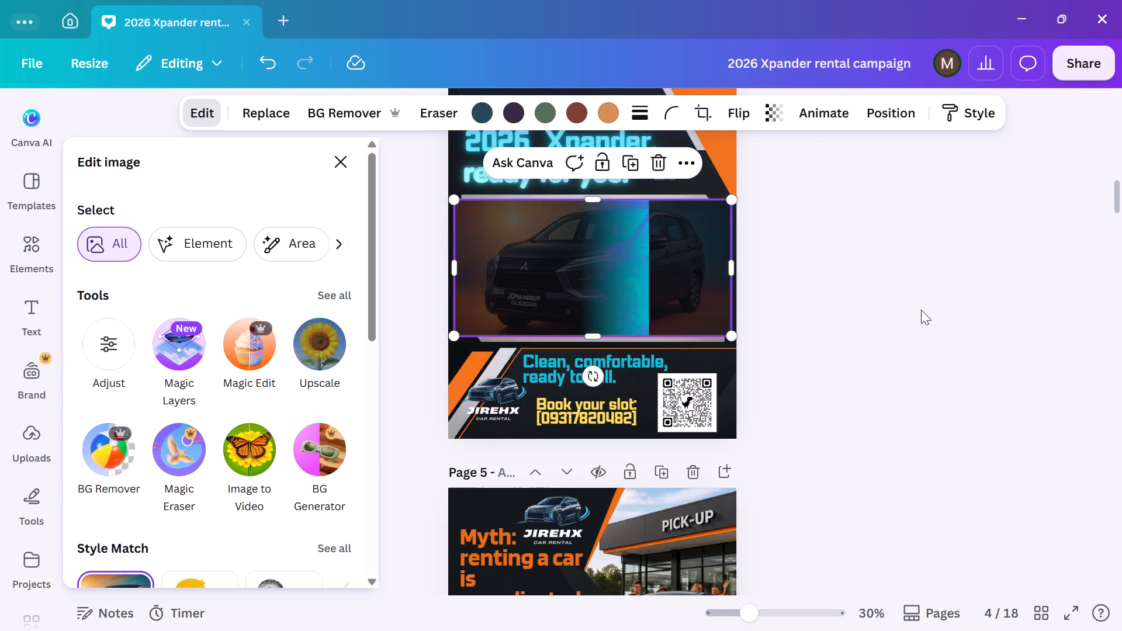
# Deselect page 4's car photo and review the poster designs across pages 2 to 11 of the campaign.
pyautogui.click(905, 299)
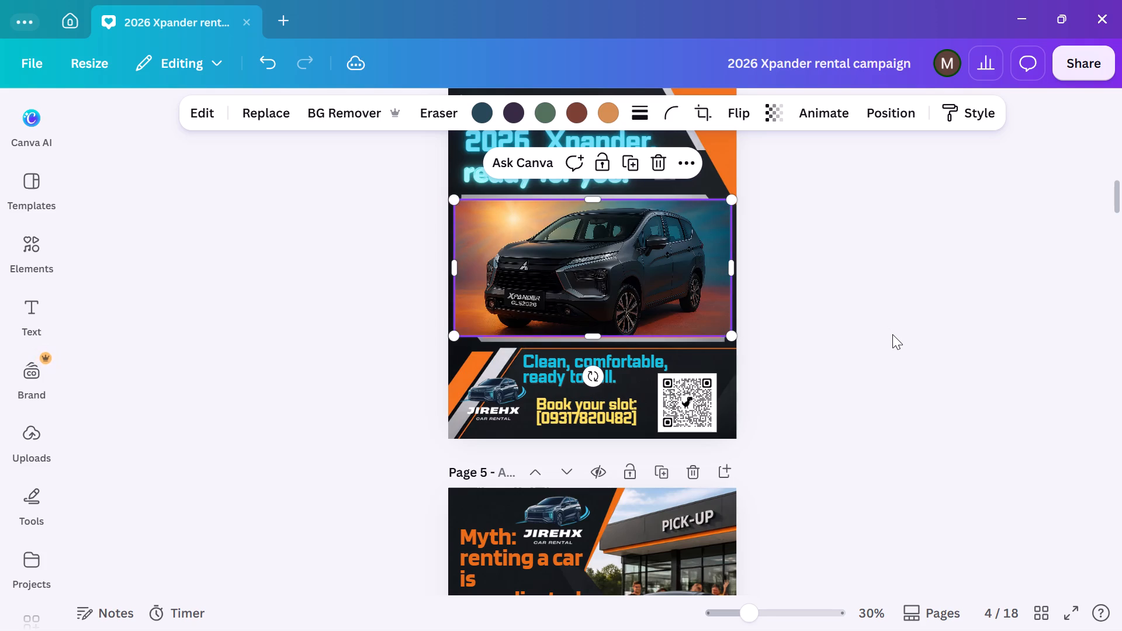
pyautogui.click(855, 315)
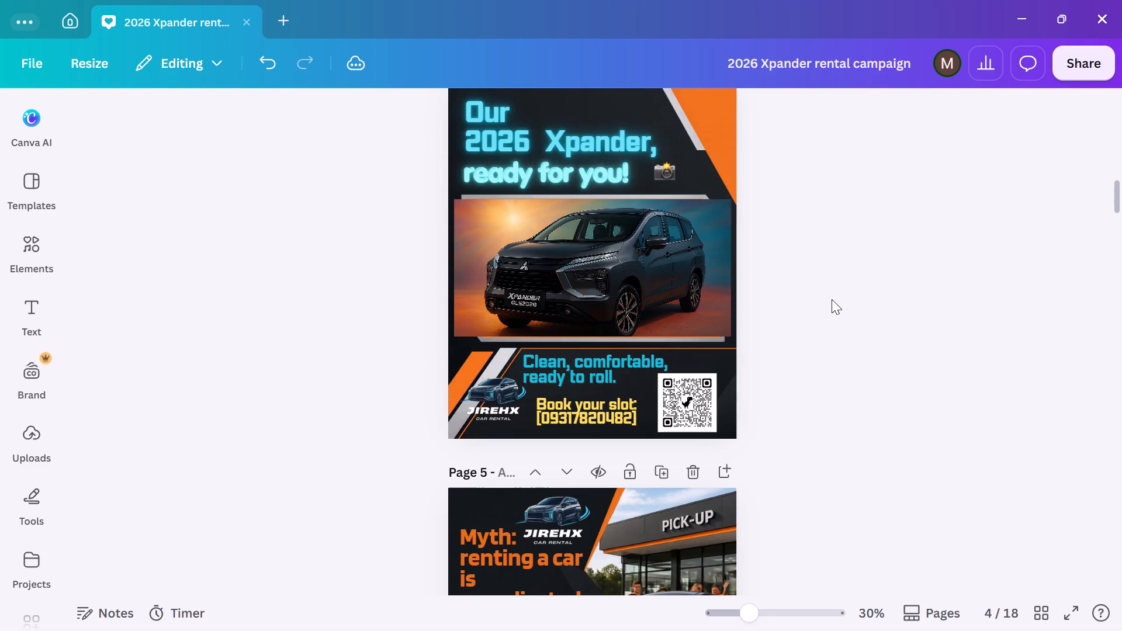
pyautogui.scroll(4, 832, 299)
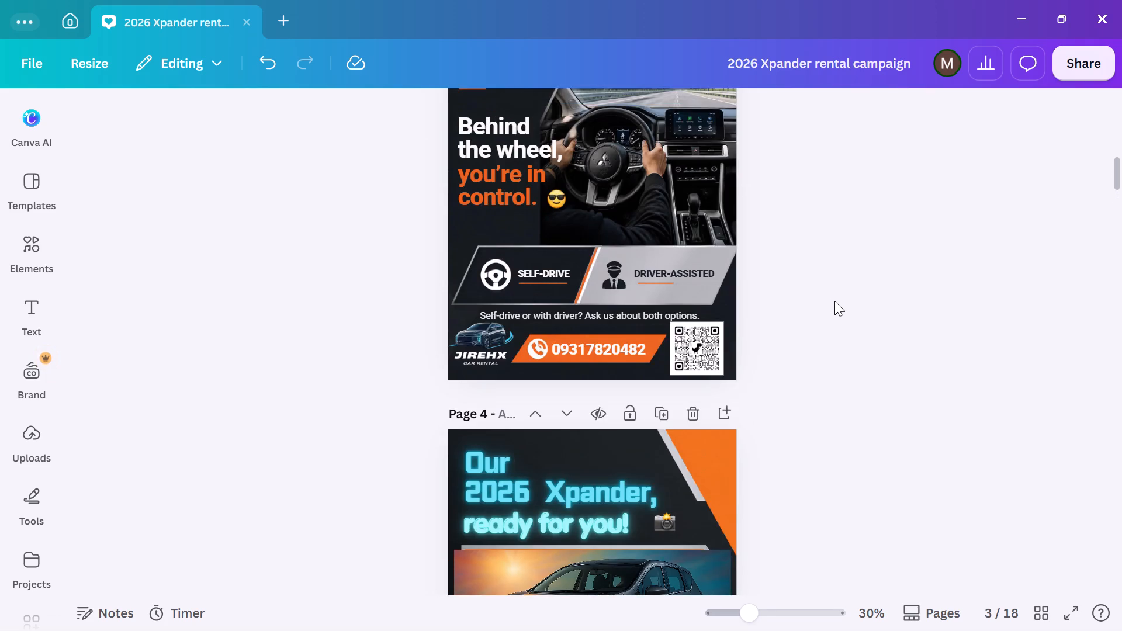
pyautogui.scroll(2, 834, 301)
pyautogui.scroll(-8, 841, 296)
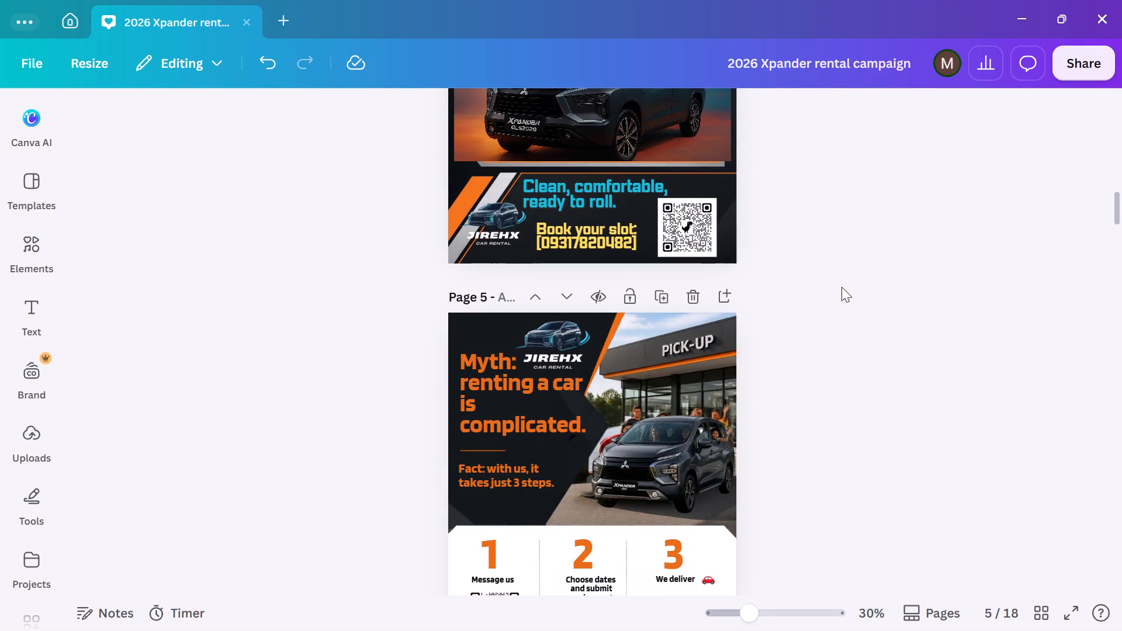
pyautogui.scroll(-7, 841, 287)
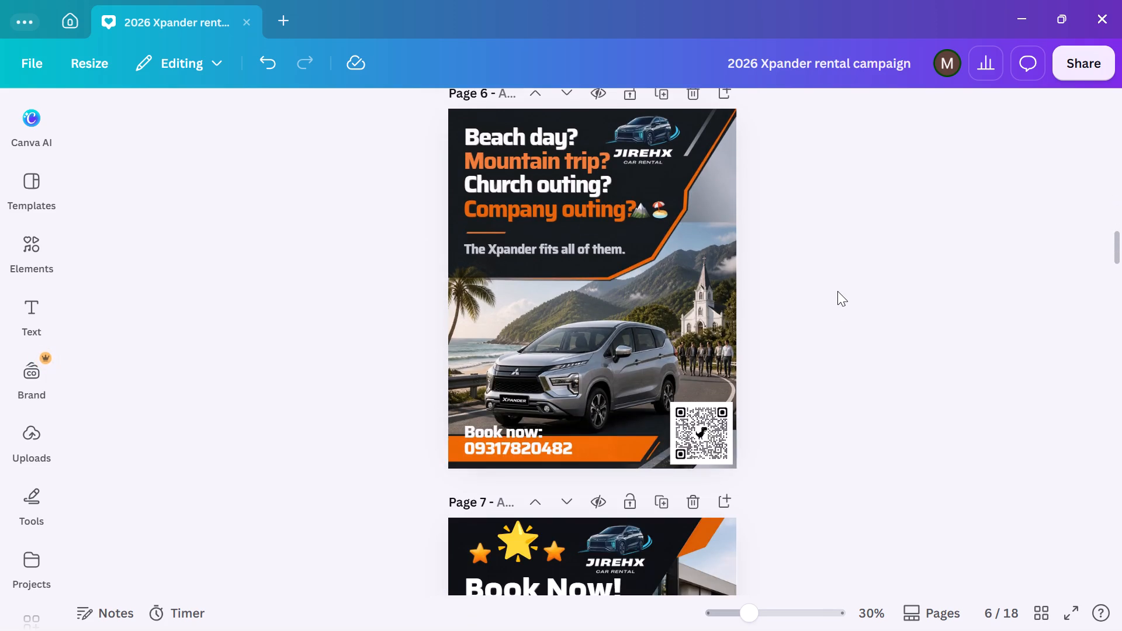
pyautogui.scroll(-10, 837, 291)
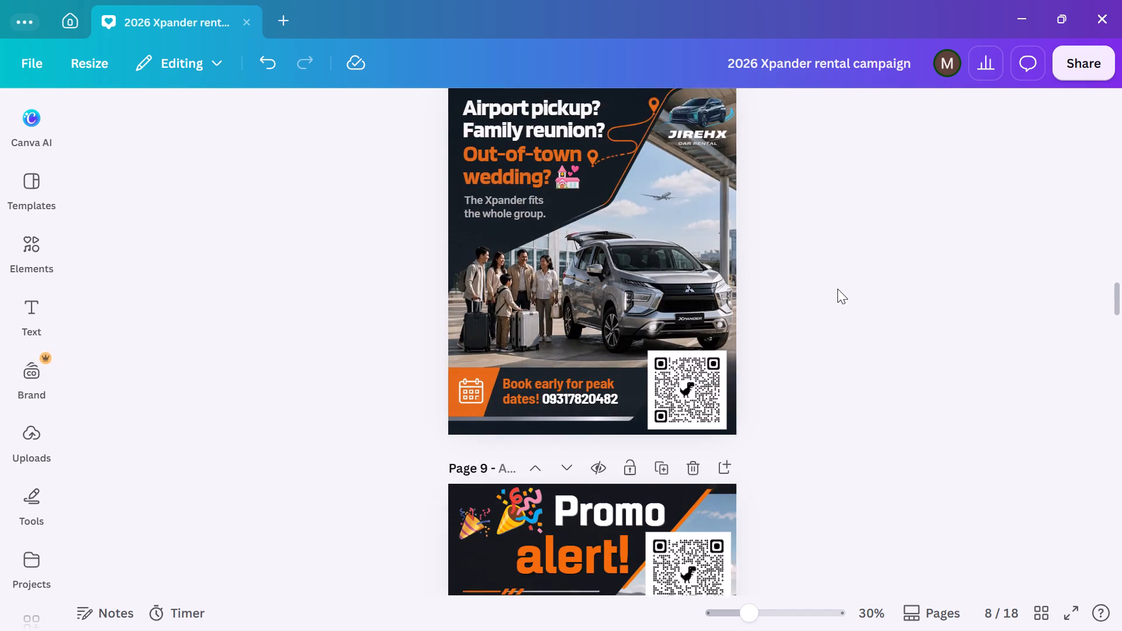
pyautogui.scroll(-12, 837, 290)
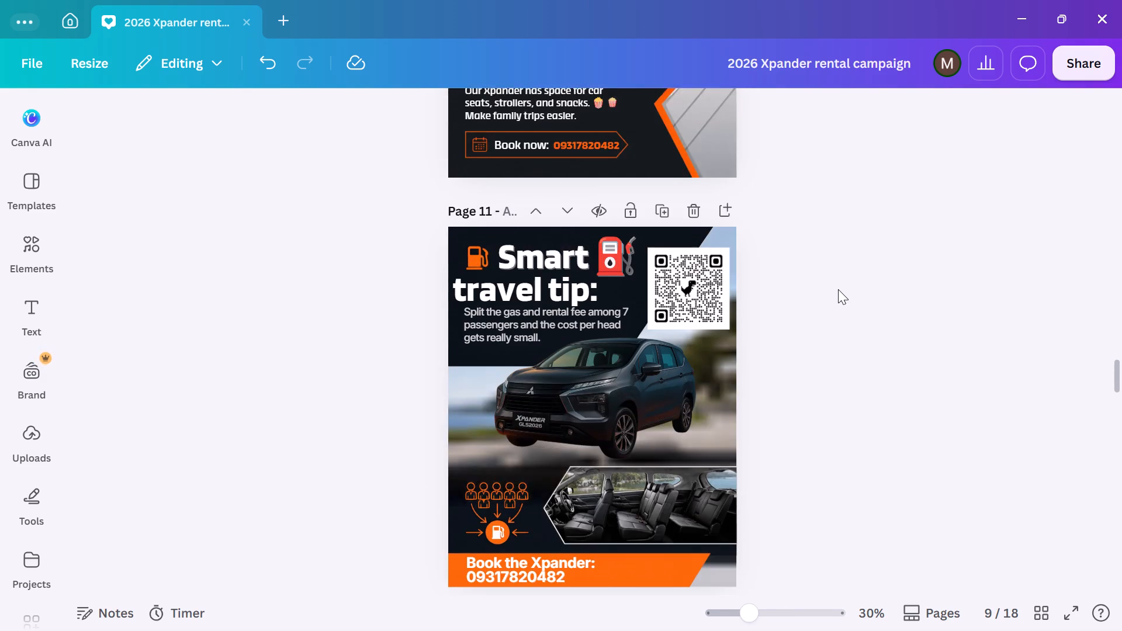
pyautogui.scroll(-2, 838, 287)
pyautogui.scroll(2, 839, 287)
pyautogui.scroll(-3, 839, 287)
pyautogui.scroll(20, 840, 287)
pyautogui.scroll(3, 840, 287)
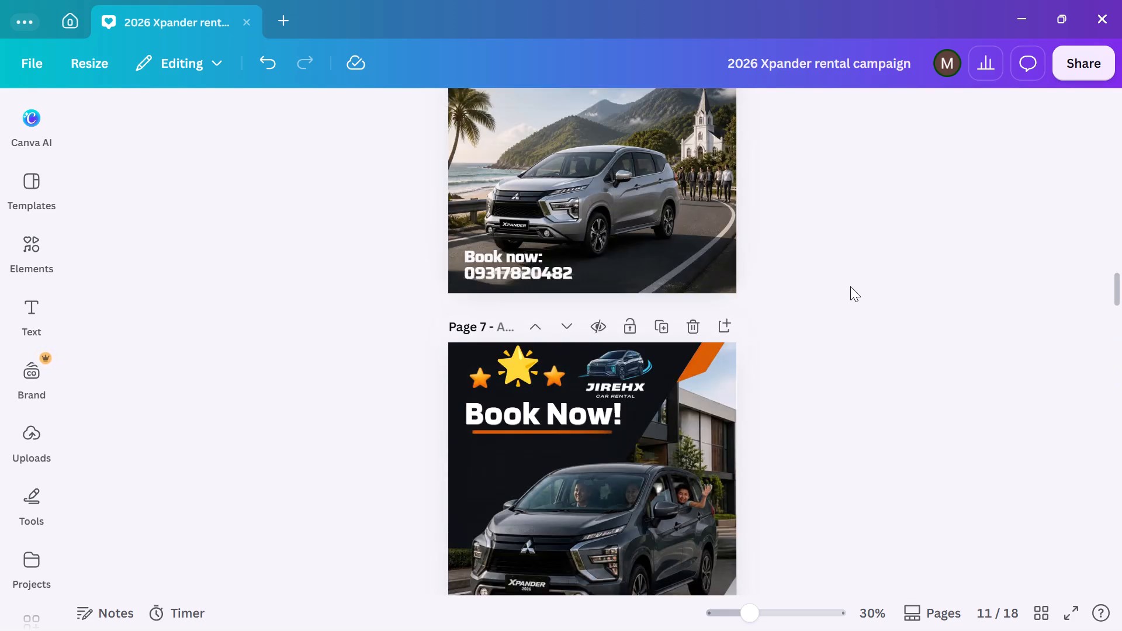
pyautogui.scroll(12, 850, 286)
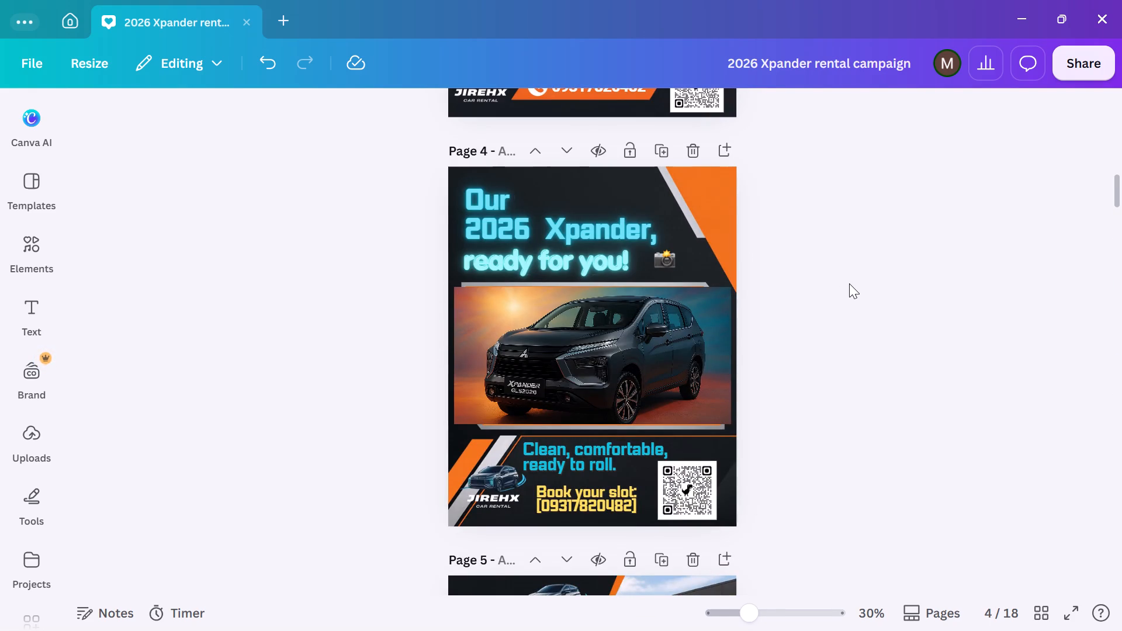
pyautogui.scroll(7, 849, 283)
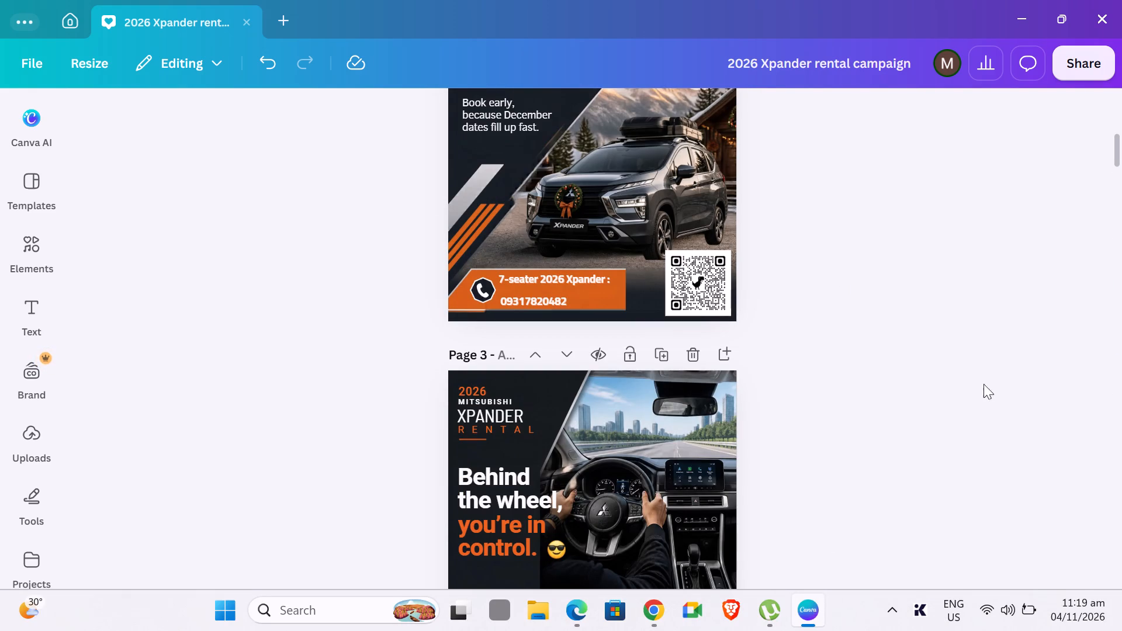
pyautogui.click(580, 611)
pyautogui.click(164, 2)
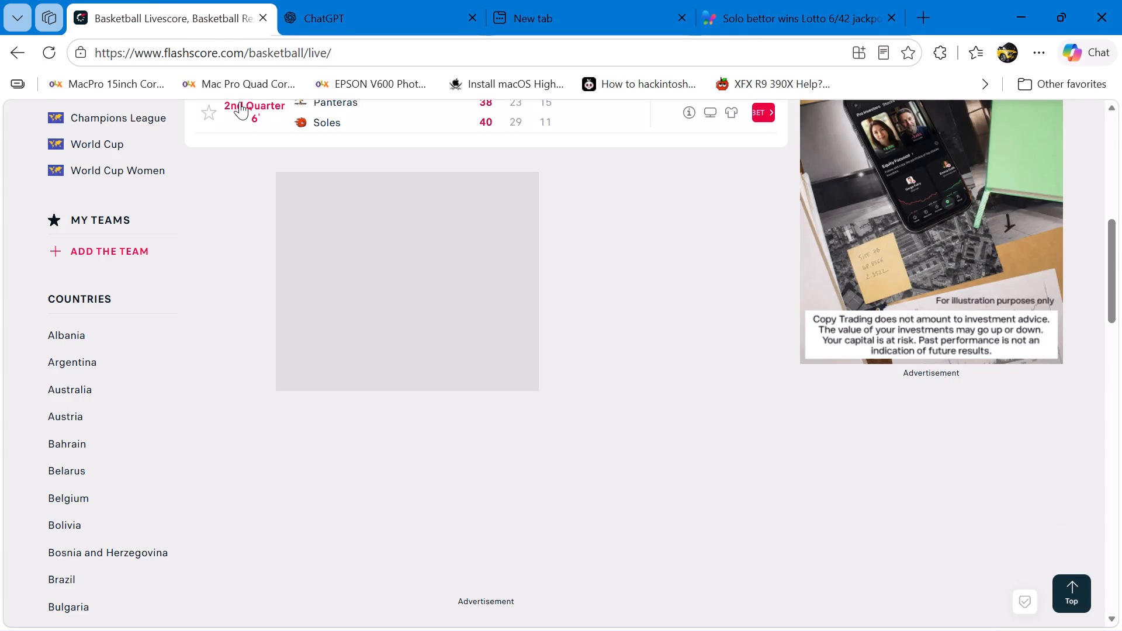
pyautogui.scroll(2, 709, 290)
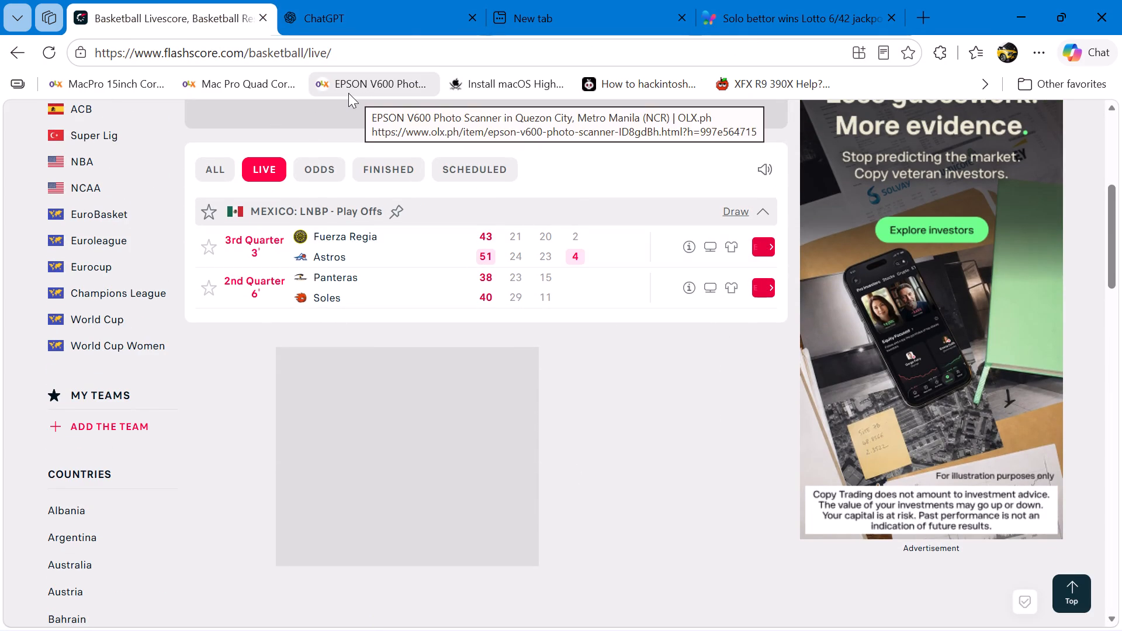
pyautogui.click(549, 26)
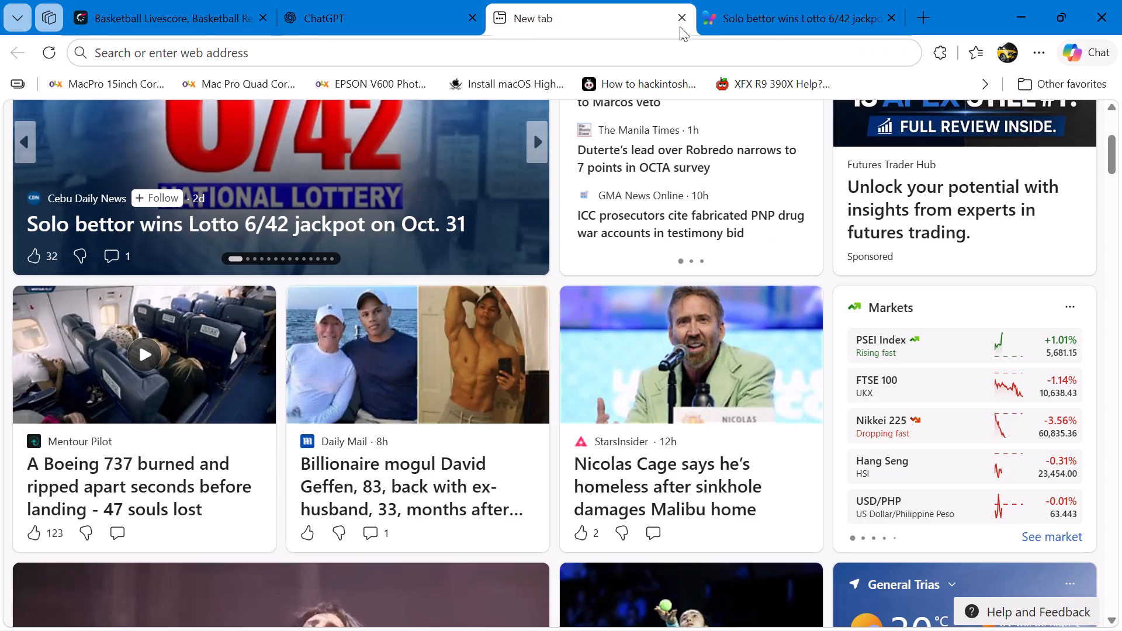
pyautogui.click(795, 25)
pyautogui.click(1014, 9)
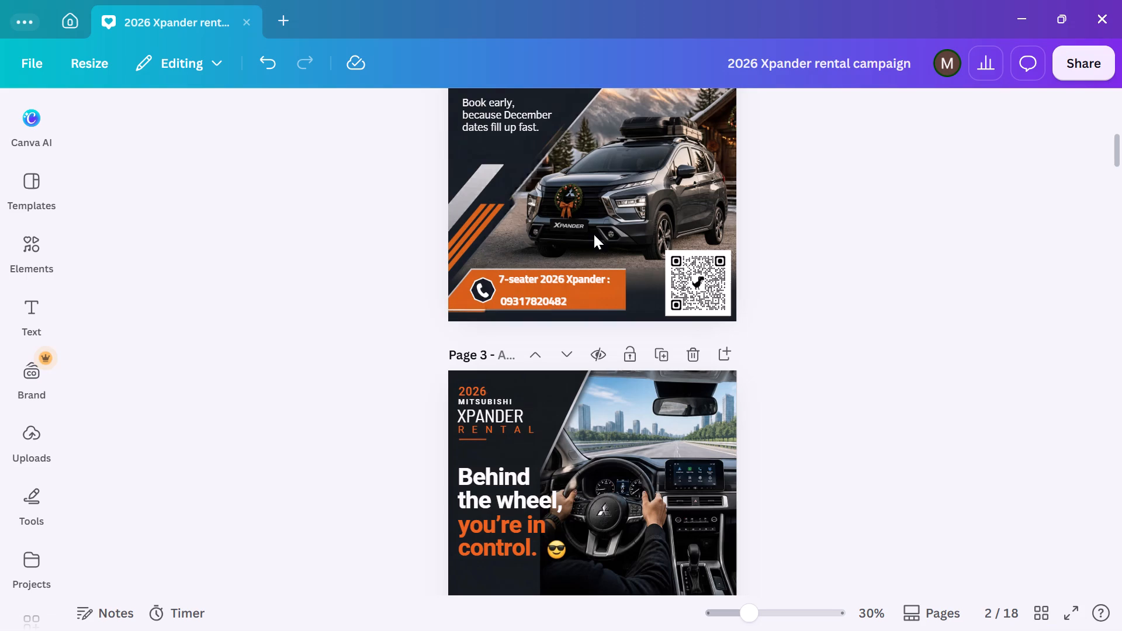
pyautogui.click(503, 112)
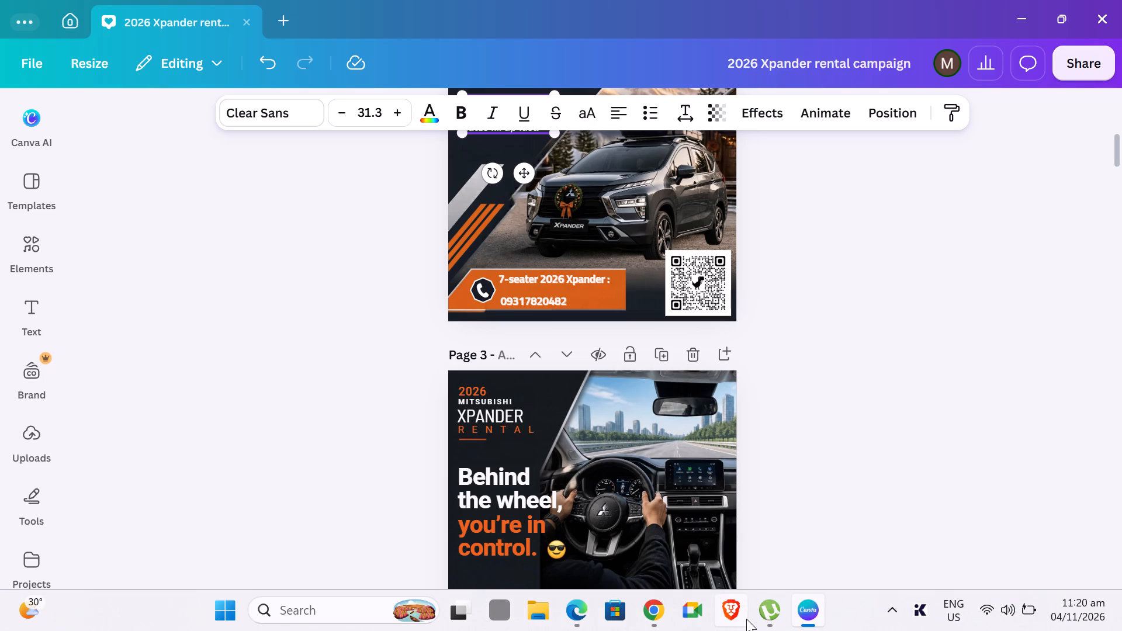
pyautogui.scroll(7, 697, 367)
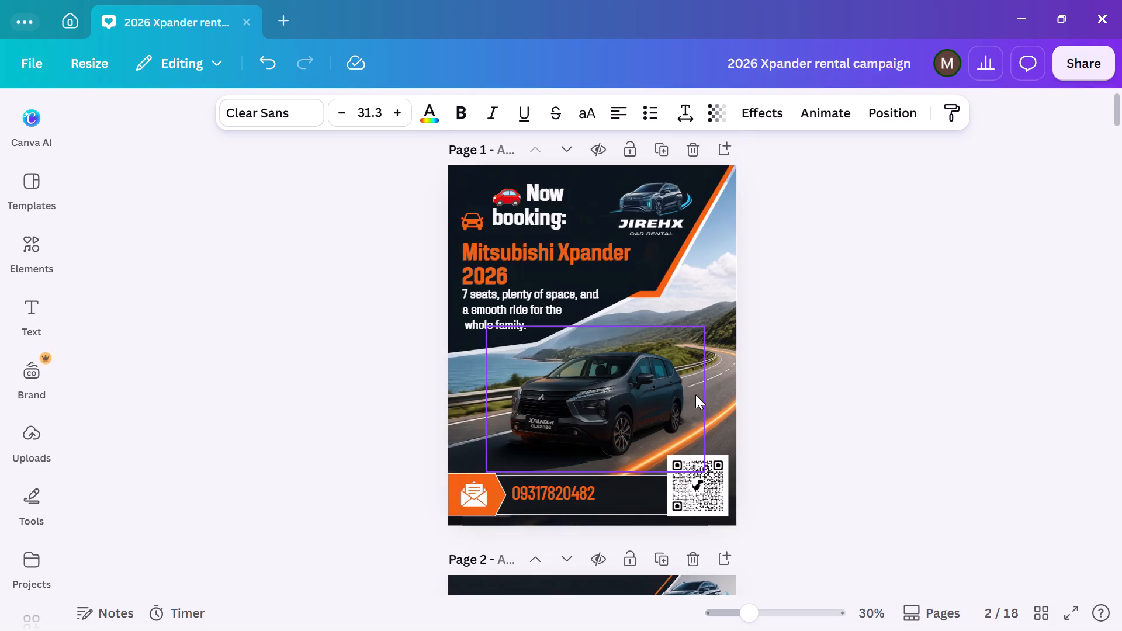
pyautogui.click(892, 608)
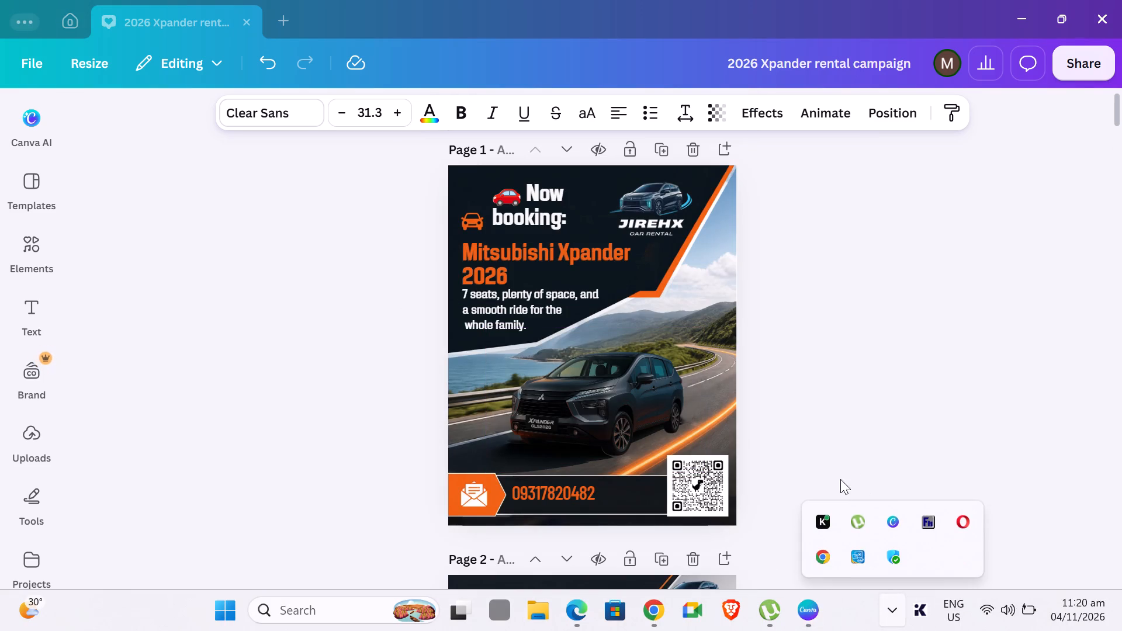
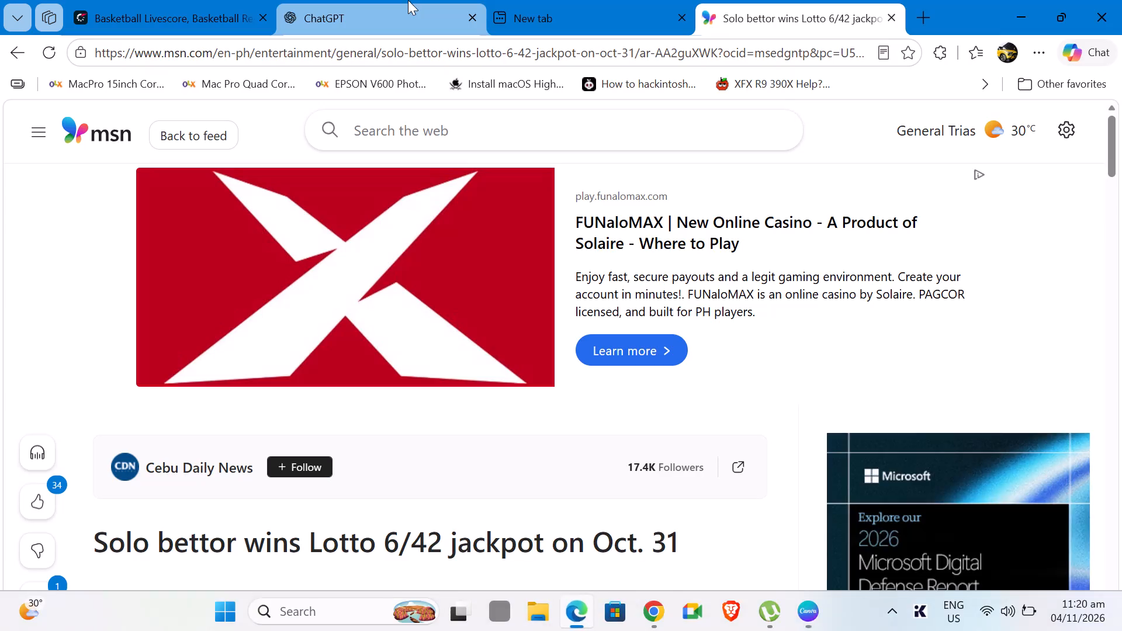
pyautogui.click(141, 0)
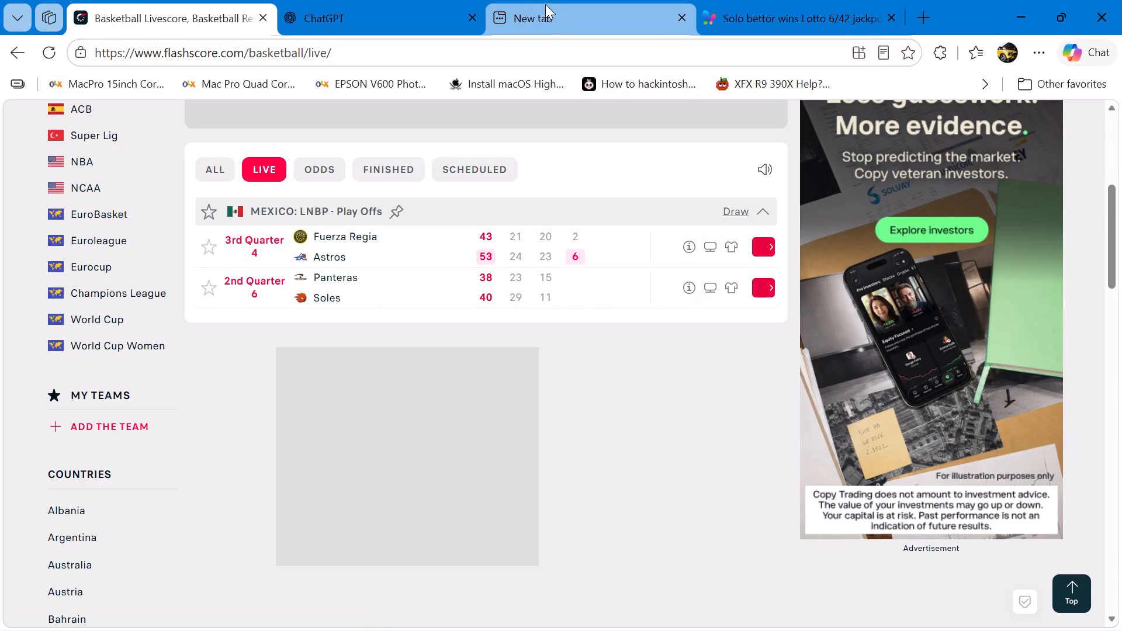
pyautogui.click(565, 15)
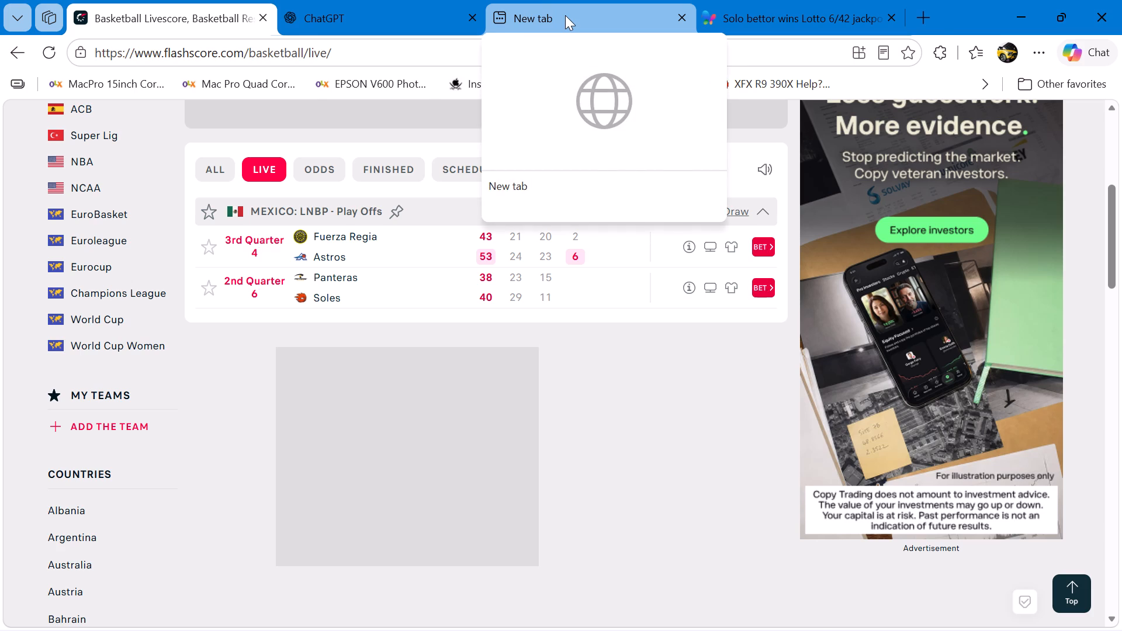
# Return to Canva and apply an off-white Outline text effect to "holidays?" in page 2's headline, trying Glow first.
pyautogui.click(1020, 22)
pyautogui.scroll(-3, 701, 425)
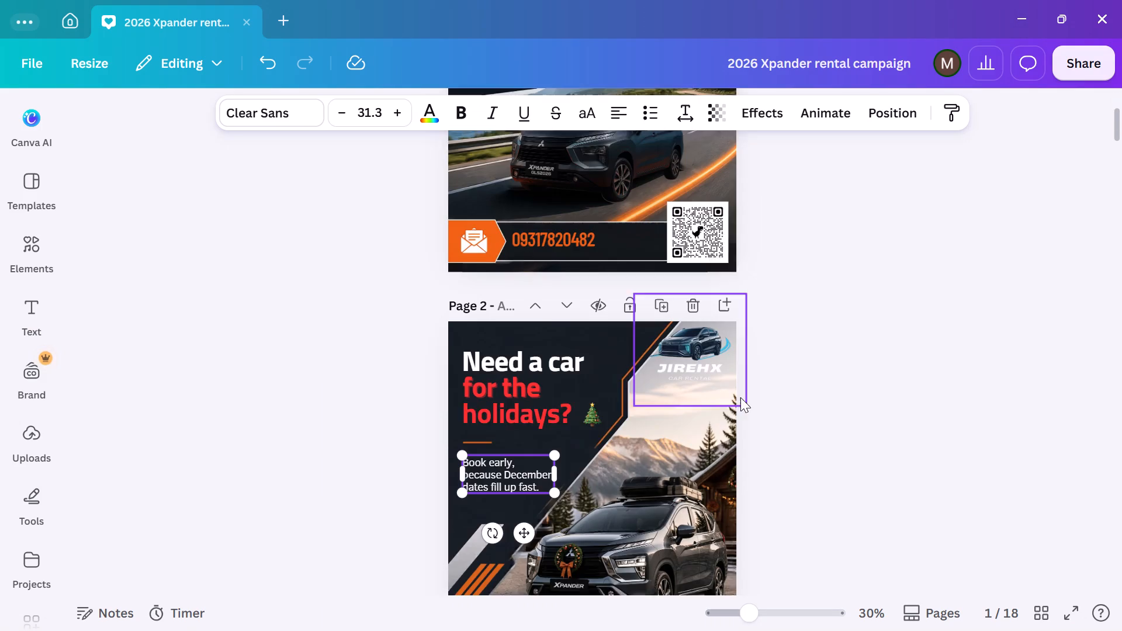
pyautogui.scroll(-6, 833, 370)
pyautogui.scroll(3, 846, 366)
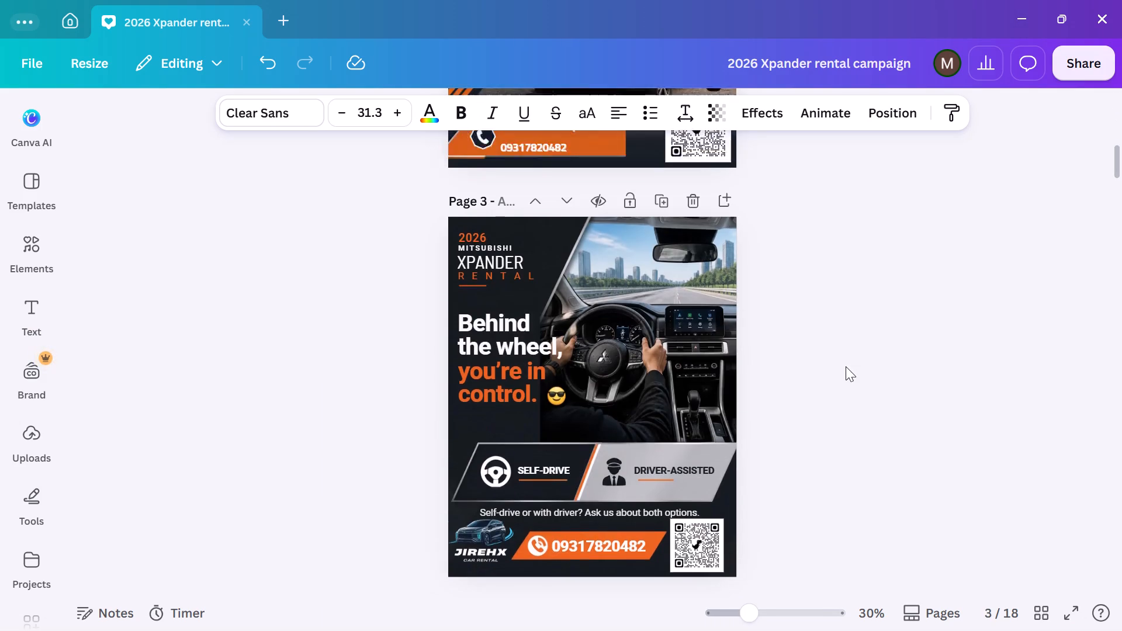
pyautogui.click(661, 275)
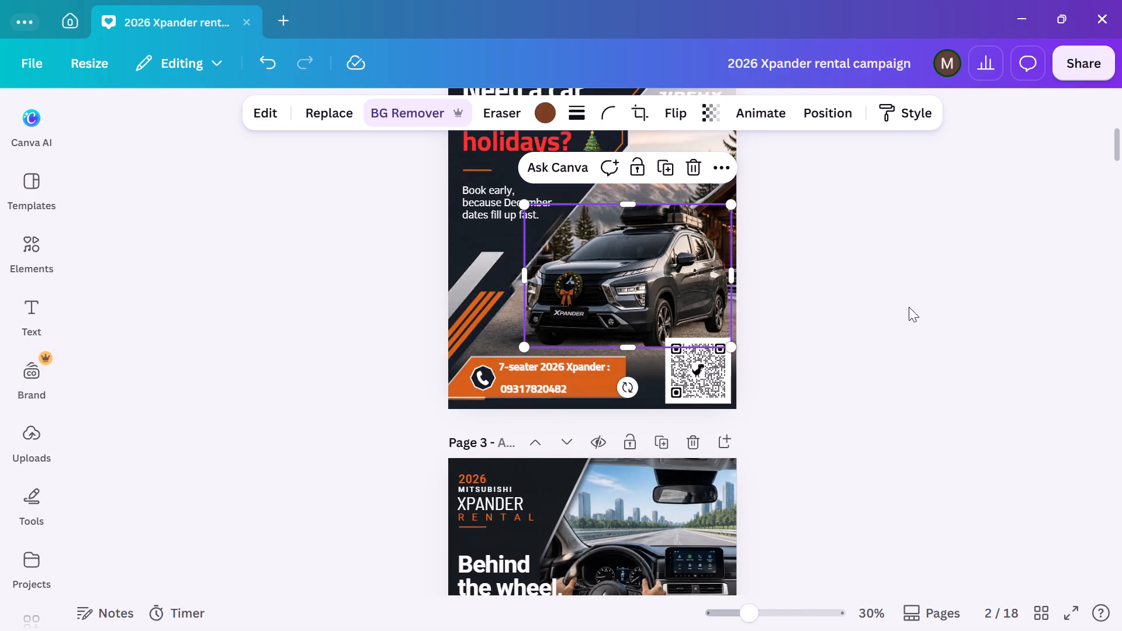
pyautogui.click(909, 307)
pyautogui.scroll(3, 908, 308)
pyautogui.scroll(-1, 902, 310)
pyautogui.click(535, 302)
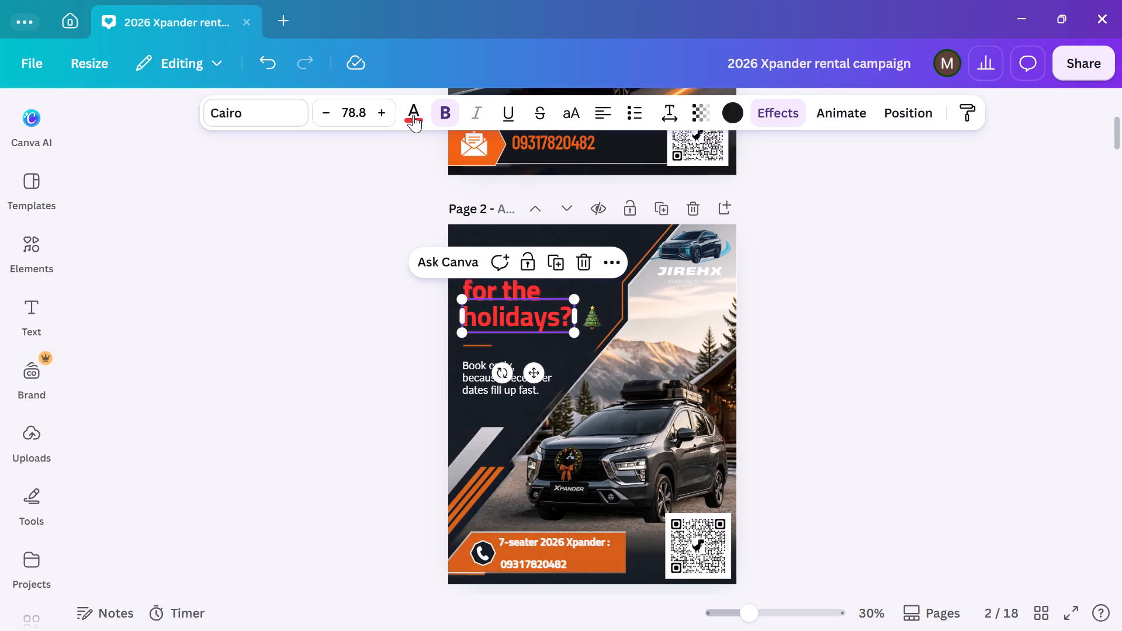
pyautogui.click(778, 106)
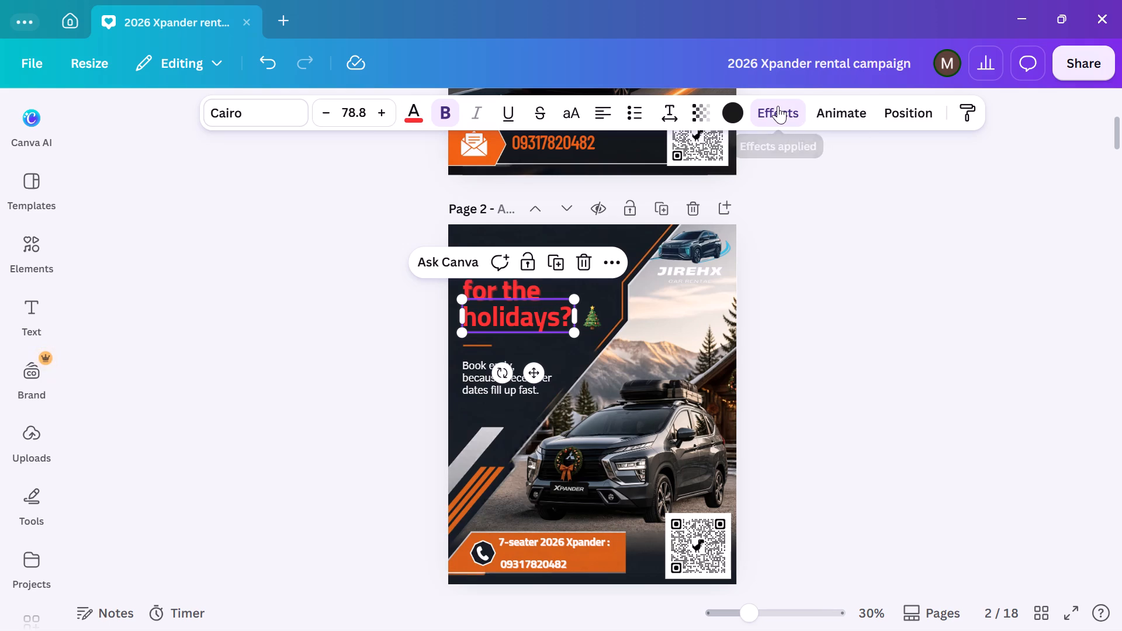
pyautogui.click(224, 188)
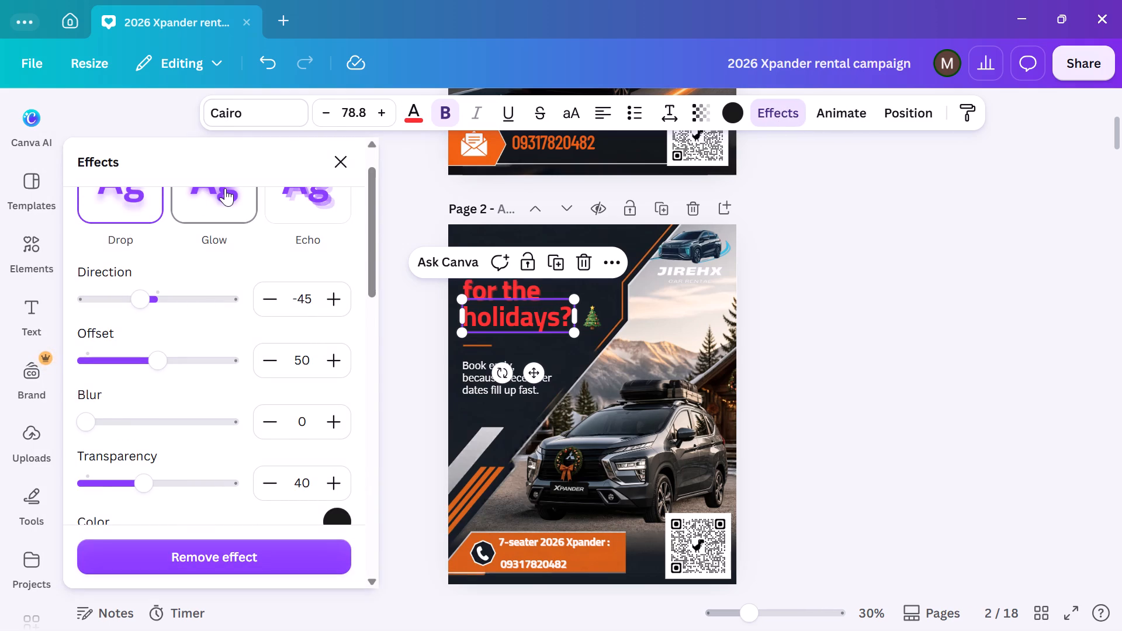
pyautogui.click(314, 388)
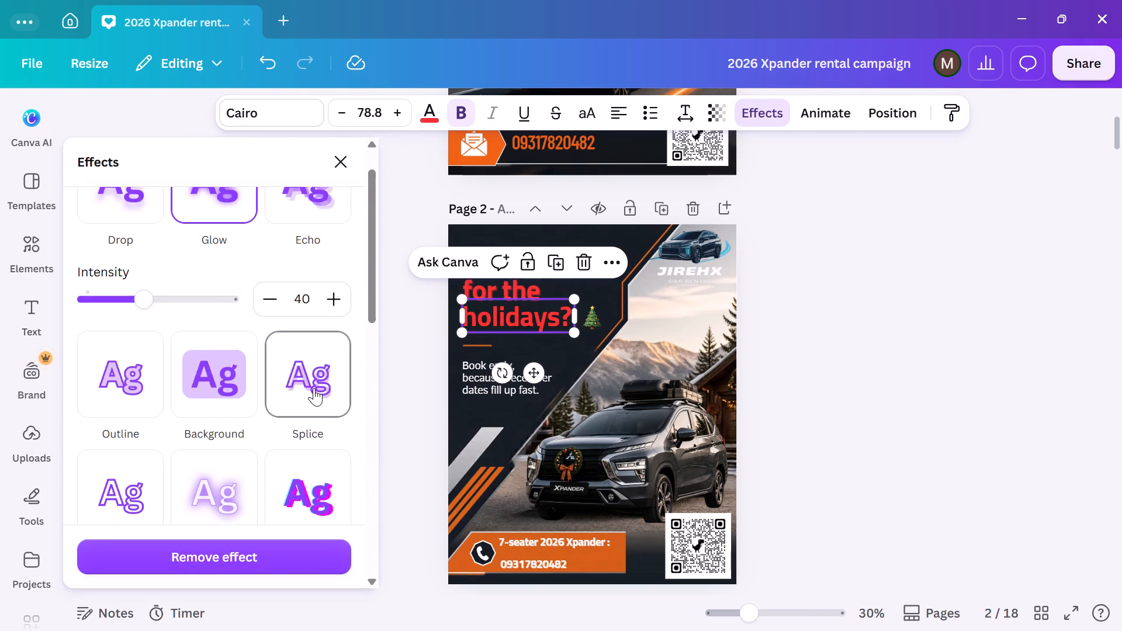
pyautogui.click(129, 297)
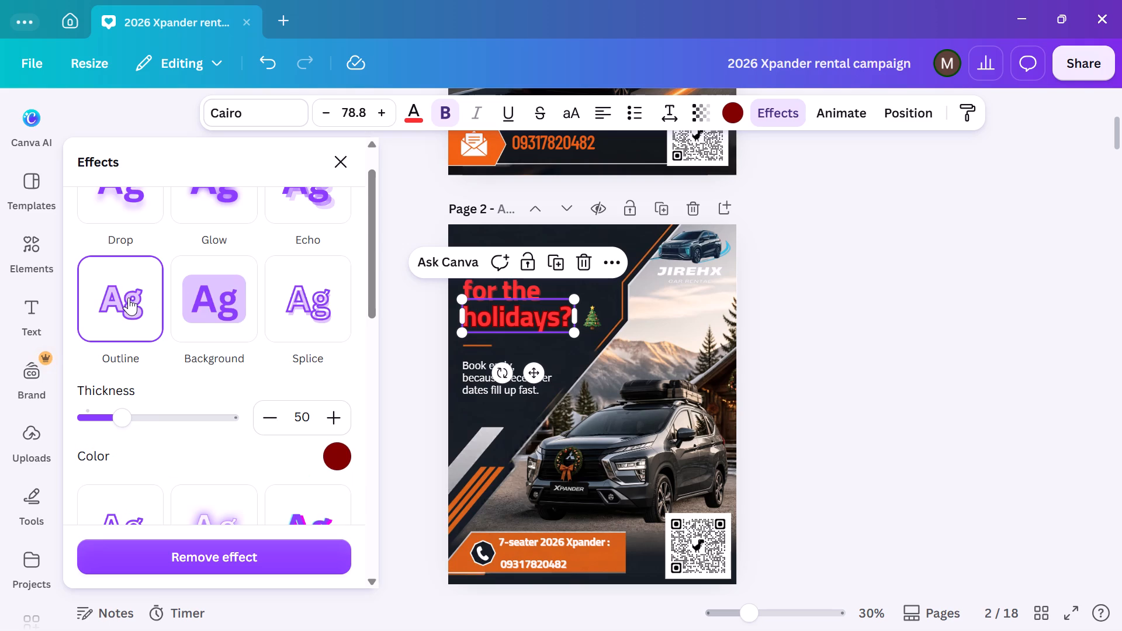
pyautogui.click(334, 462)
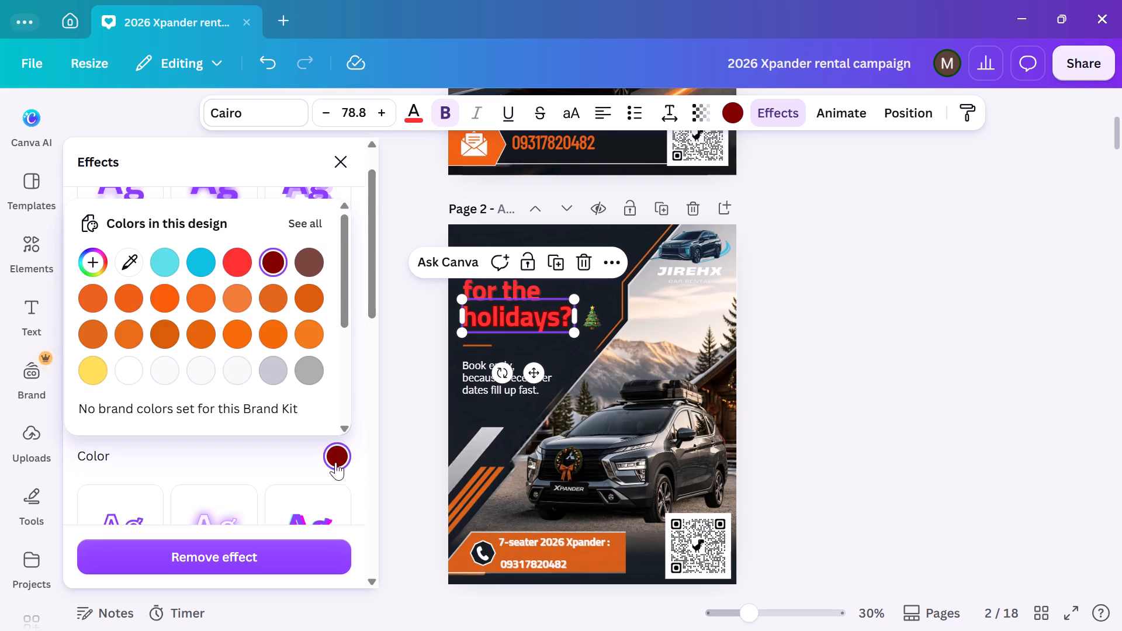
pyautogui.click(207, 370)
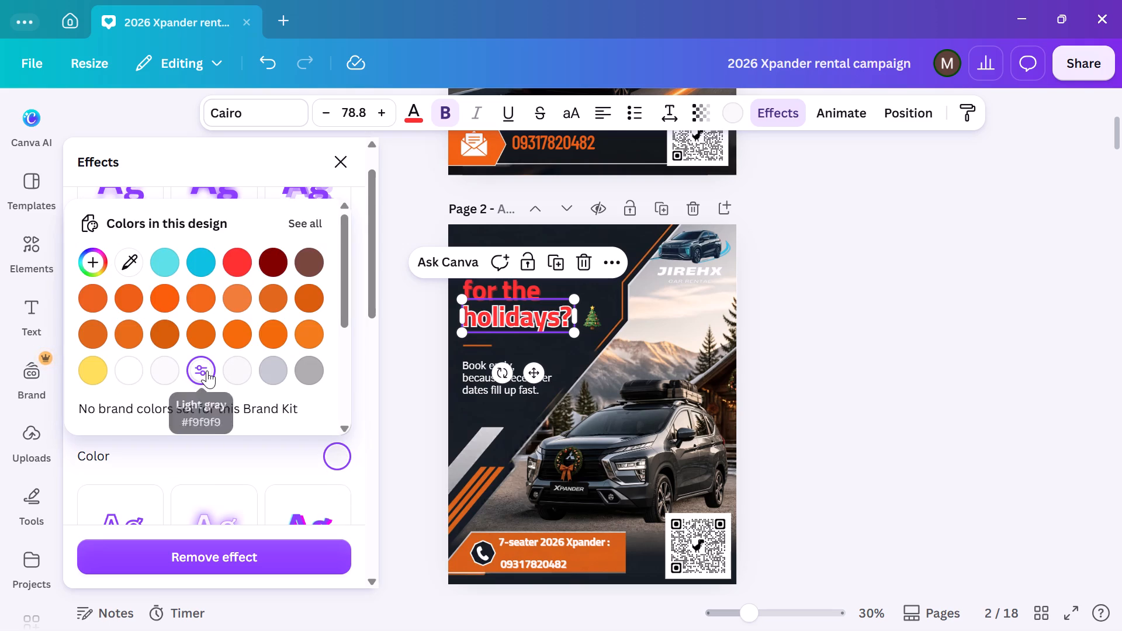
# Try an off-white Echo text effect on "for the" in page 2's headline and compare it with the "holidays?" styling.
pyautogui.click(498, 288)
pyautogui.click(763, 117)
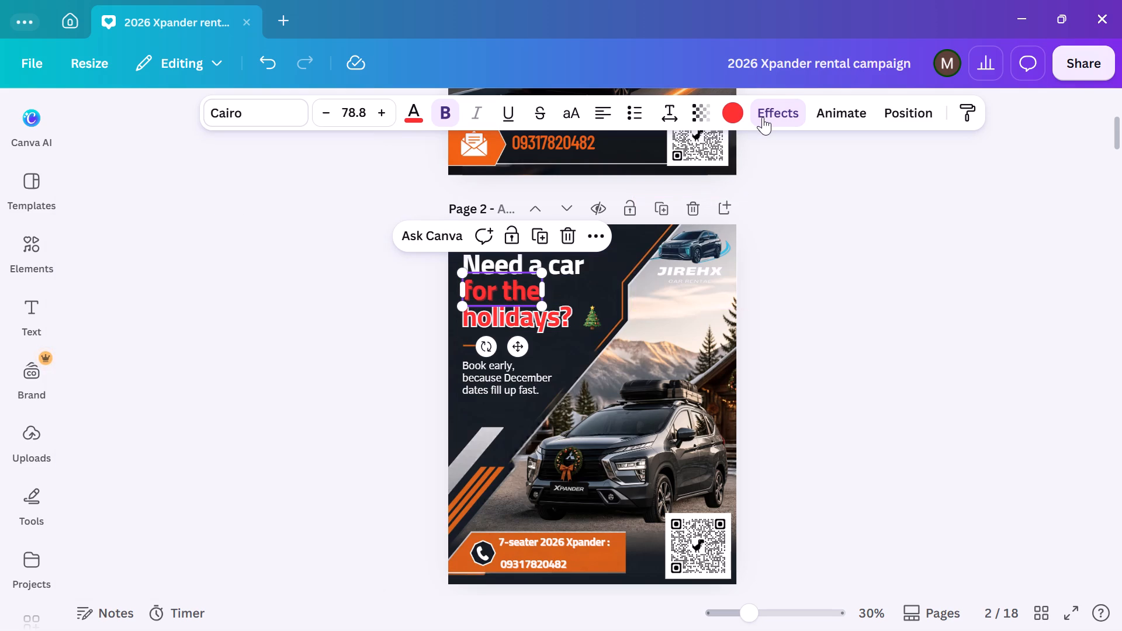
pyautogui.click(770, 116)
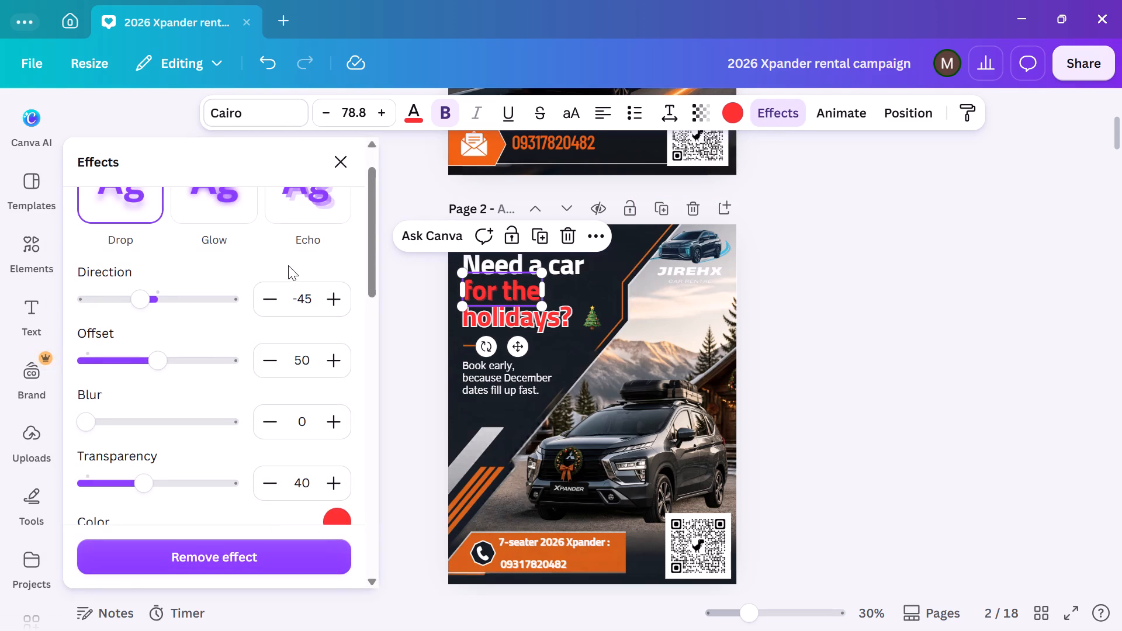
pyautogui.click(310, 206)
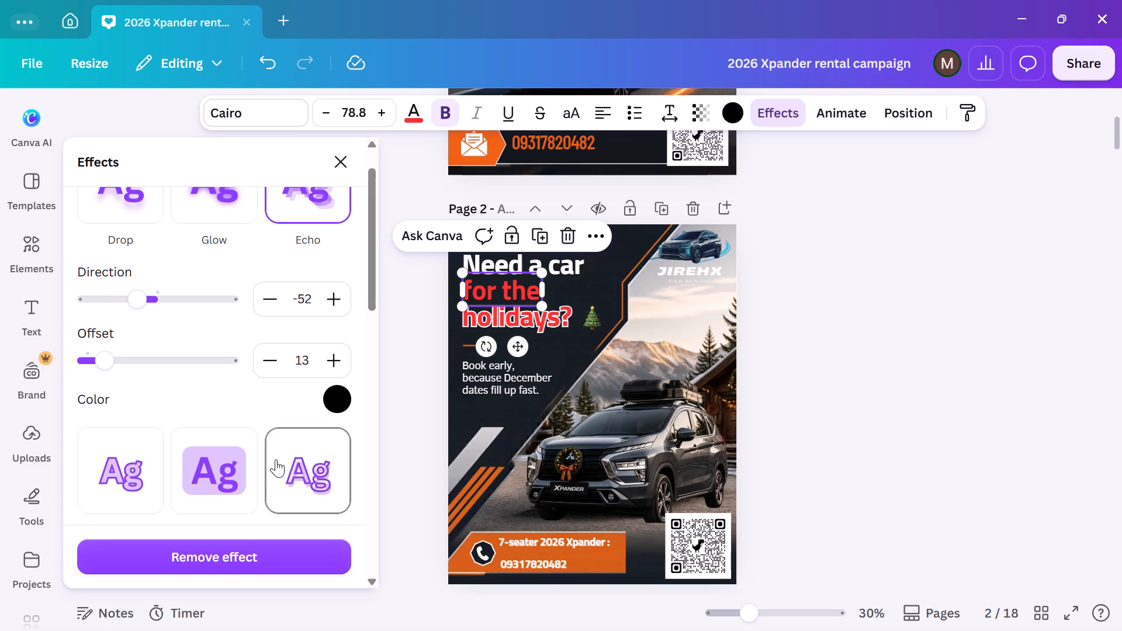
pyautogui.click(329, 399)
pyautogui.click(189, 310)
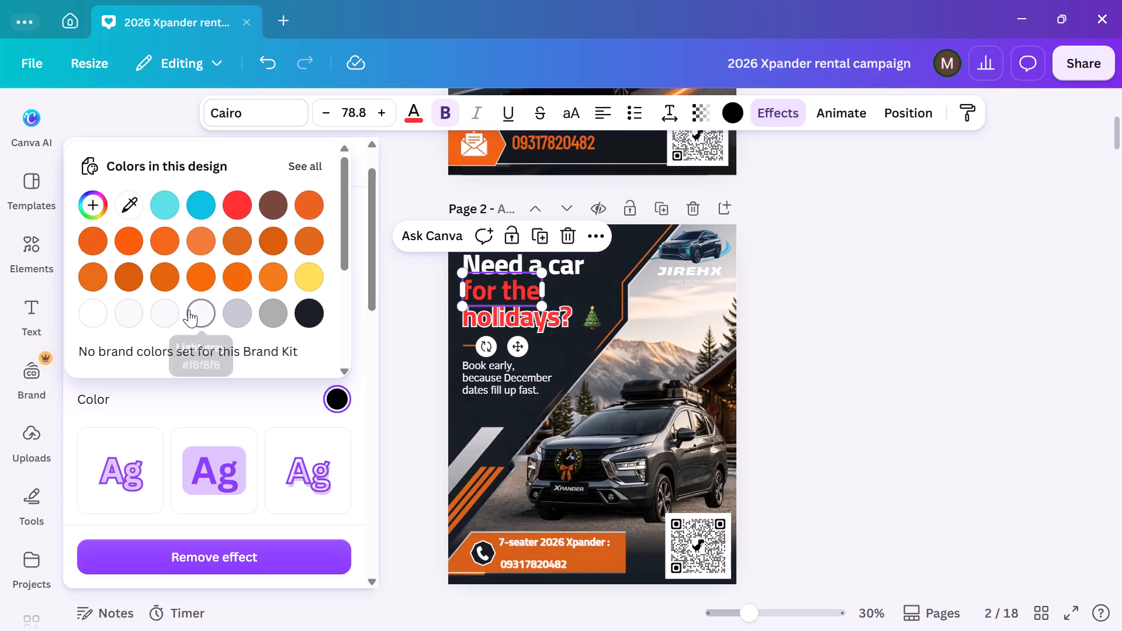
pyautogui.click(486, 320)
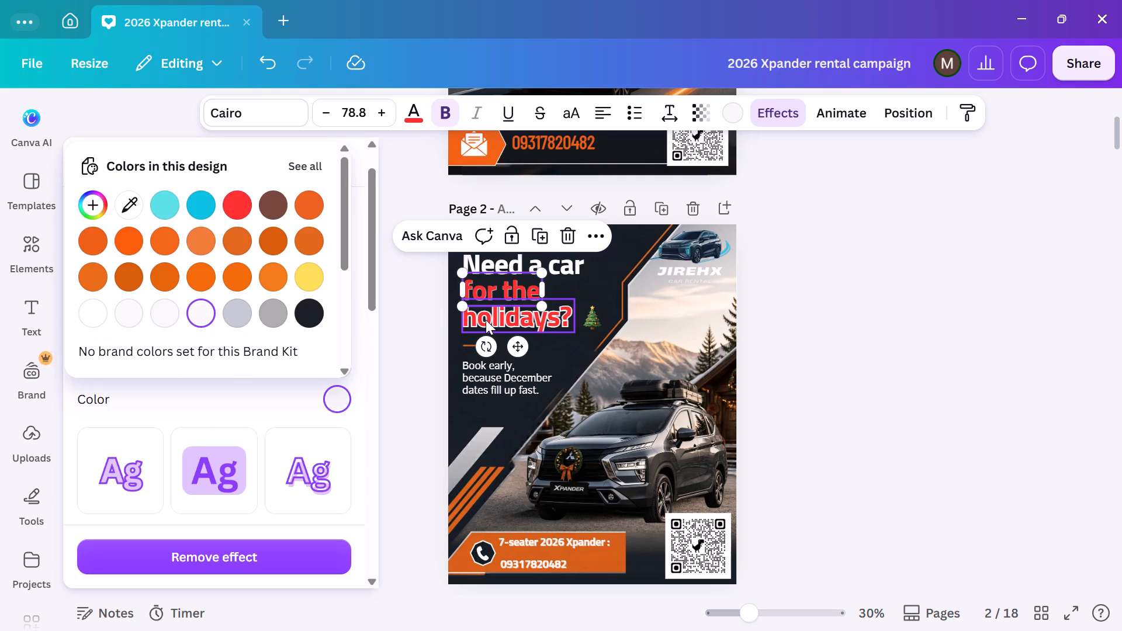
# Apply an off-white Outline text effect to "for the" in page 2's headline.
pyautogui.click(516, 289)
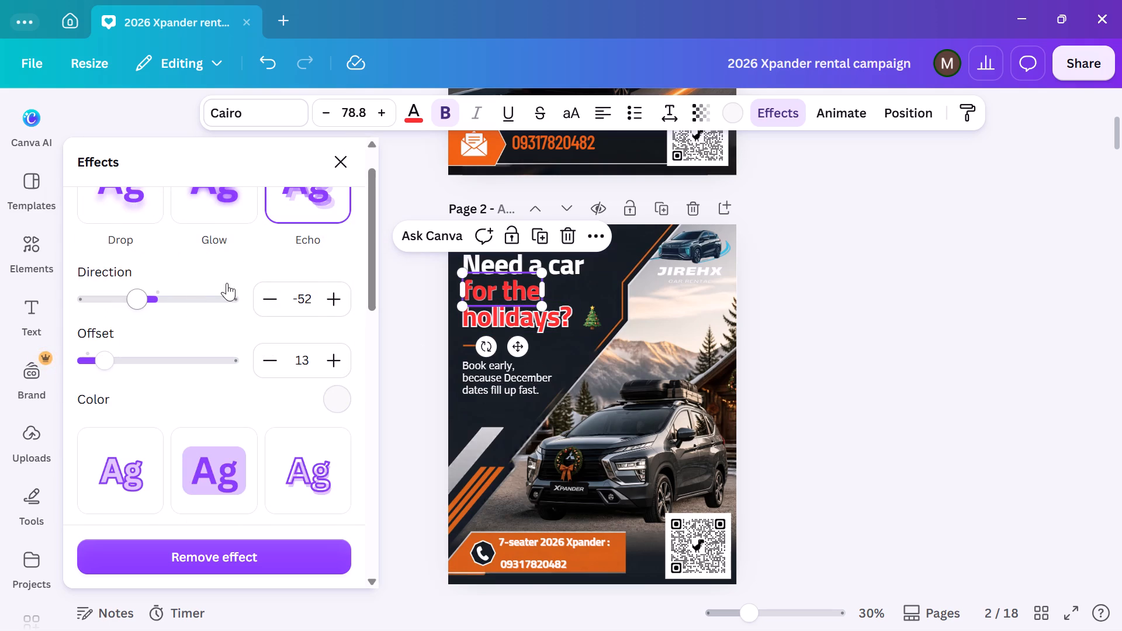
pyautogui.scroll(3, 231, 283)
pyautogui.scroll(-4, 237, 324)
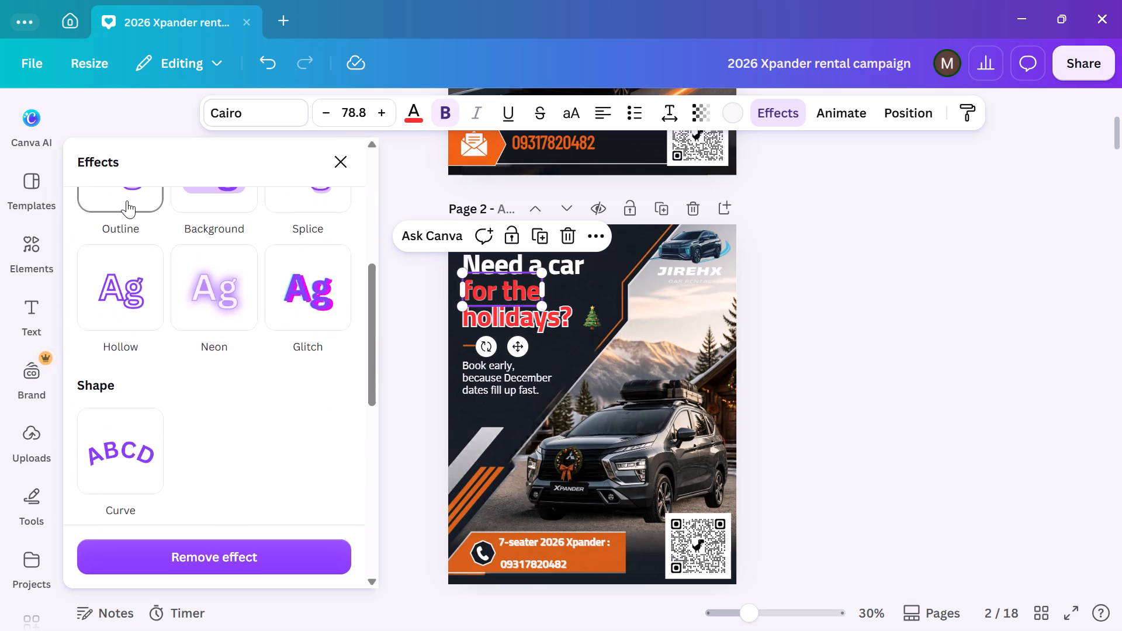
pyautogui.click(127, 200)
pyautogui.click(340, 329)
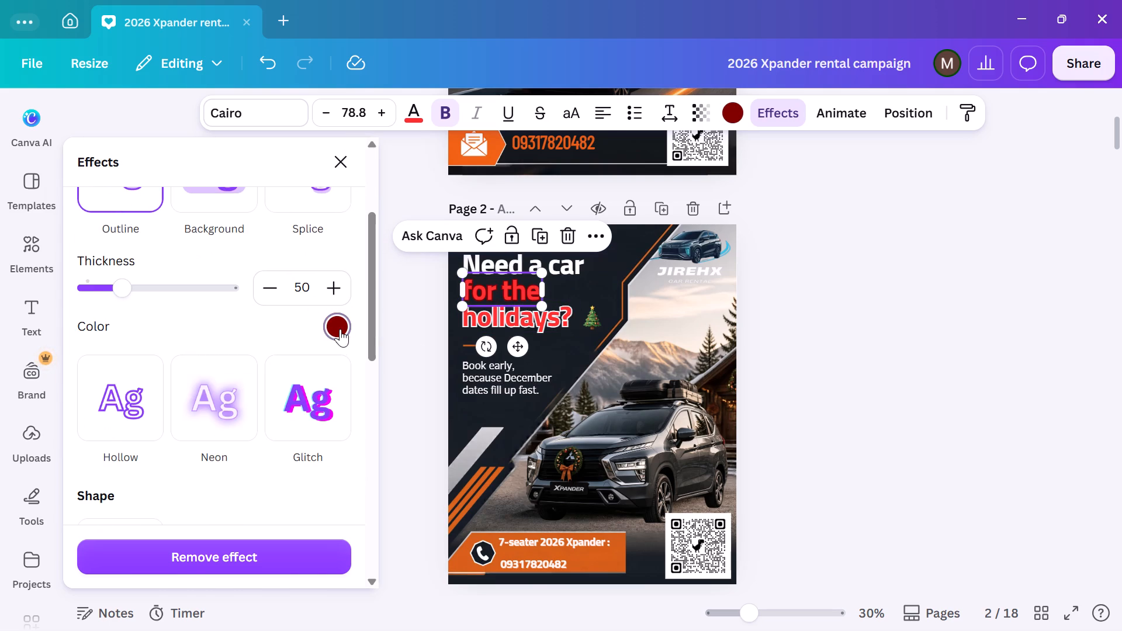
pyautogui.click(205, 523)
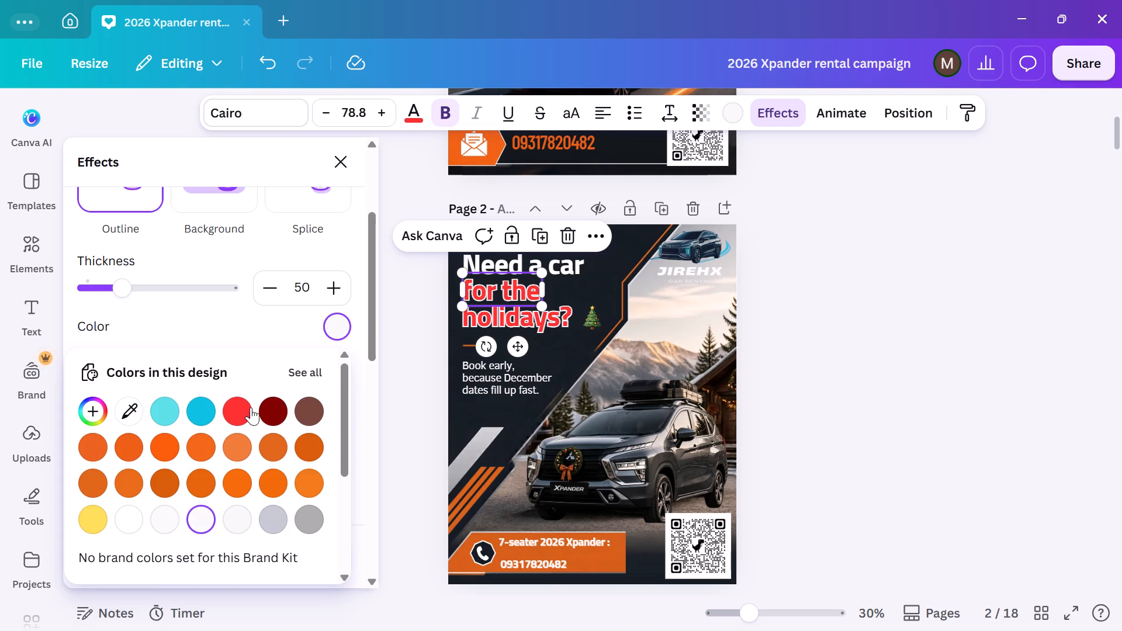
# Apply a dark blue Outline text effect to "Need a car" in page 2's headline, trying black and purple outlines first.
pyautogui.click(575, 271)
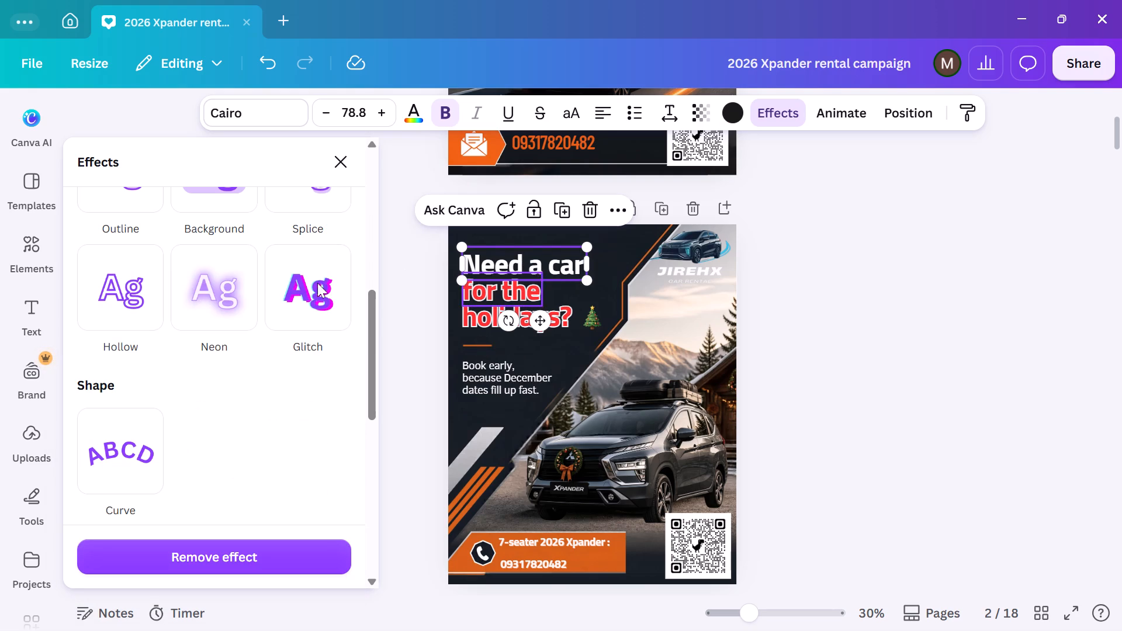
pyautogui.scroll(-2, 214, 327)
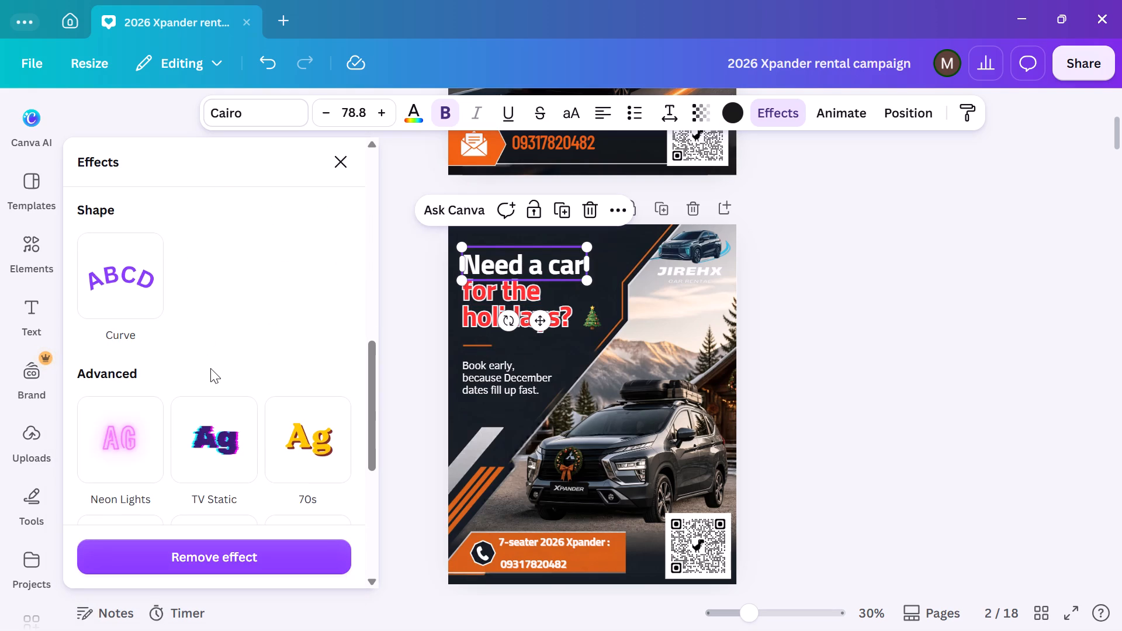
pyautogui.scroll(-1, 219, 384)
pyautogui.scroll(4, 221, 371)
pyautogui.scroll(6, 209, 304)
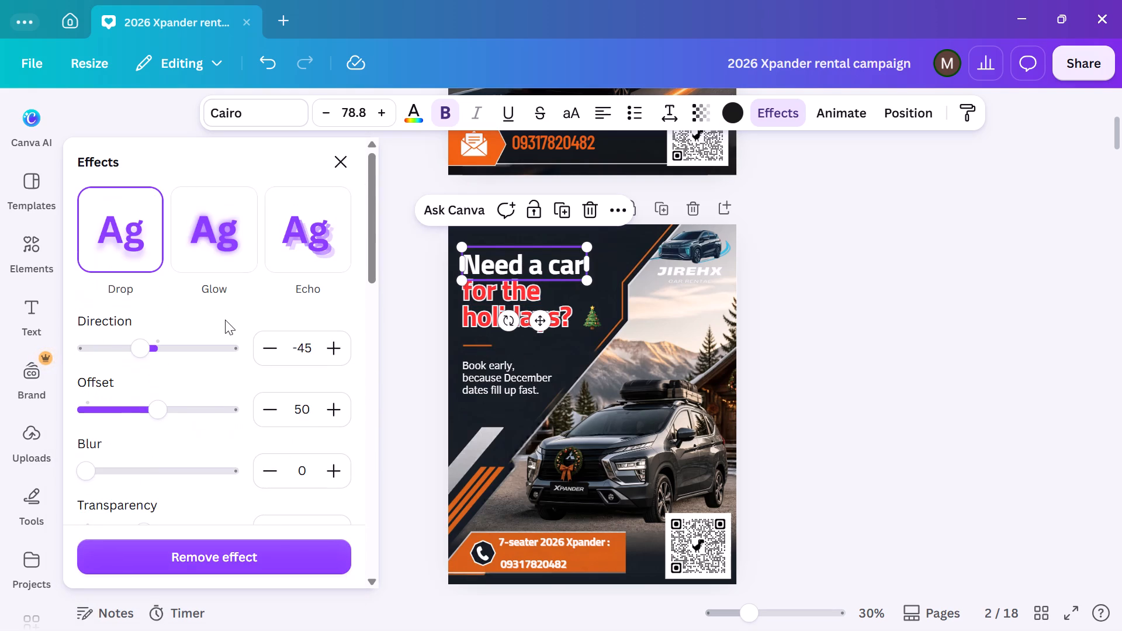
pyautogui.scroll(-2, 250, 280)
pyautogui.scroll(-2, 246, 341)
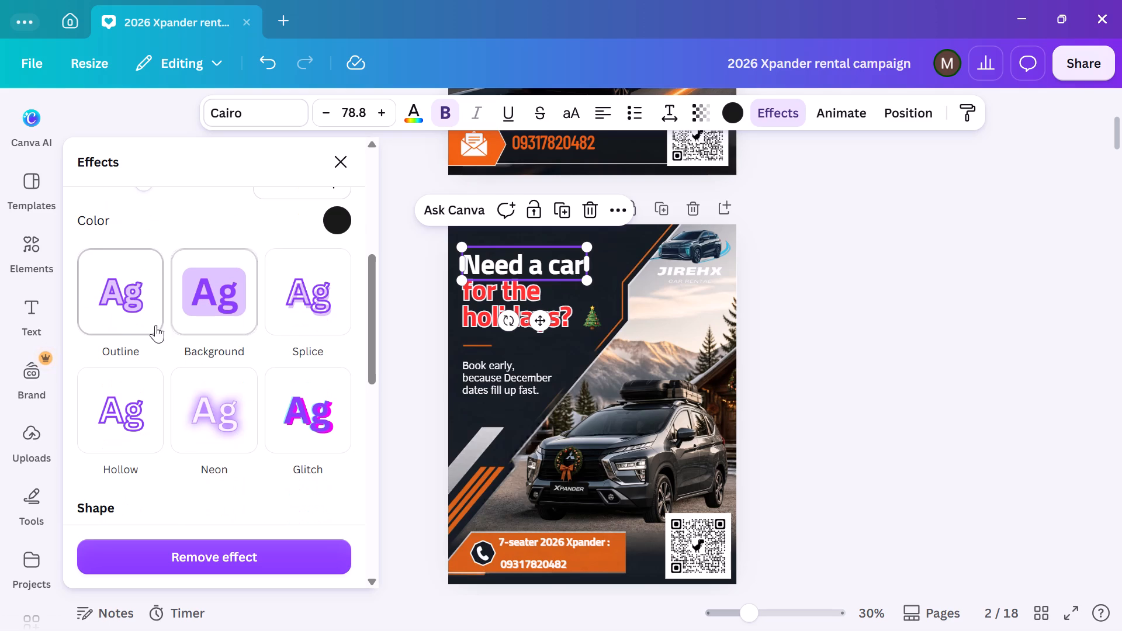
pyautogui.click(132, 312)
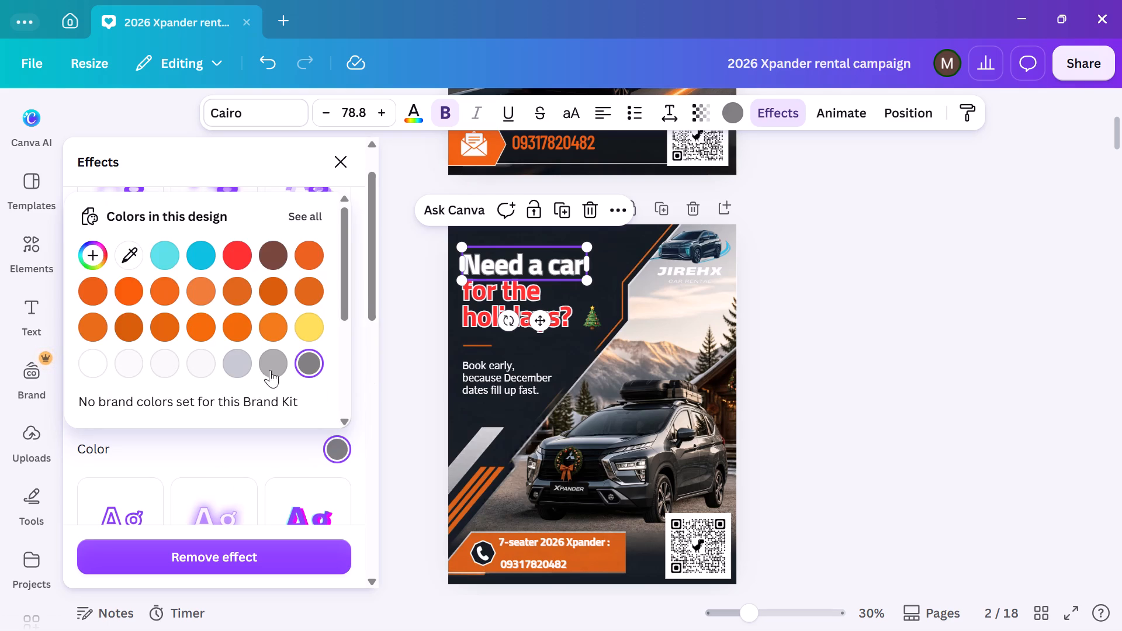
pyautogui.scroll(-1, 286, 417)
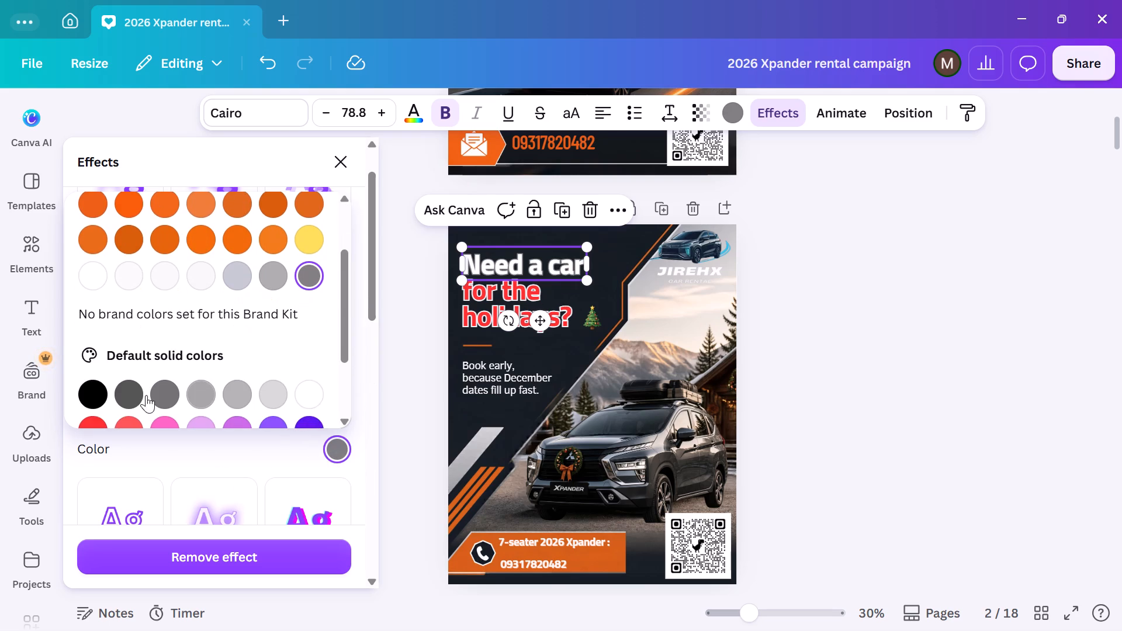
pyautogui.click(99, 395)
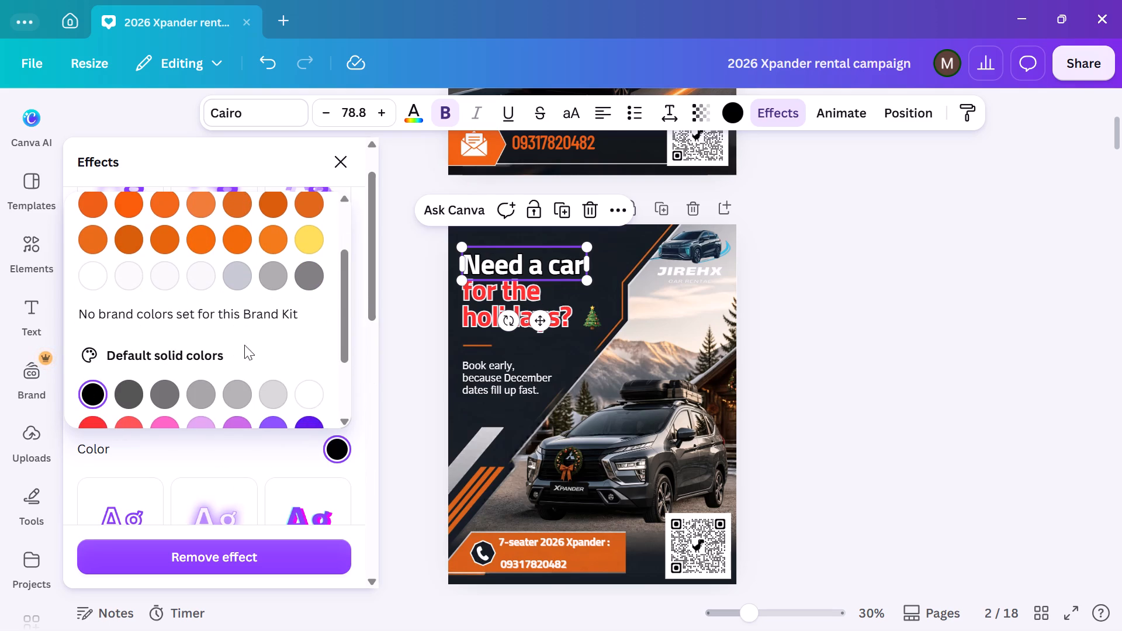
pyautogui.scroll(-1, 252, 389)
pyautogui.click(280, 343)
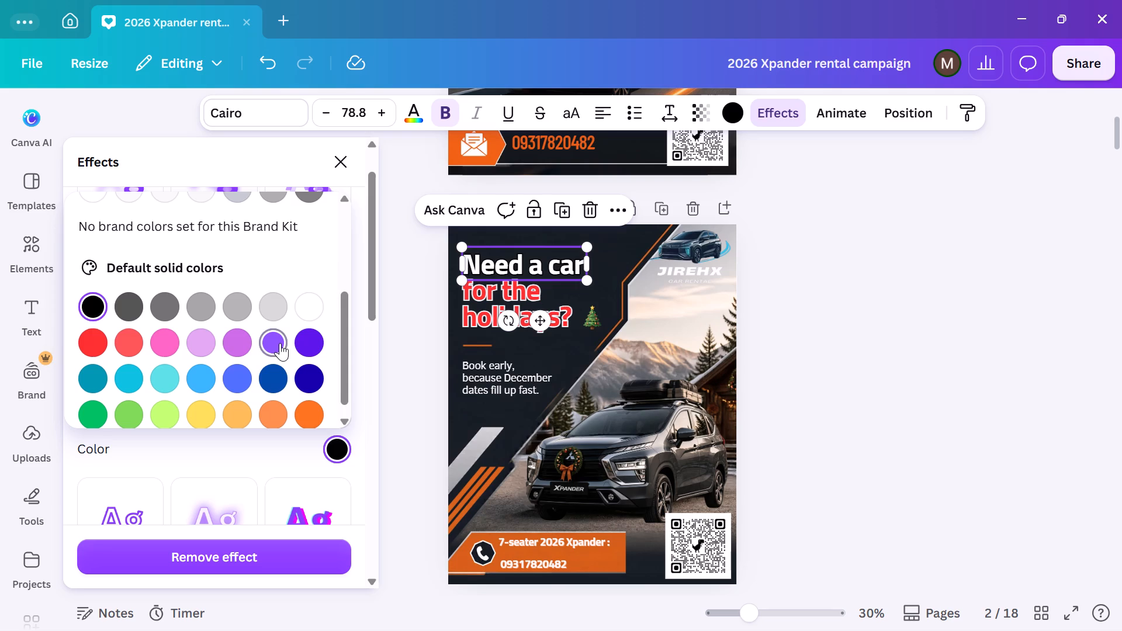
pyautogui.click(280, 376)
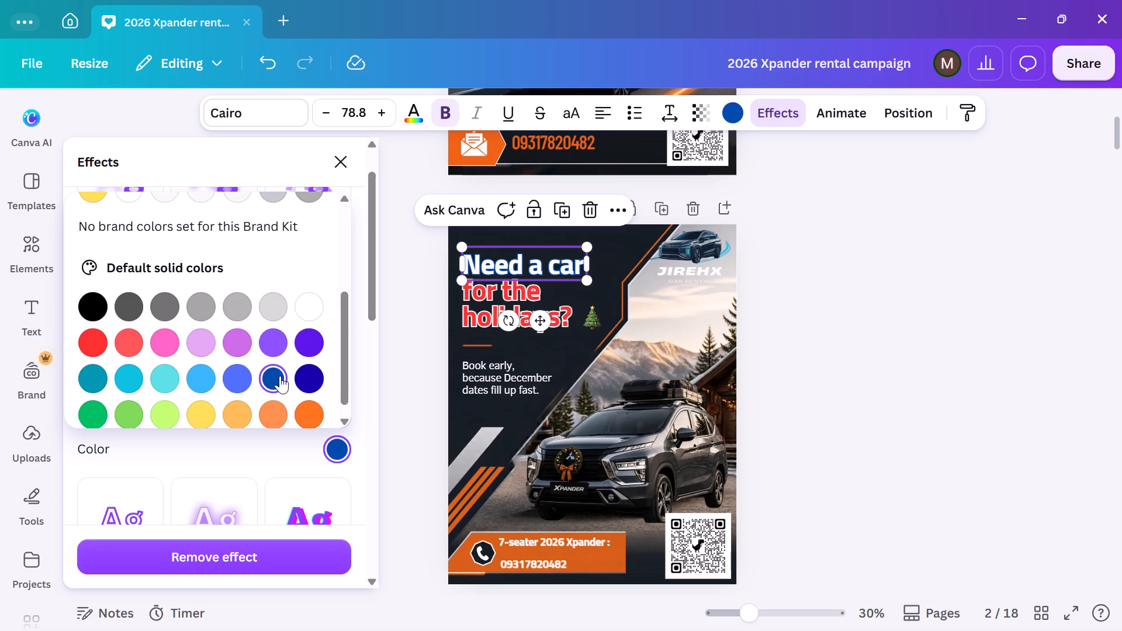
pyautogui.click(825, 332)
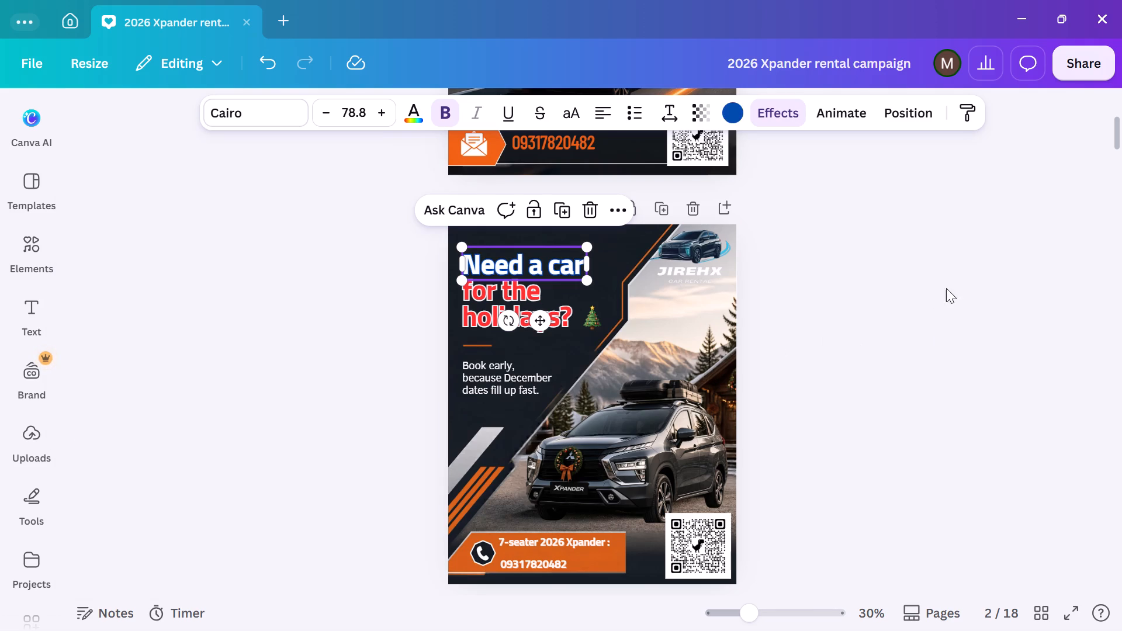
pyautogui.moveTo(986, 353); pyautogui.dragTo(986, 360)
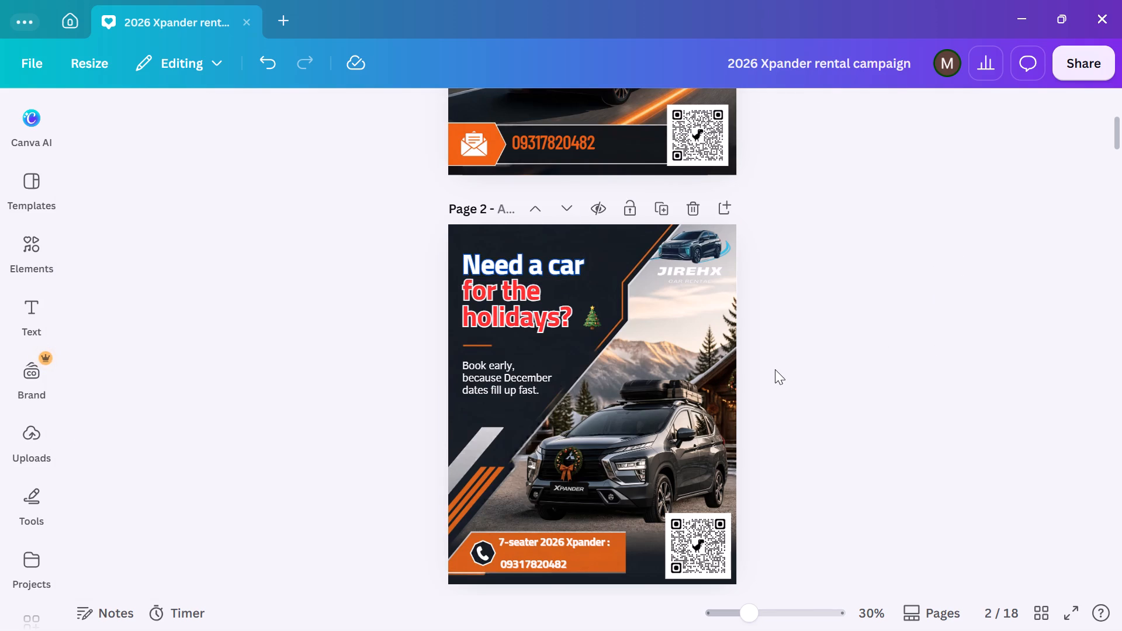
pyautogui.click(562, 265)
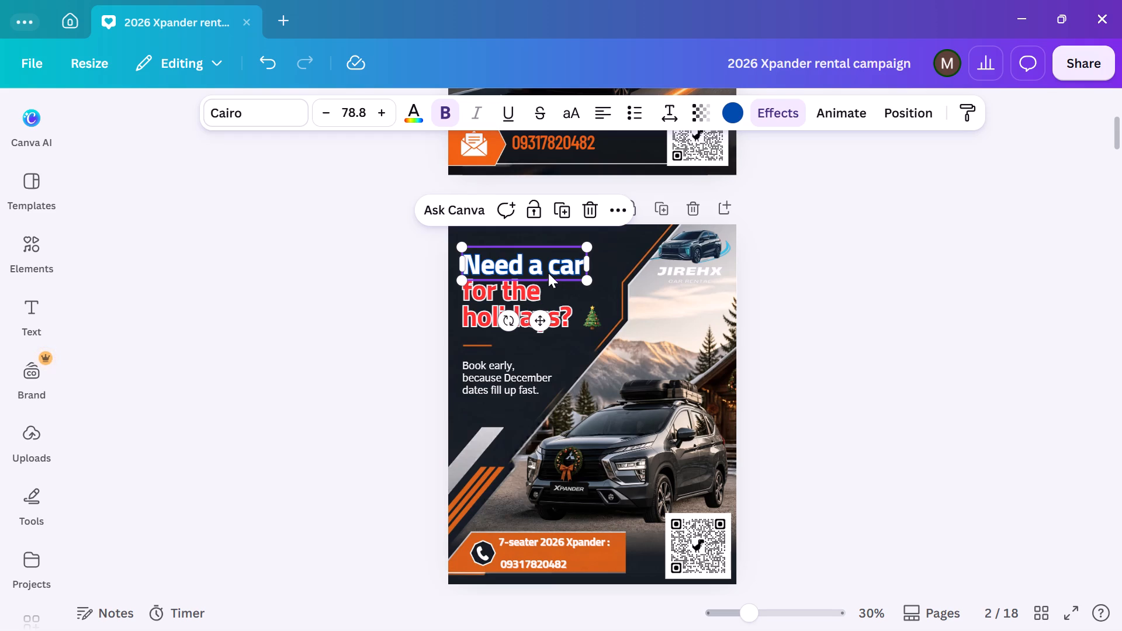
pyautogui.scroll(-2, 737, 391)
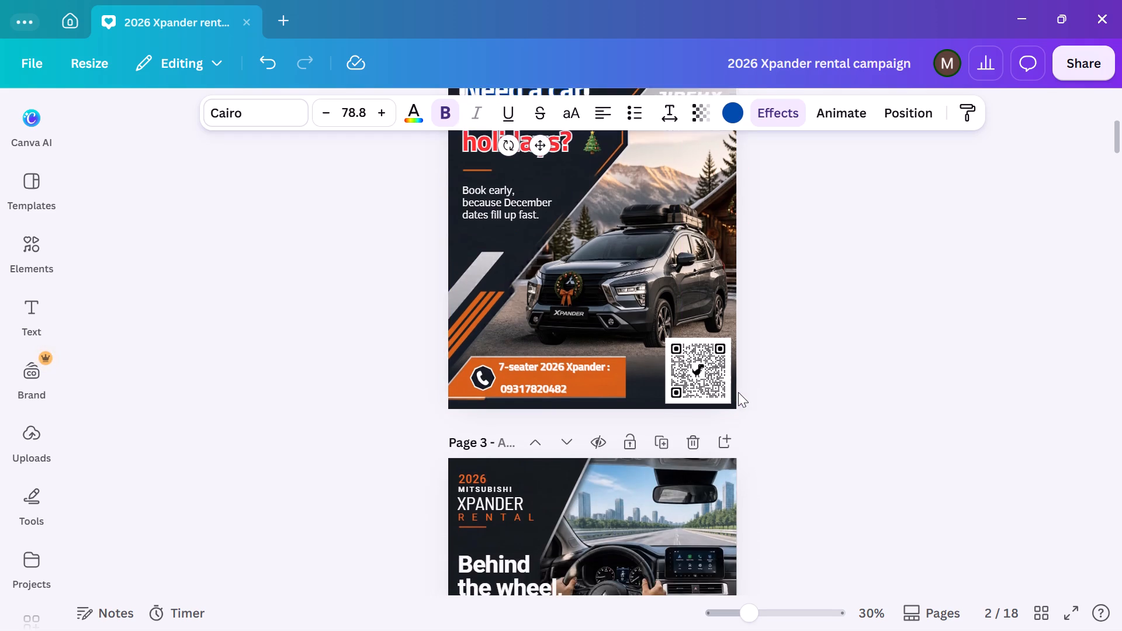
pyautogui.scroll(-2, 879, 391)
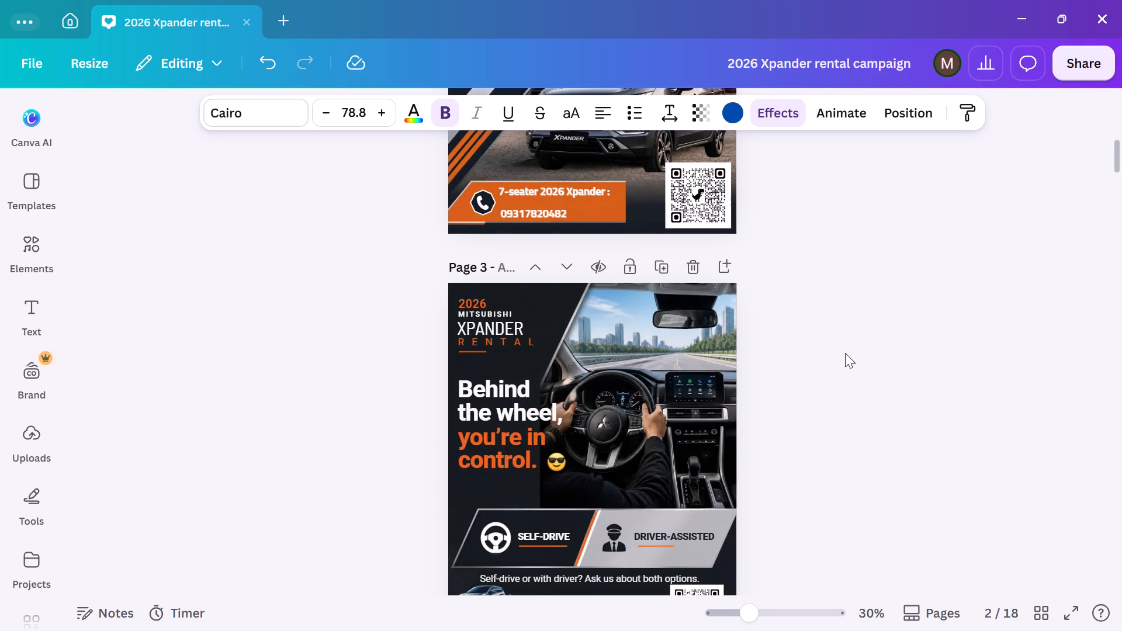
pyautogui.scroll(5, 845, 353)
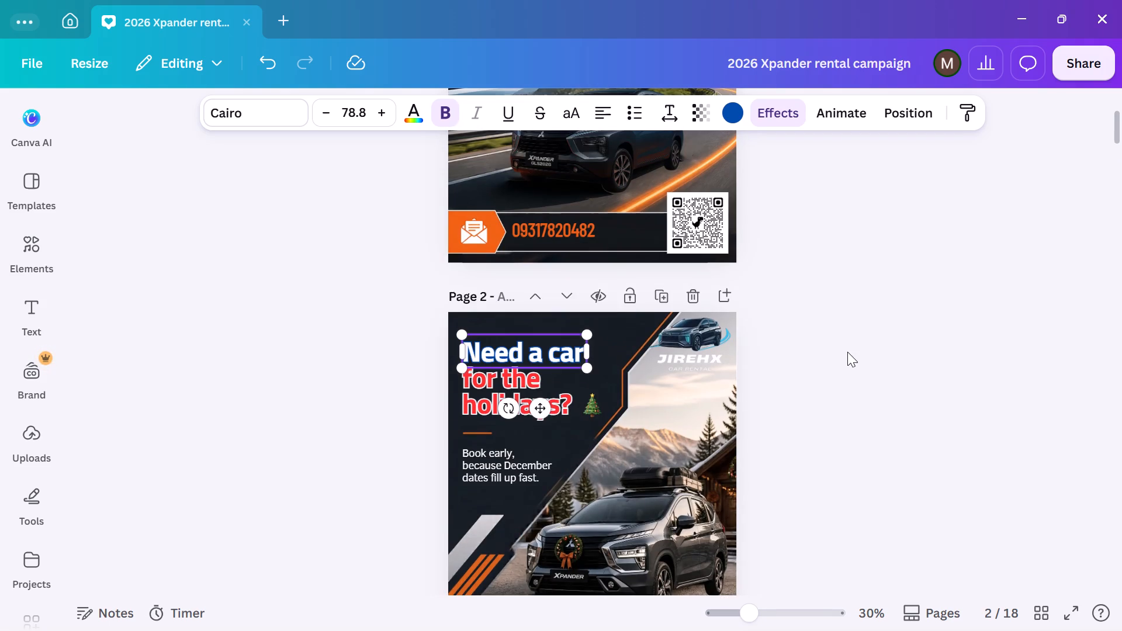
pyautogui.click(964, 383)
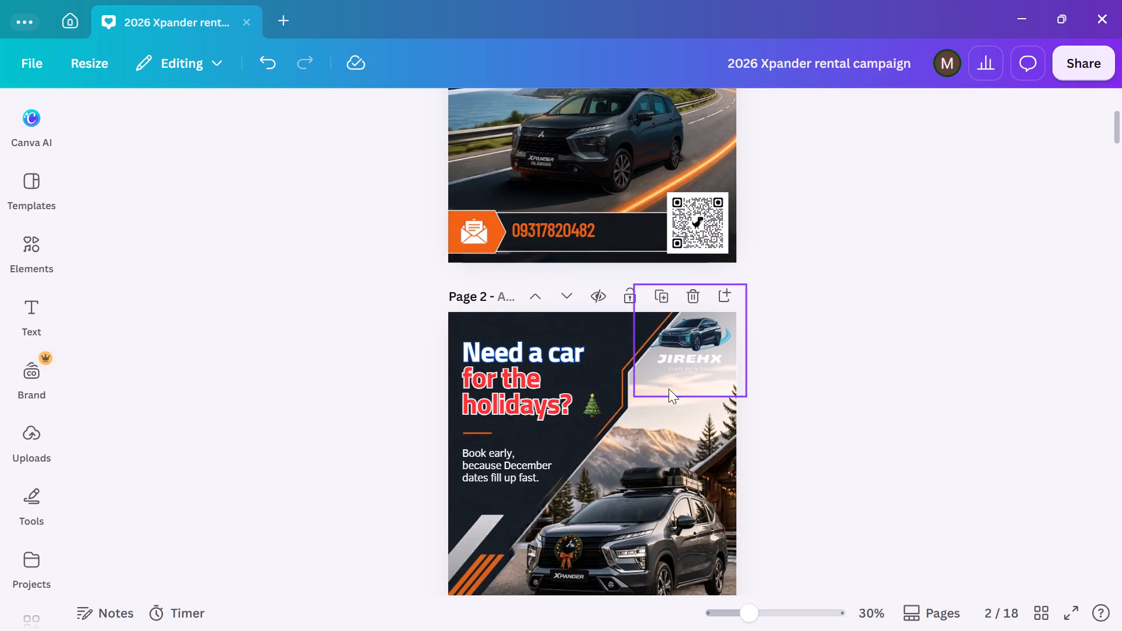
# Replace the Drop effect on page 1's "Mitsubishi Xpander 2026" headline with an Outline effect in light gray #fafafa.
pyautogui.scroll(3, 863, 334)
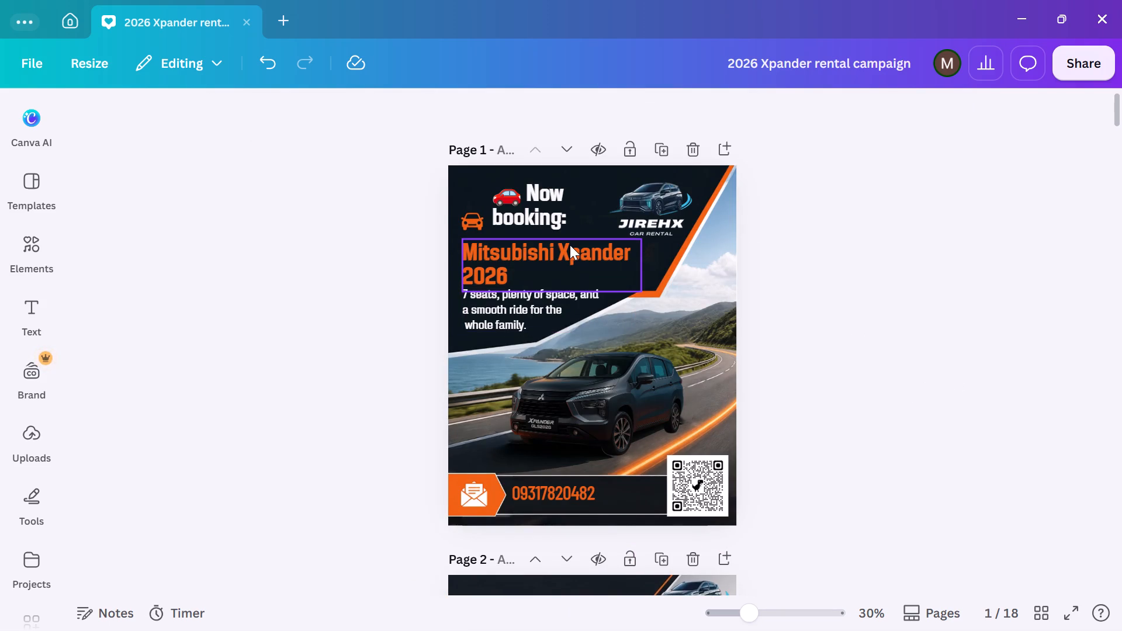
pyautogui.click(570, 245)
pyautogui.click(735, 113)
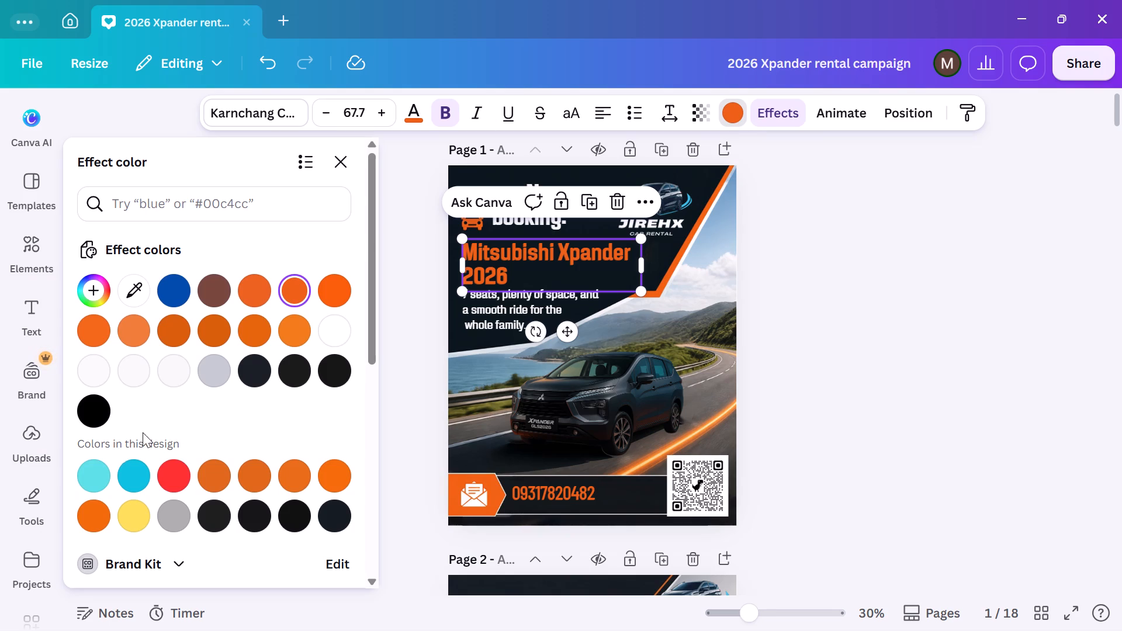
pyautogui.scroll(-3, 150, 428)
pyautogui.scroll(9, 228, 396)
pyautogui.click(782, 109)
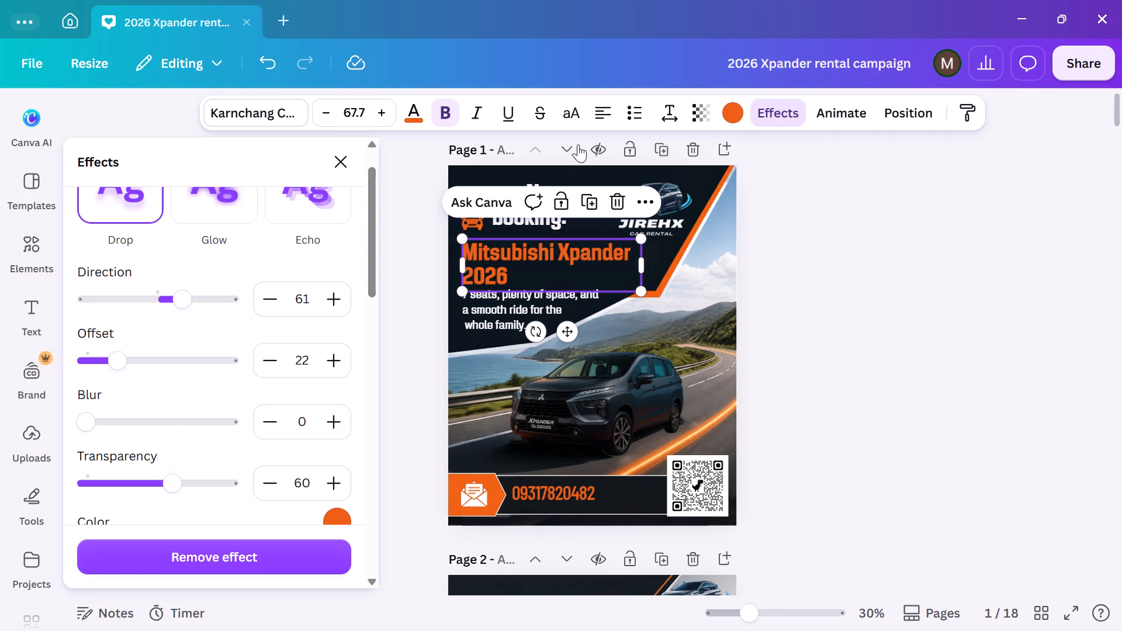
pyautogui.scroll(-2, 207, 415)
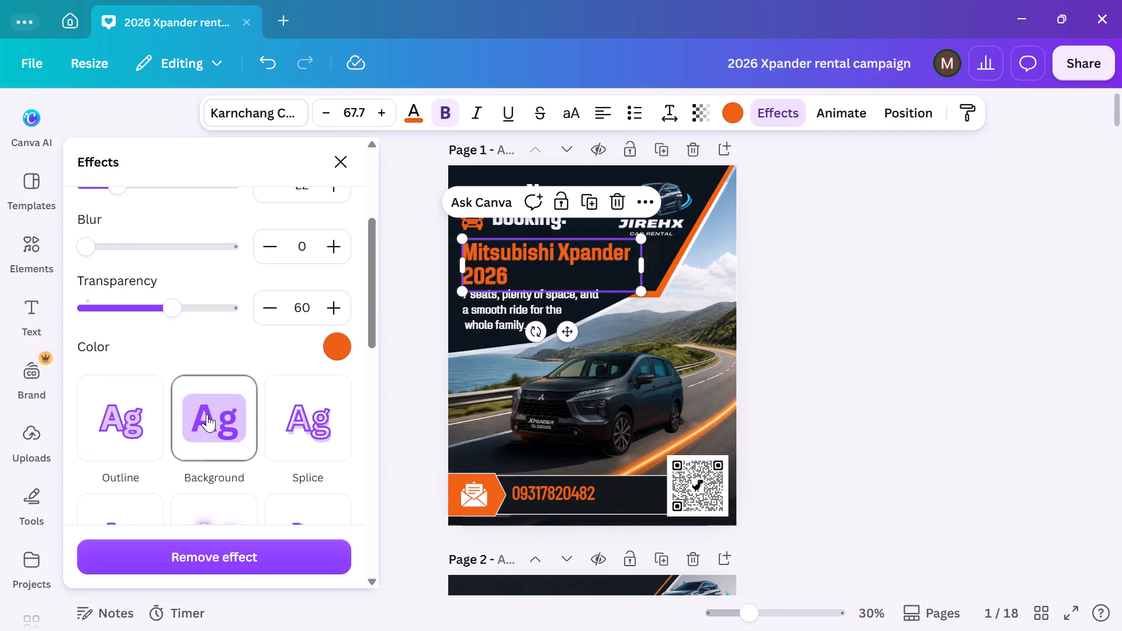
pyautogui.click(126, 419)
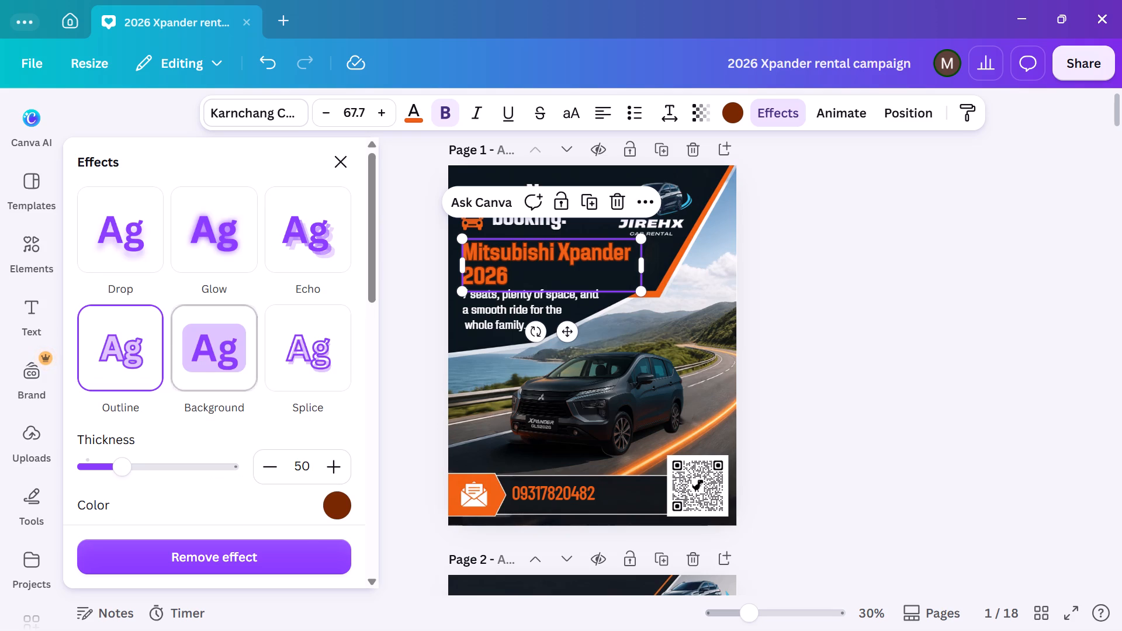
pyautogui.click(336, 505)
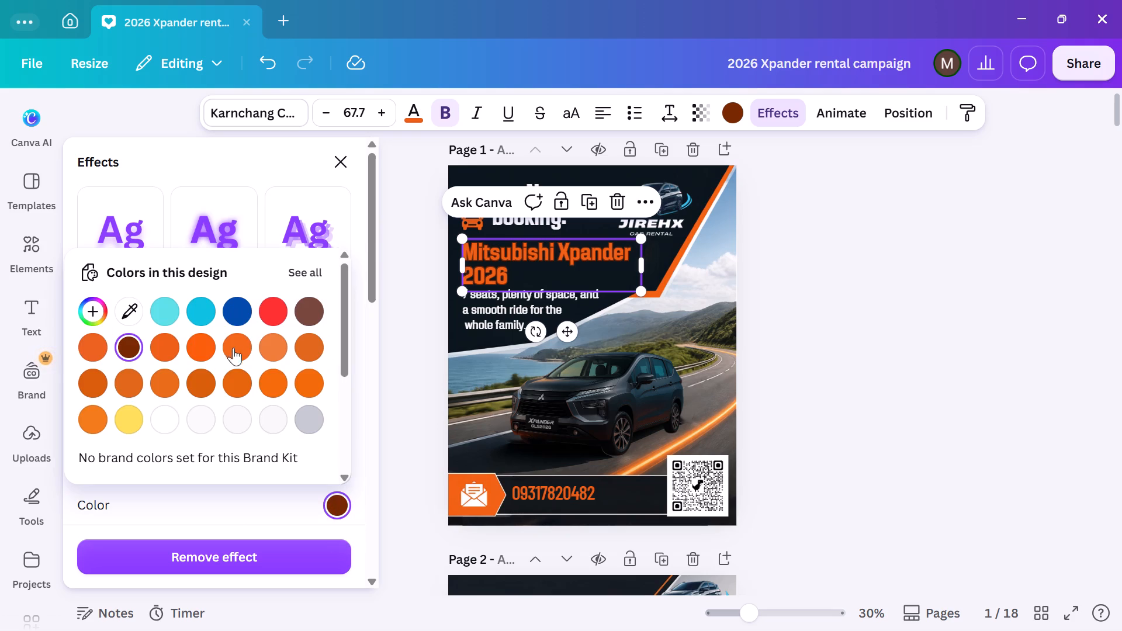
pyautogui.click(193, 411)
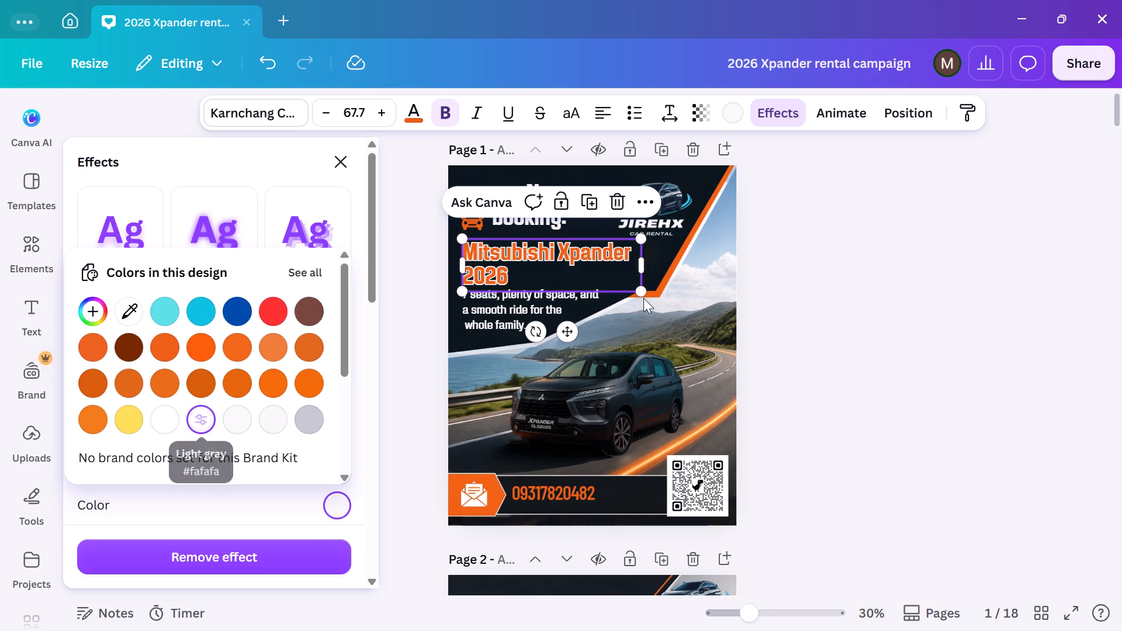
pyautogui.click(857, 266)
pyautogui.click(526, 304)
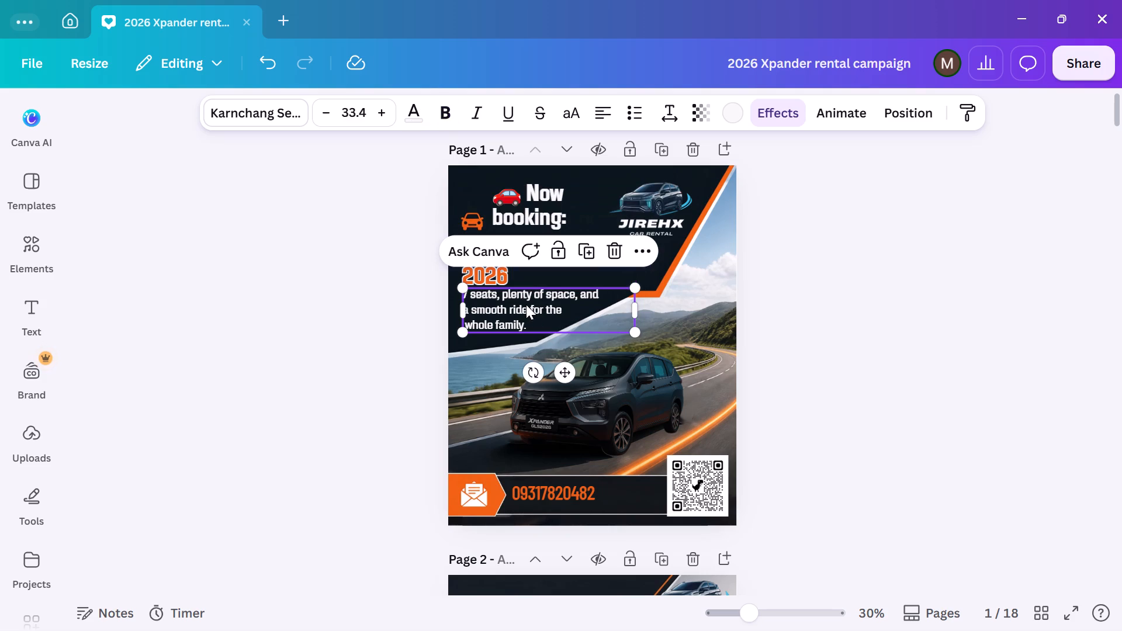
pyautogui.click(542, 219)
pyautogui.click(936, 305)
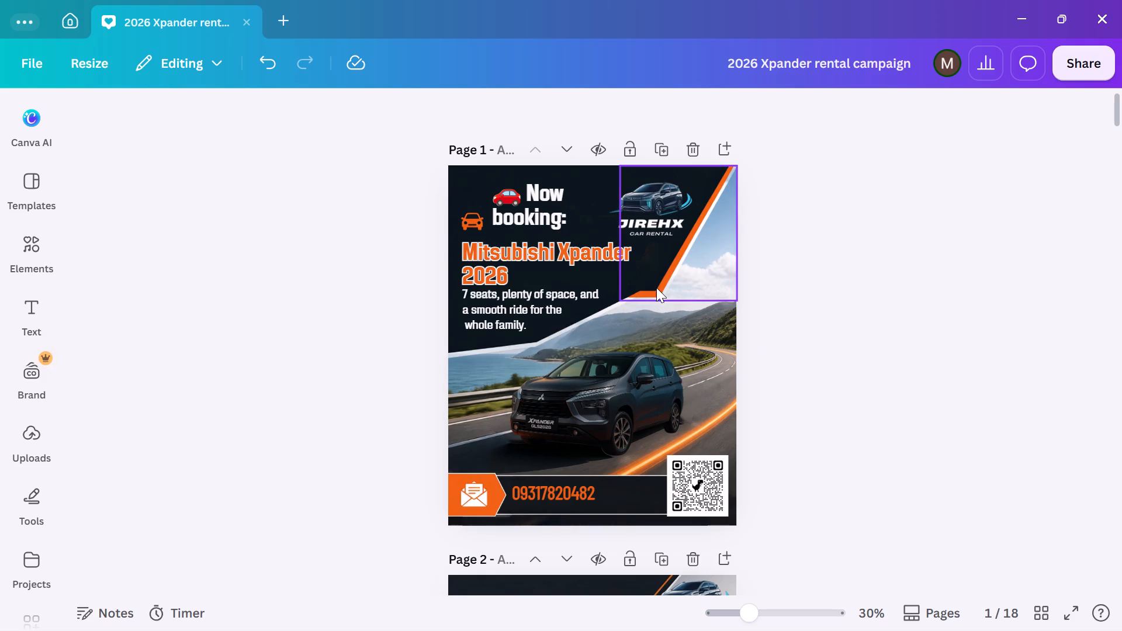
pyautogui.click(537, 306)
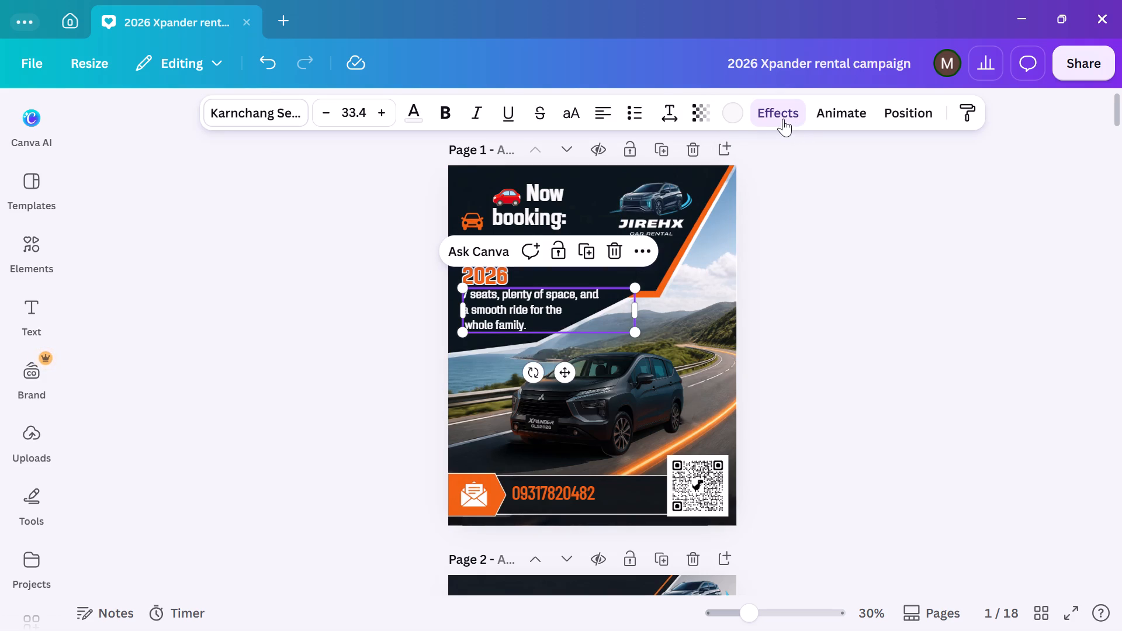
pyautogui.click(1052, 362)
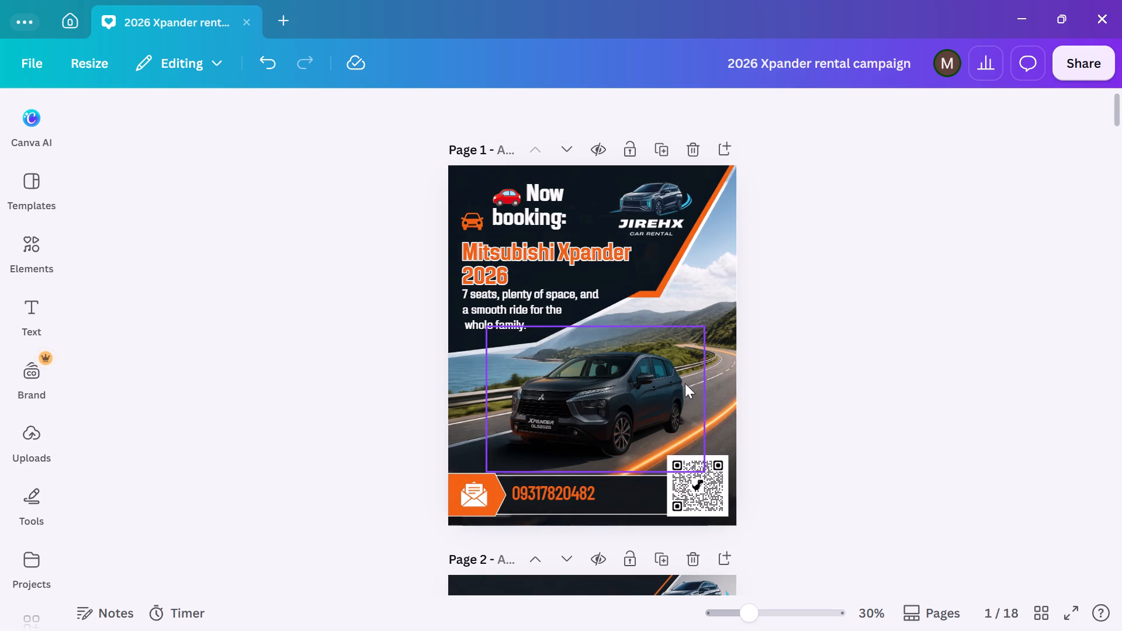
# Replace the Drop effect on page 1's phone number with an Outline effect in light gray #fafafa.
pyautogui.scroll(-2, 685, 383)
pyautogui.click(555, 321)
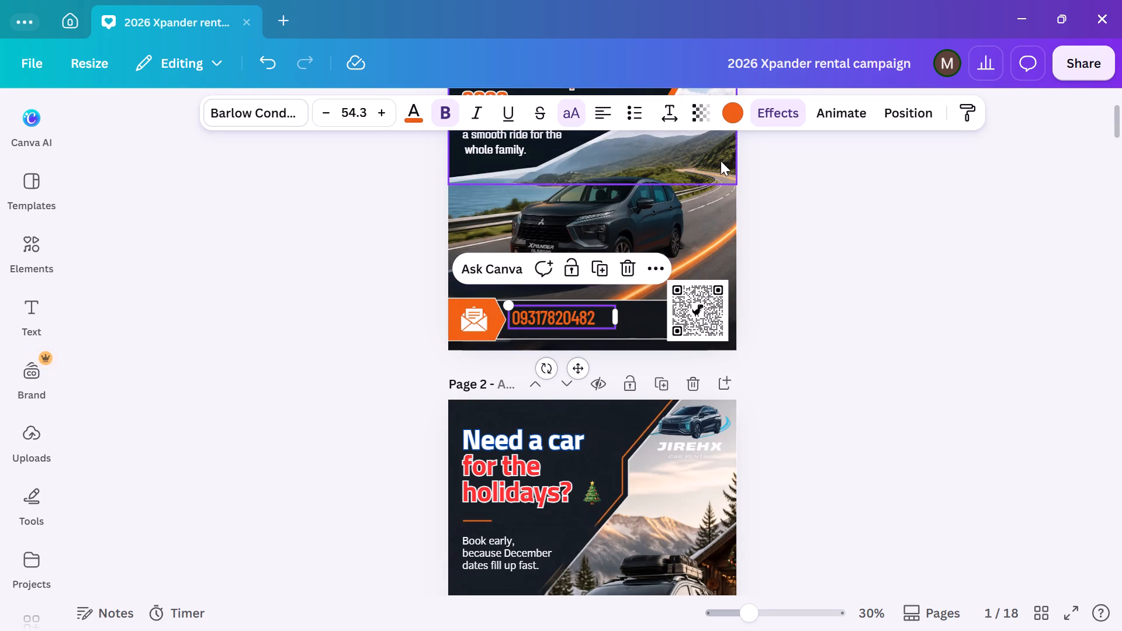
pyautogui.click(743, 109)
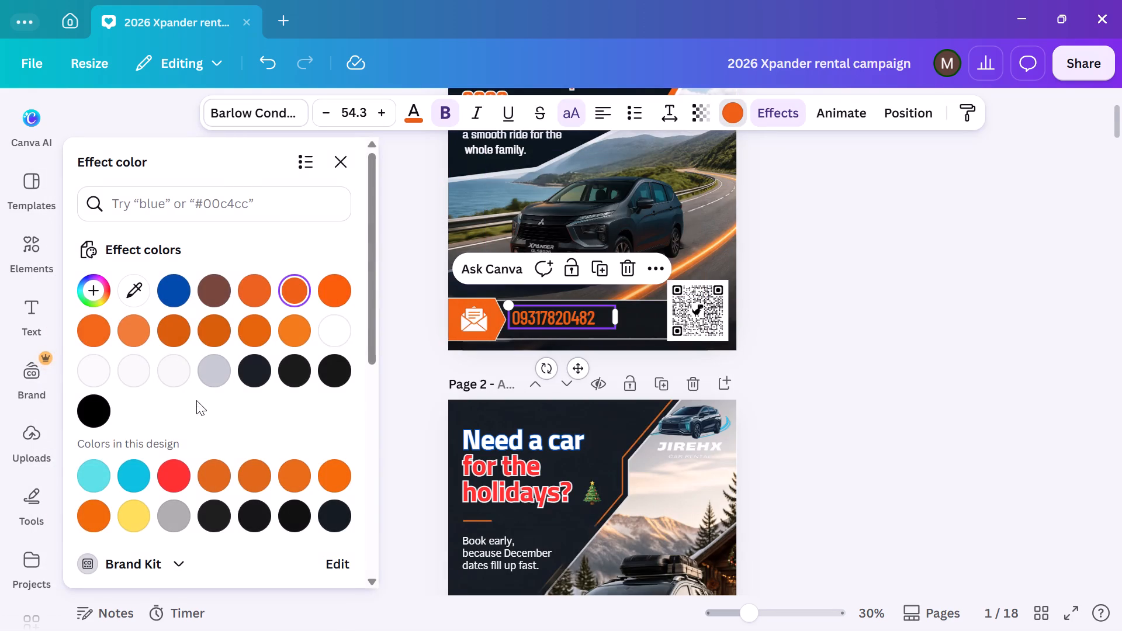
pyautogui.scroll(4, 197, 382)
pyautogui.scroll(-5, 204, 366)
pyautogui.scroll(3, 205, 370)
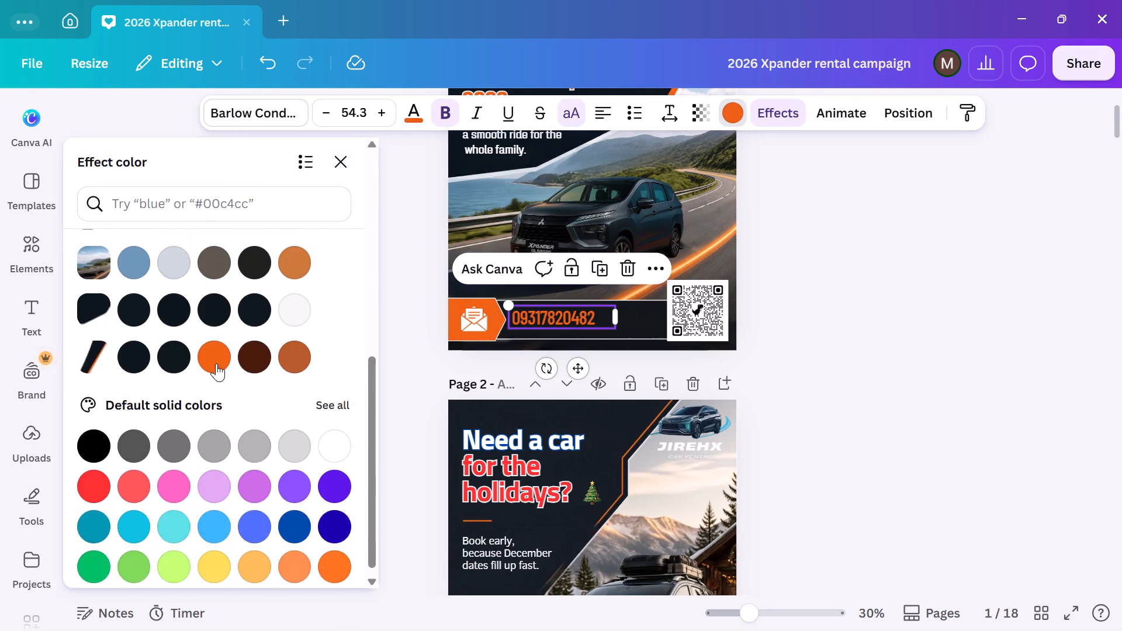
pyautogui.scroll(1, 216, 363)
pyautogui.click(790, 113)
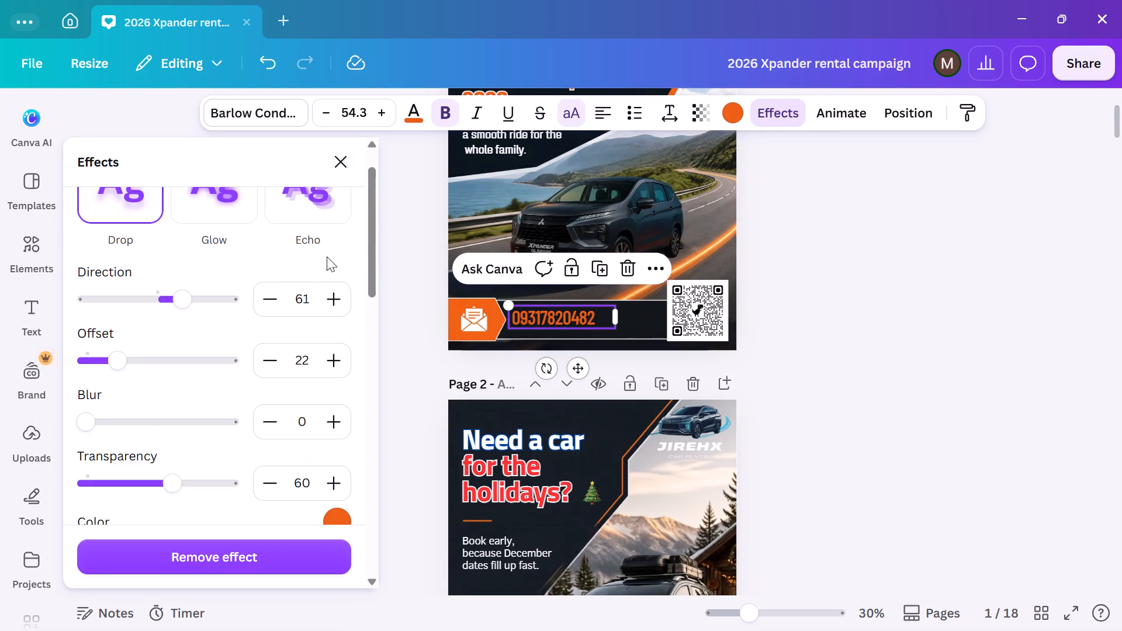
pyautogui.scroll(-3, 221, 336)
pyautogui.click(113, 341)
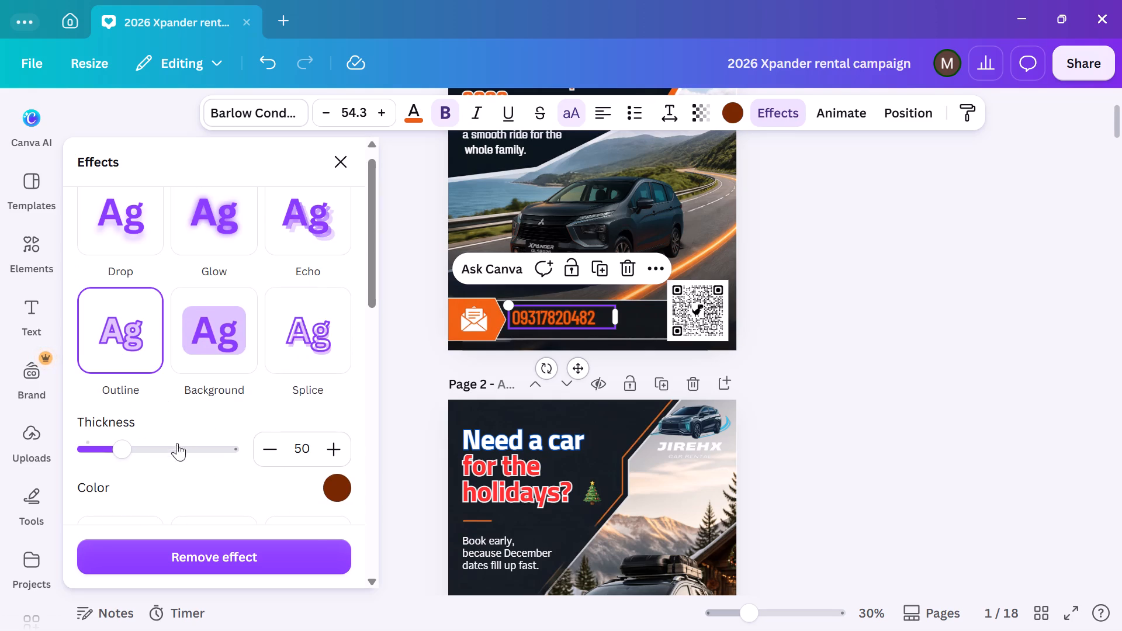
pyautogui.click(335, 490)
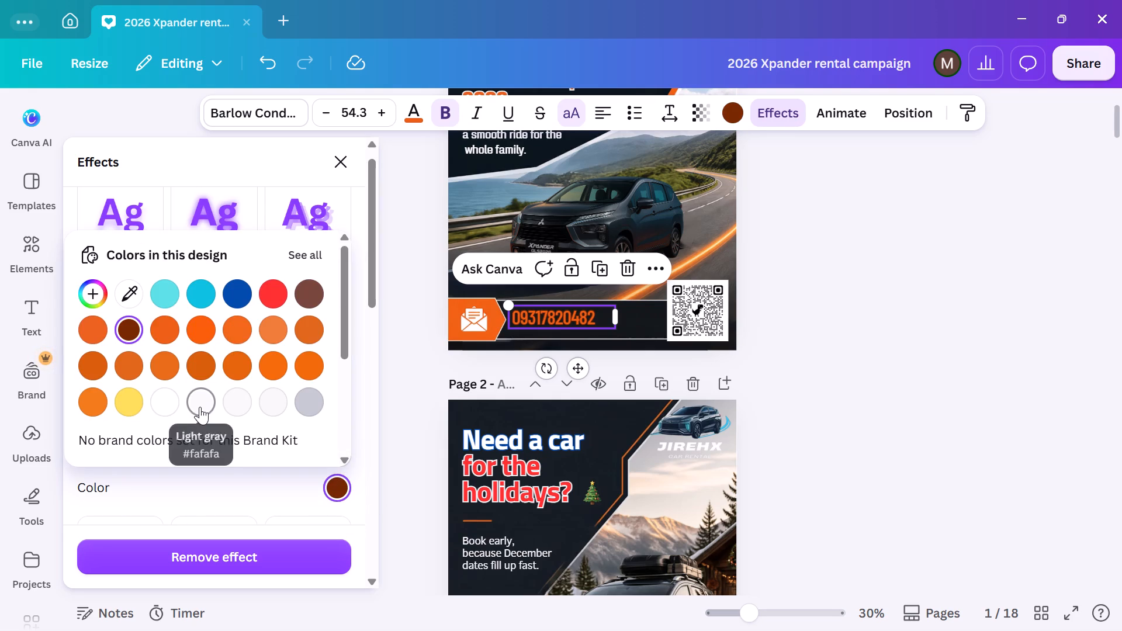
pyautogui.click(201, 405)
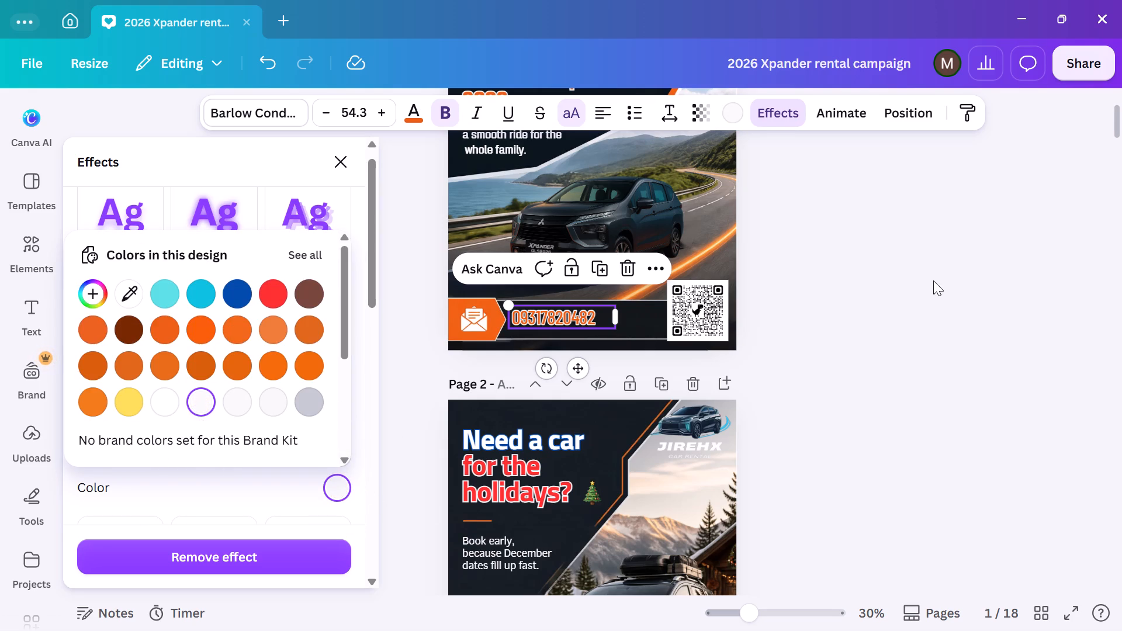
pyautogui.click(934, 279)
pyautogui.click(849, 313)
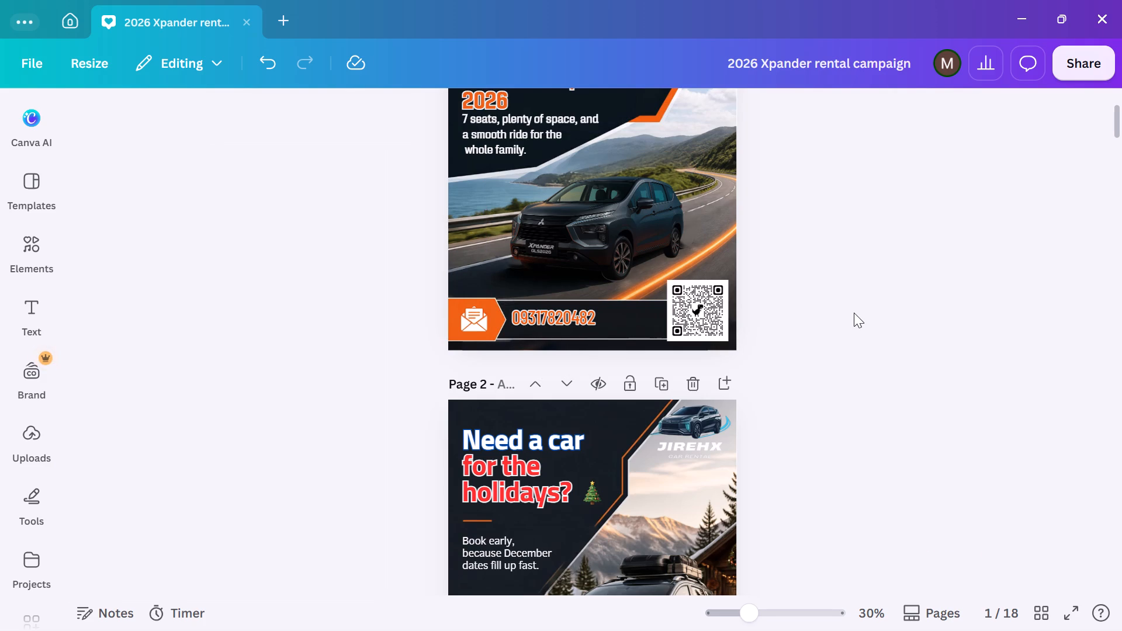
# Insert hyphens after the fourth and seventh digits of the phone number on page 1.
pyautogui.click(569, 313)
pyautogui.doubleClick(555, 317)
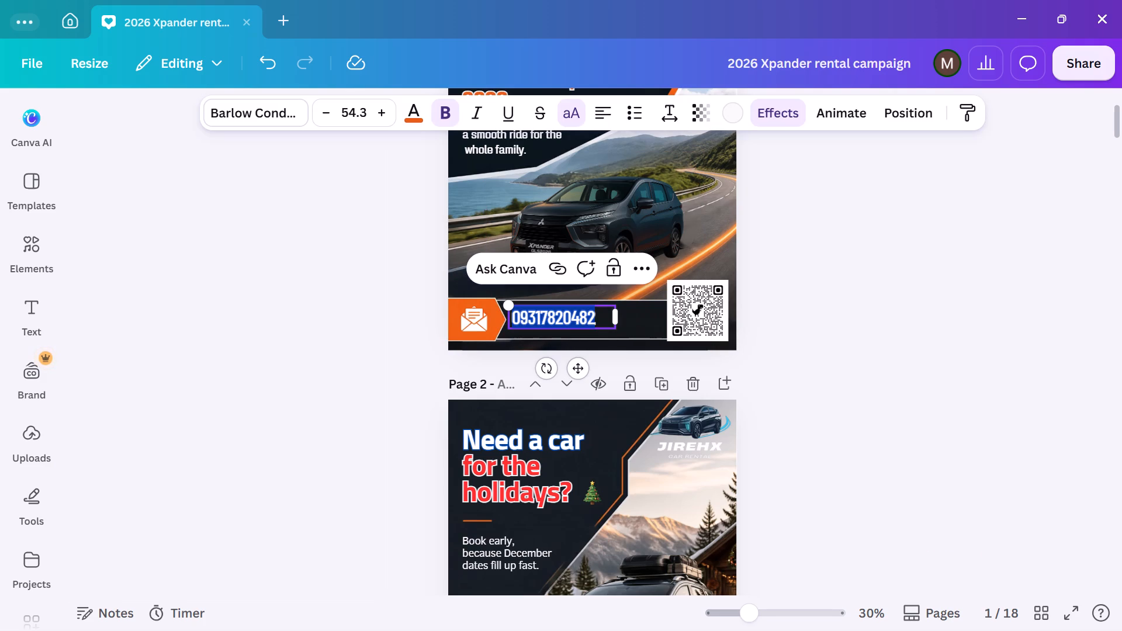
pyautogui.click(524, 314)
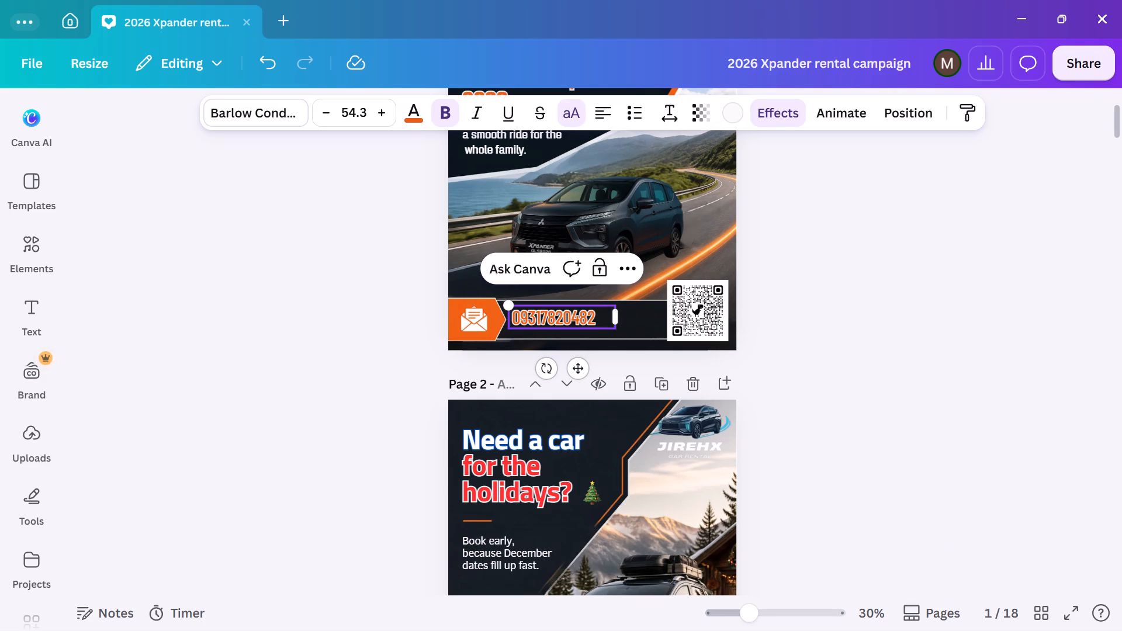
pyautogui.click(543, 315)
pyautogui.press('-')
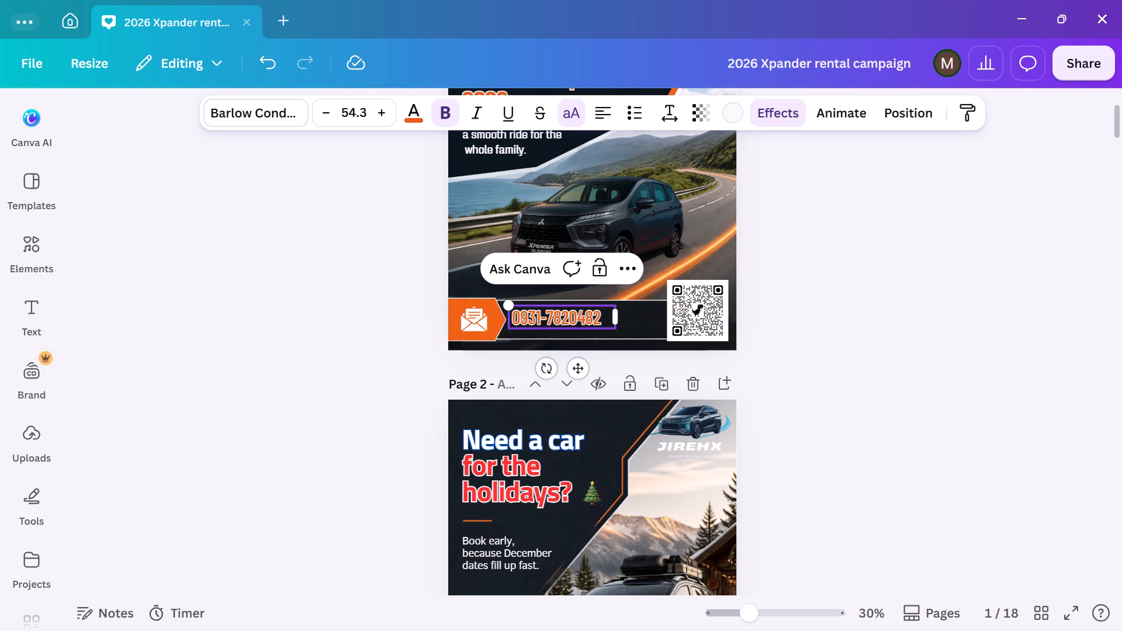
pyautogui.click(568, 314)
pyautogui.press('-')
pyautogui.click(919, 309)
# Copy the entire hyphenated phone number text from page 1.
pyautogui.click(589, 317)
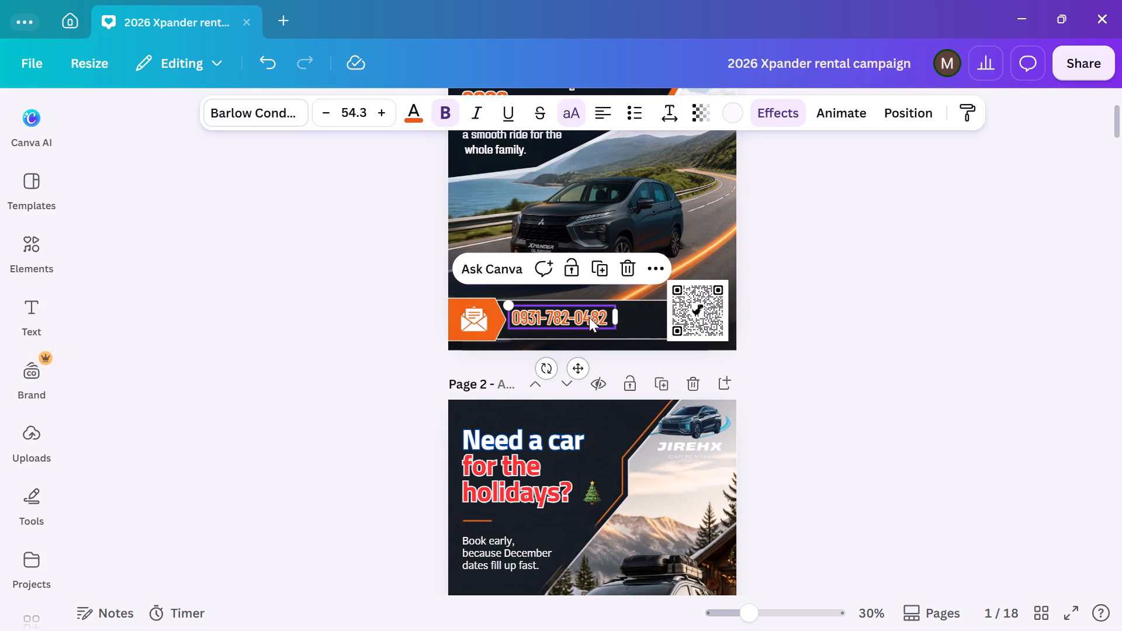
pyautogui.doubleClick(586, 320)
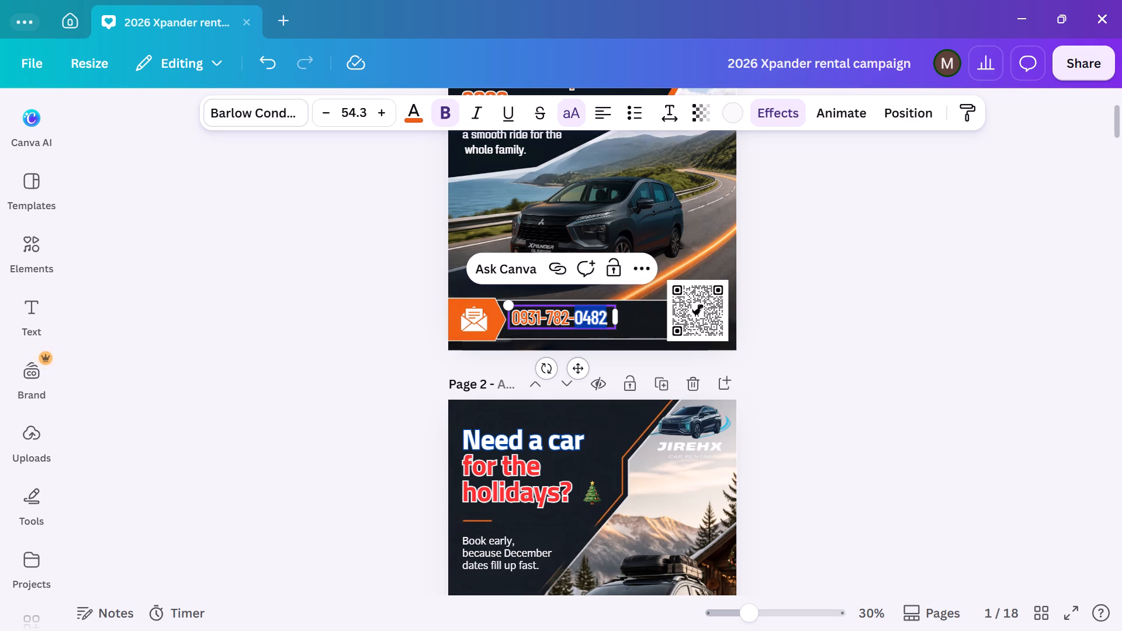
pyautogui.hotkey('ctrl', 'a')
pyautogui.hotkey('ctrl', 'c')
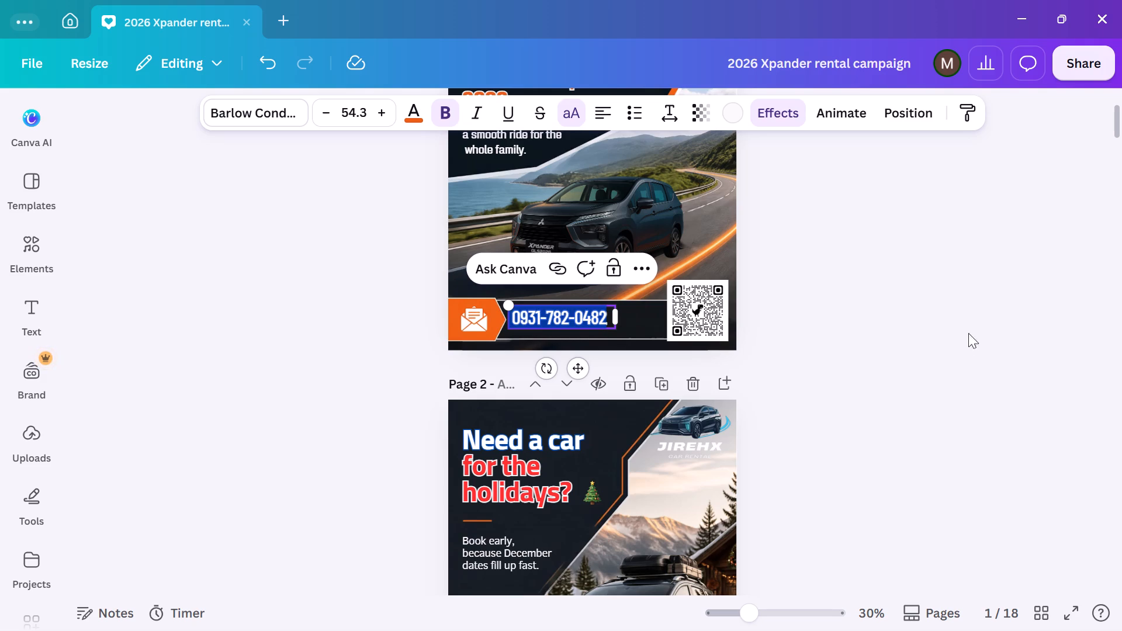
pyautogui.click(886, 304)
# Review the headline styling and phone number formatting across pages 1 to 3.
pyautogui.scroll(-3, 818, 324)
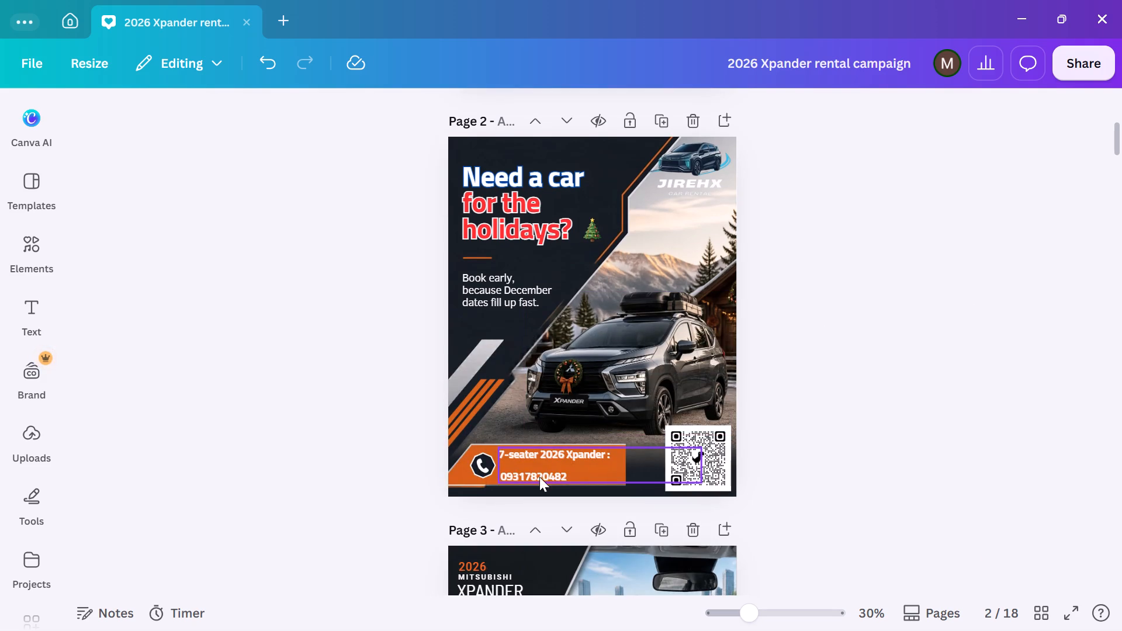
pyautogui.scroll(3, 910, 359)
pyautogui.scroll(6, 836, 325)
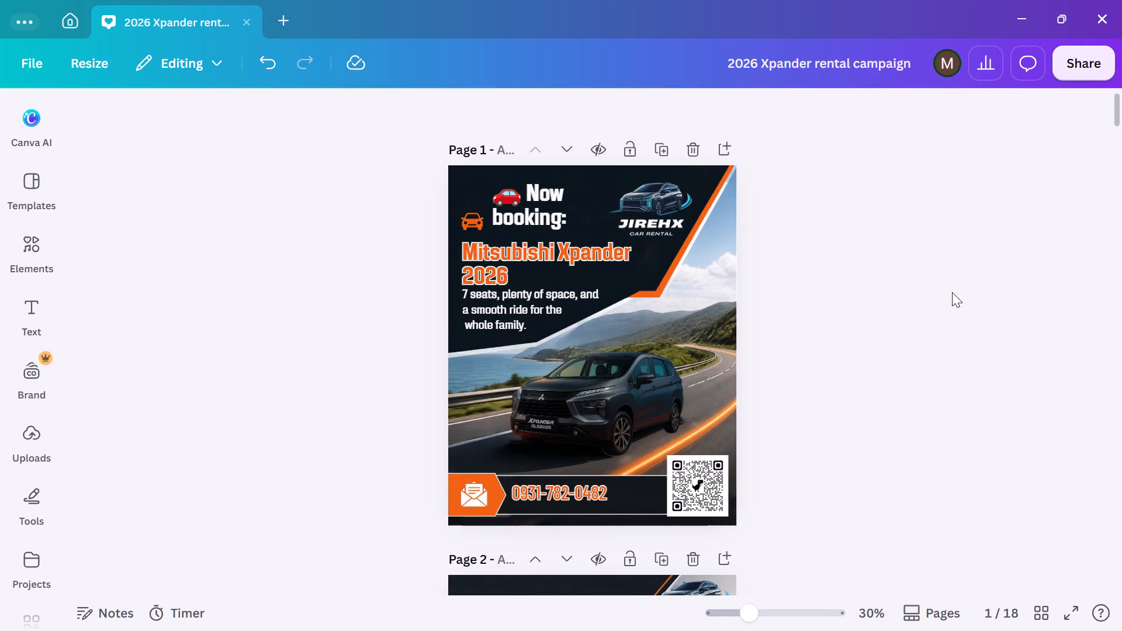
pyautogui.scroll(3, 996, 280)
pyautogui.scroll(-5, 916, 289)
pyautogui.scroll(2, 908, 298)
pyautogui.scroll(-5, 907, 297)
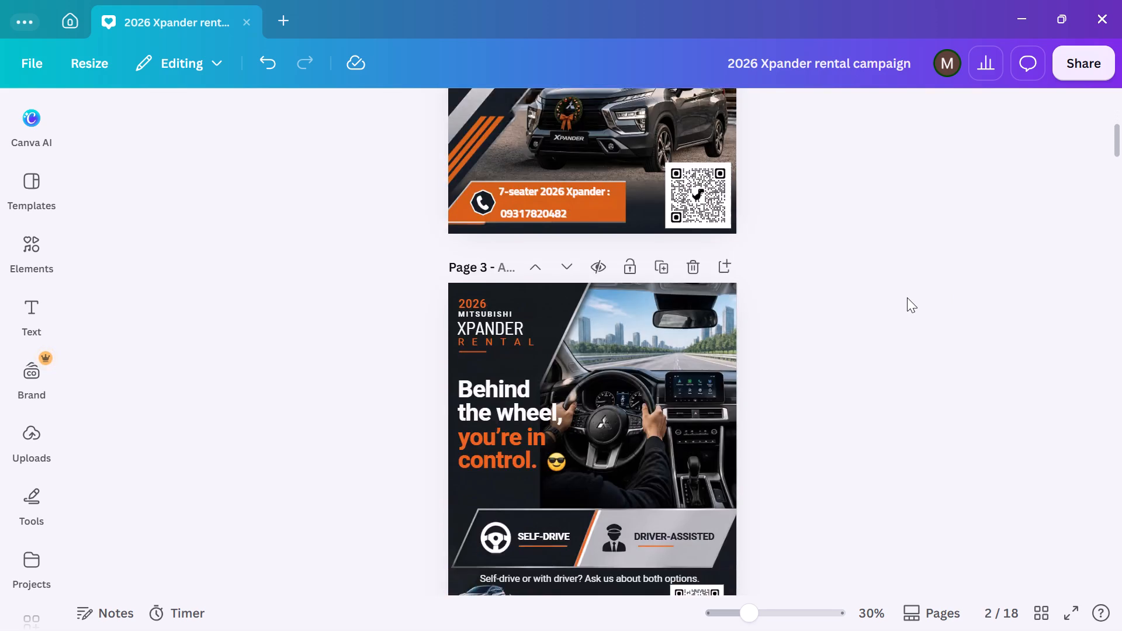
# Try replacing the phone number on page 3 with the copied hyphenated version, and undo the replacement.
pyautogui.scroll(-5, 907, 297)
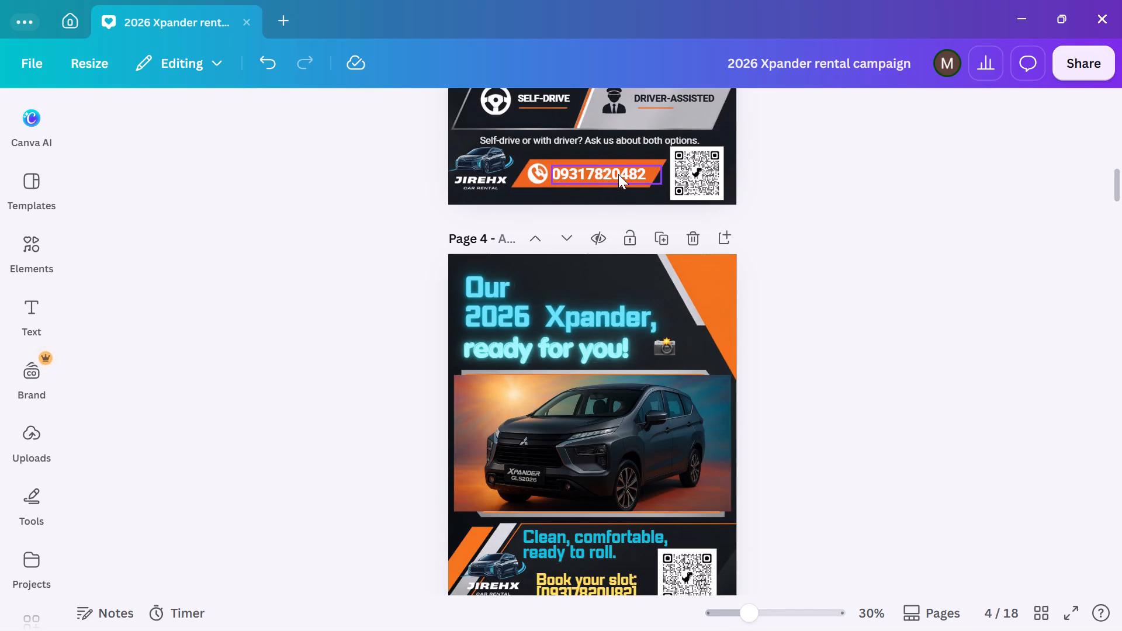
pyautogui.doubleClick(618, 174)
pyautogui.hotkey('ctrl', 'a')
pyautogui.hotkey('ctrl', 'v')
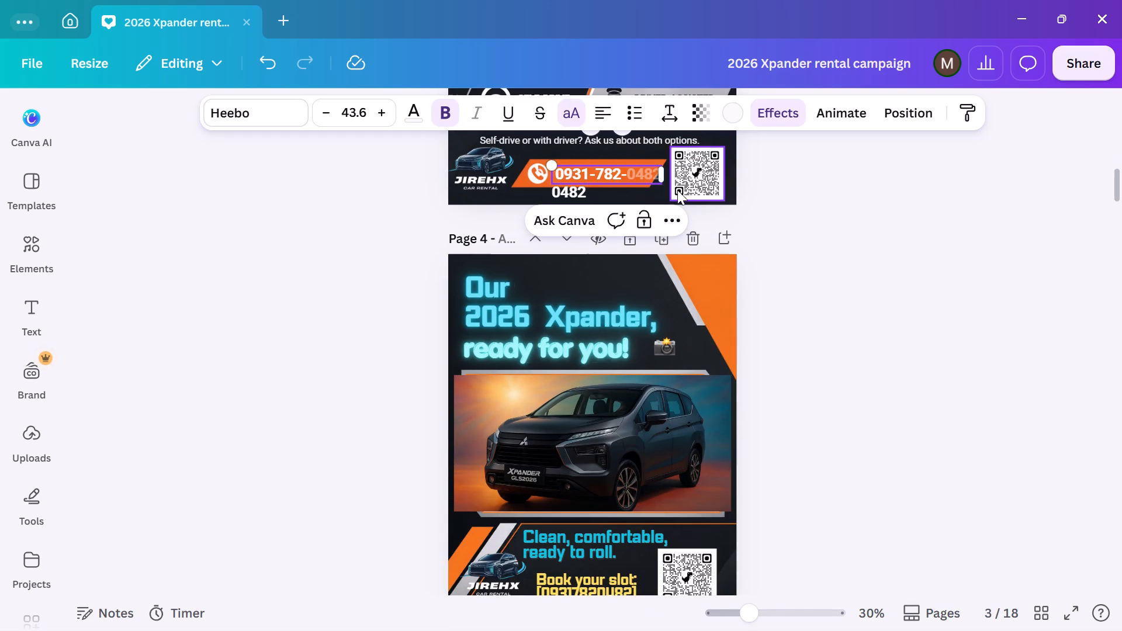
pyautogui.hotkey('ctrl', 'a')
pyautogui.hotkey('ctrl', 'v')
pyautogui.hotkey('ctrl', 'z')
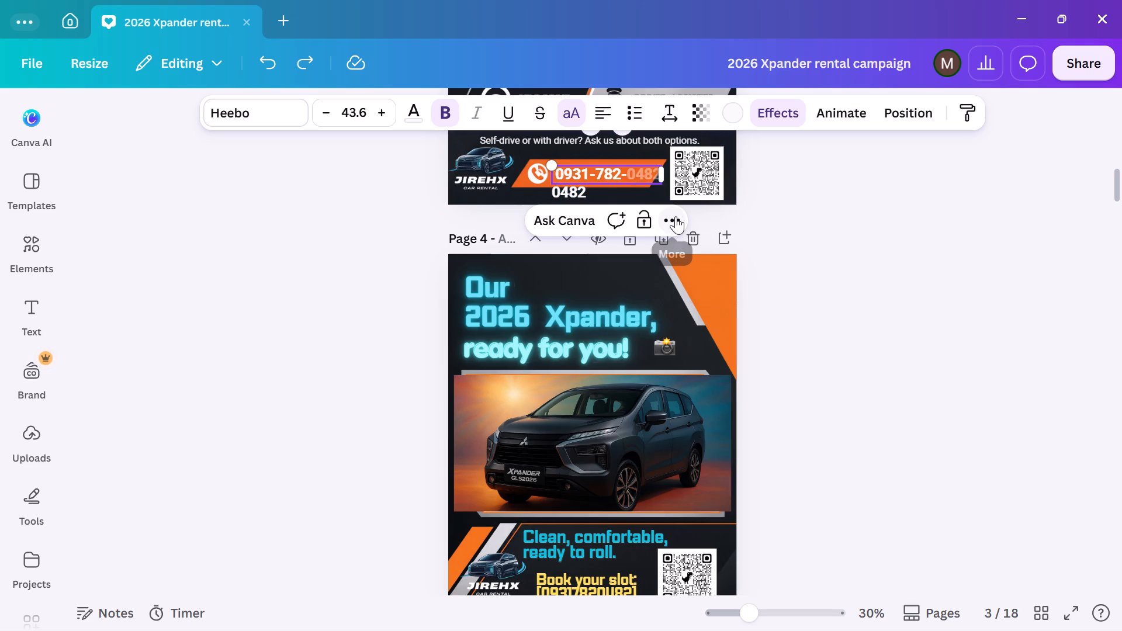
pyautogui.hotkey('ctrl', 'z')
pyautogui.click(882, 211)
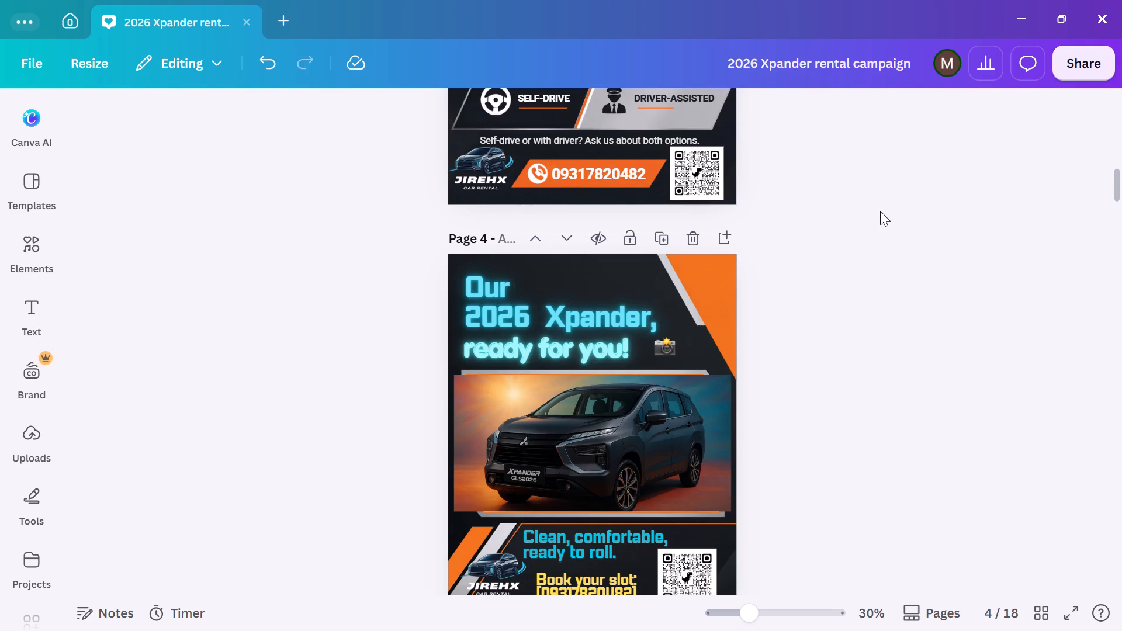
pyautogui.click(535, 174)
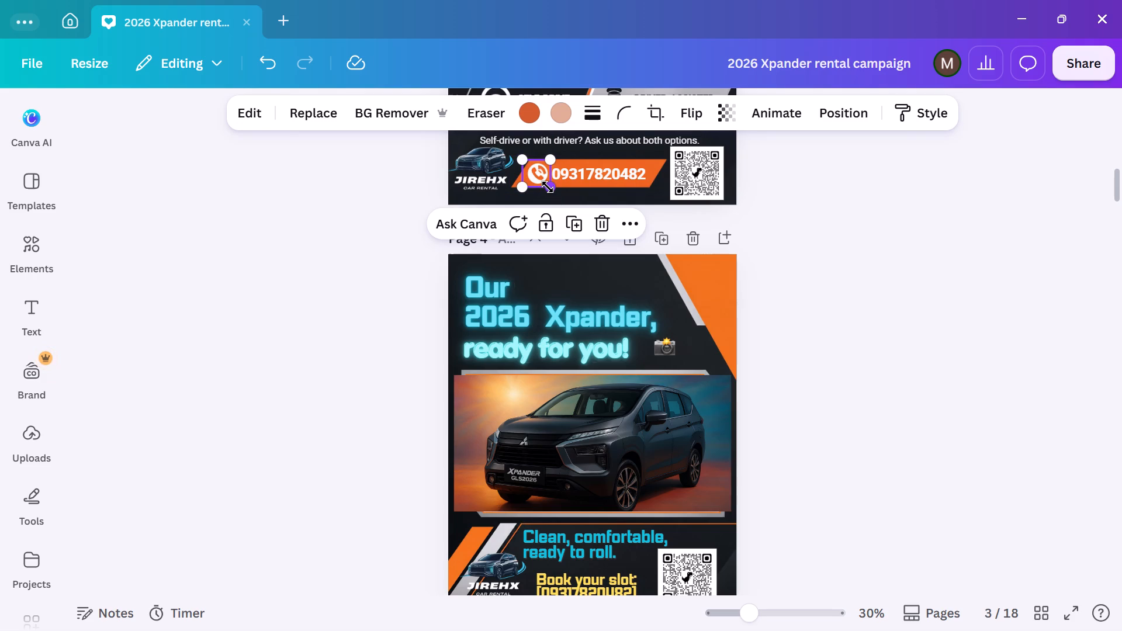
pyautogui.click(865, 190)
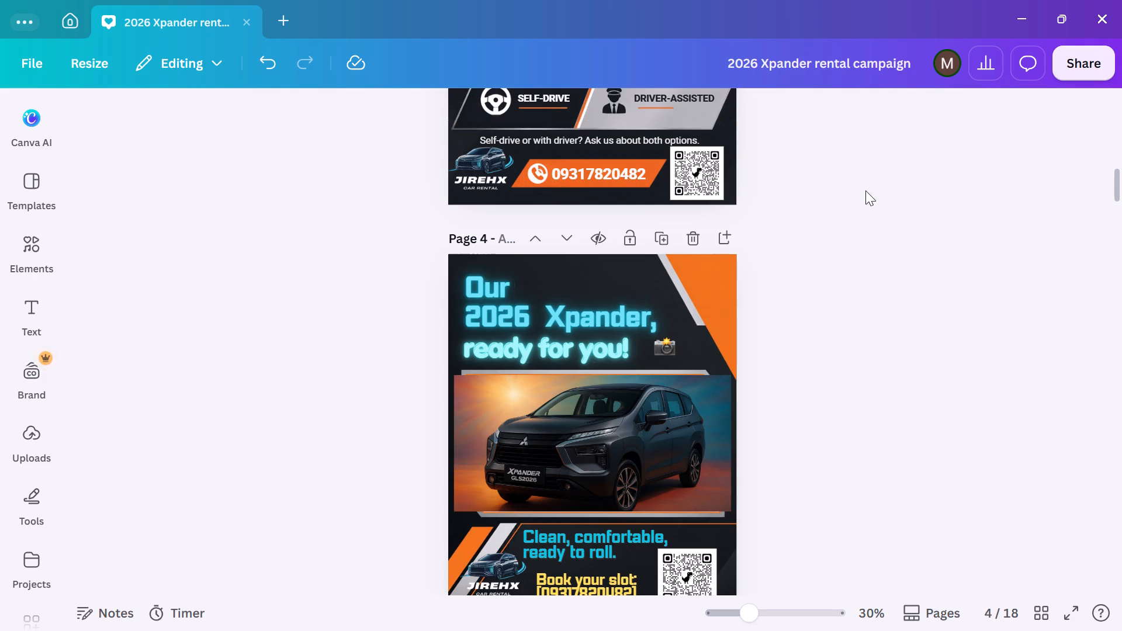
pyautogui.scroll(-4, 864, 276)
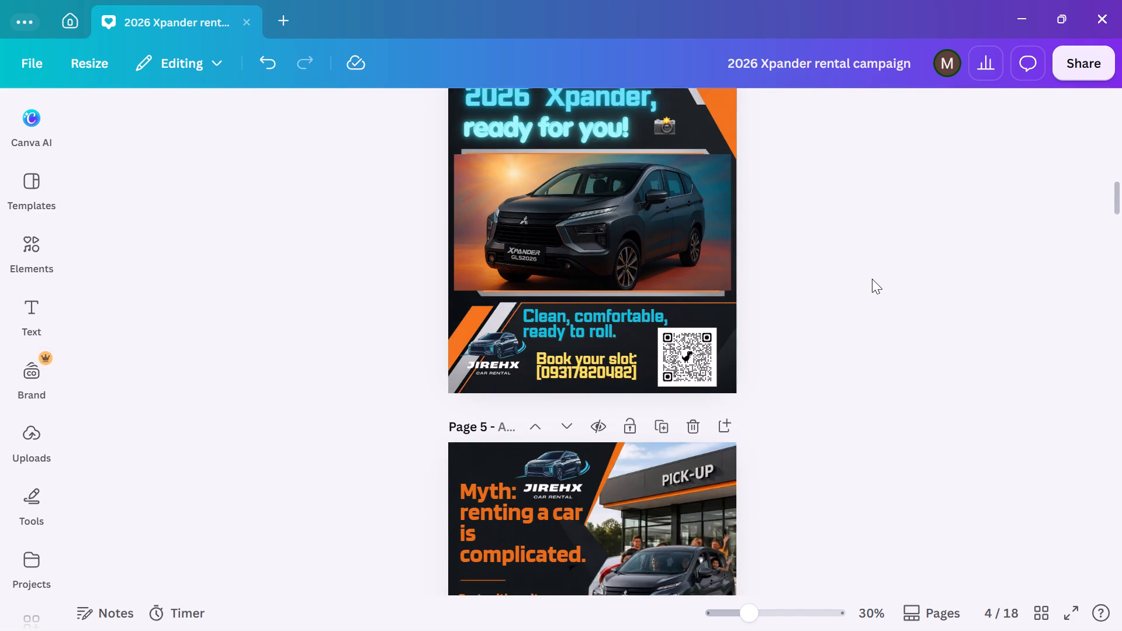
# Justify the entire "7-seater 2026 Xpander" contact text at the bottom of page 2.
pyautogui.scroll(2, 873, 279)
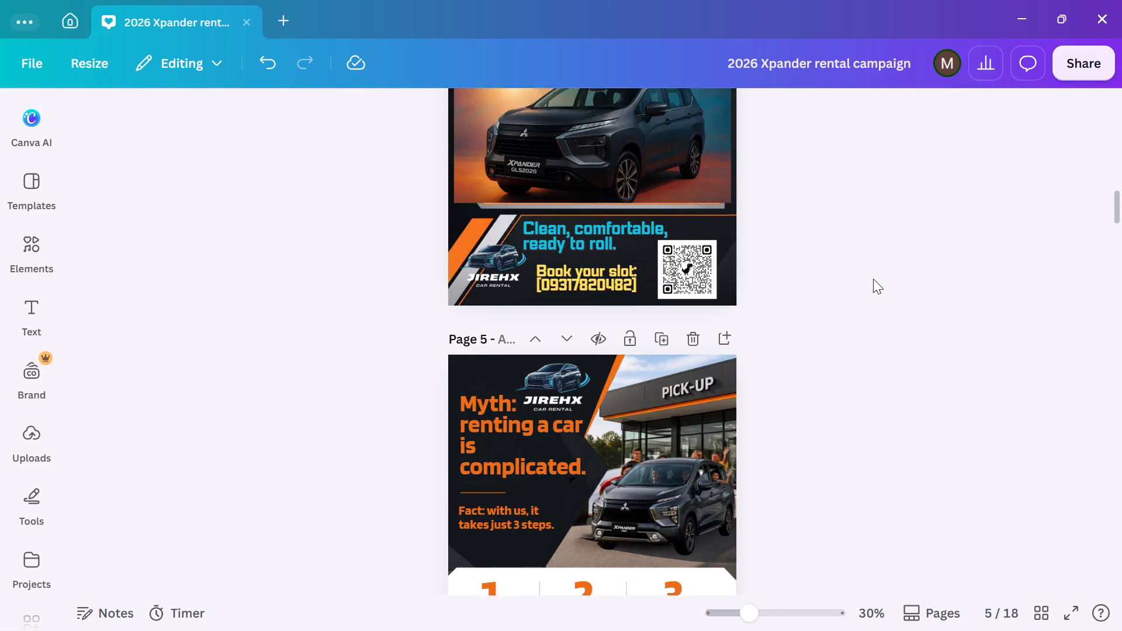
pyautogui.scroll(4, 873, 279)
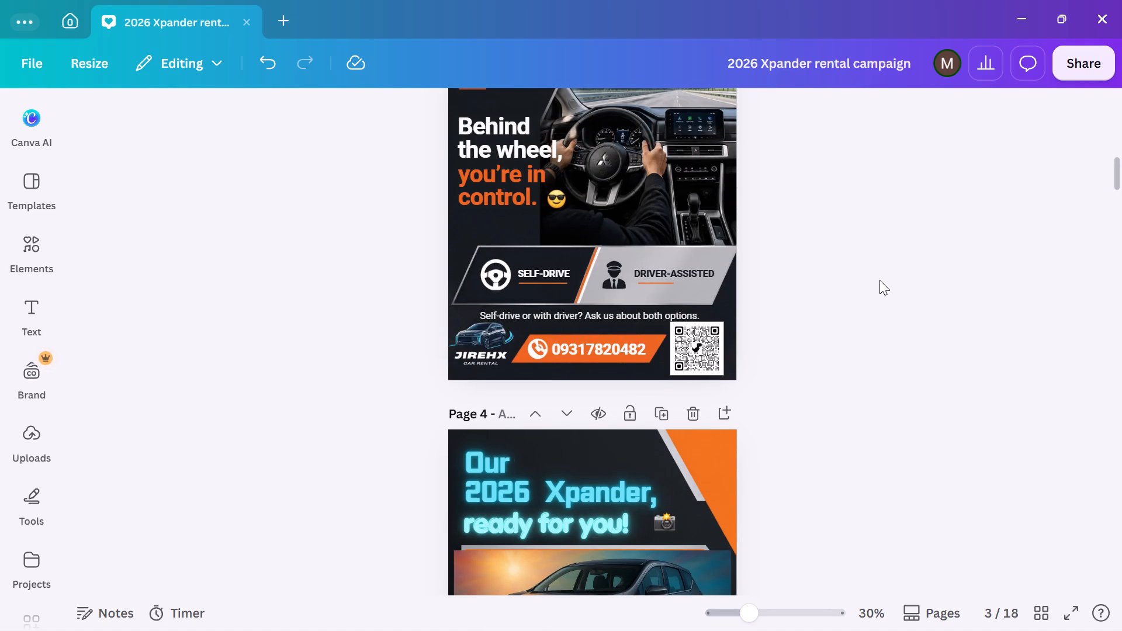
pyautogui.scroll(5, 879, 280)
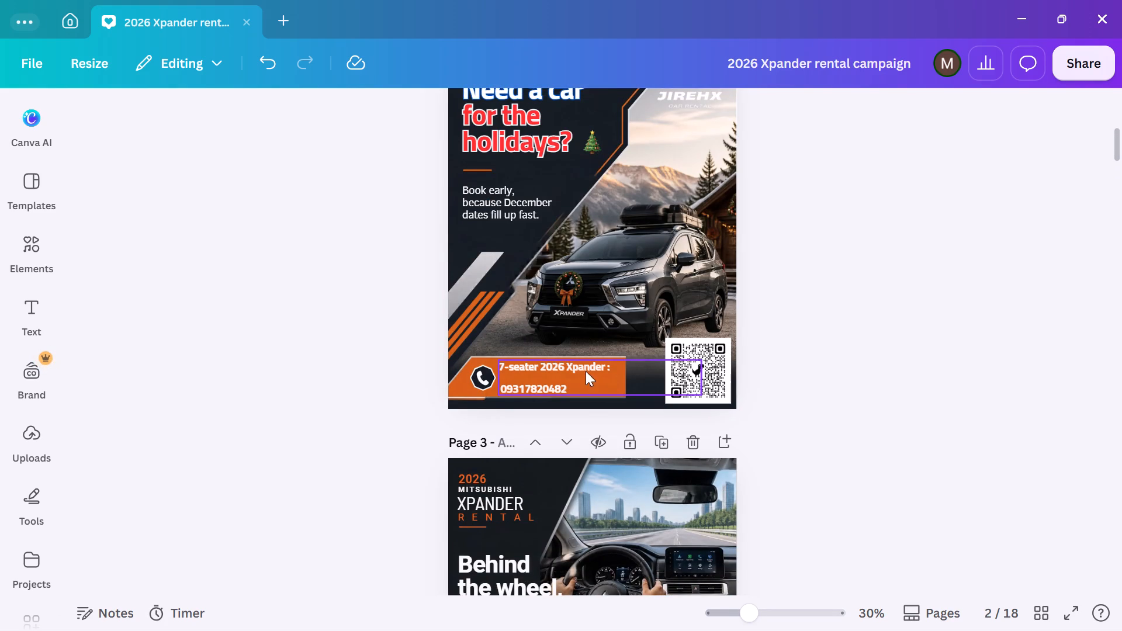
pyautogui.click(550, 383)
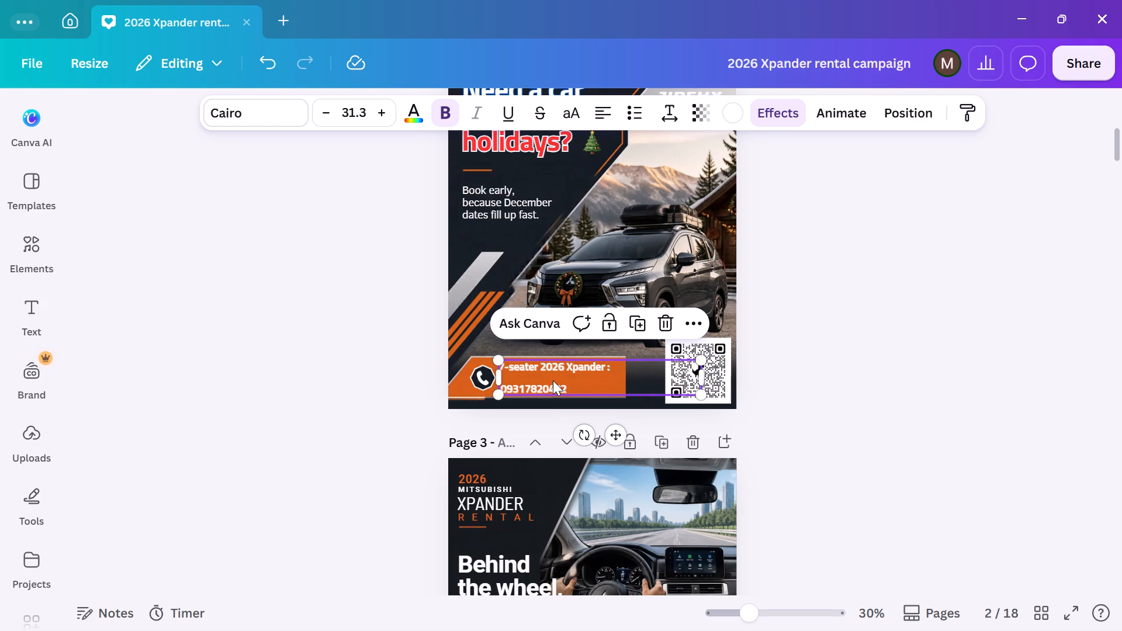
pyautogui.click(581, 384)
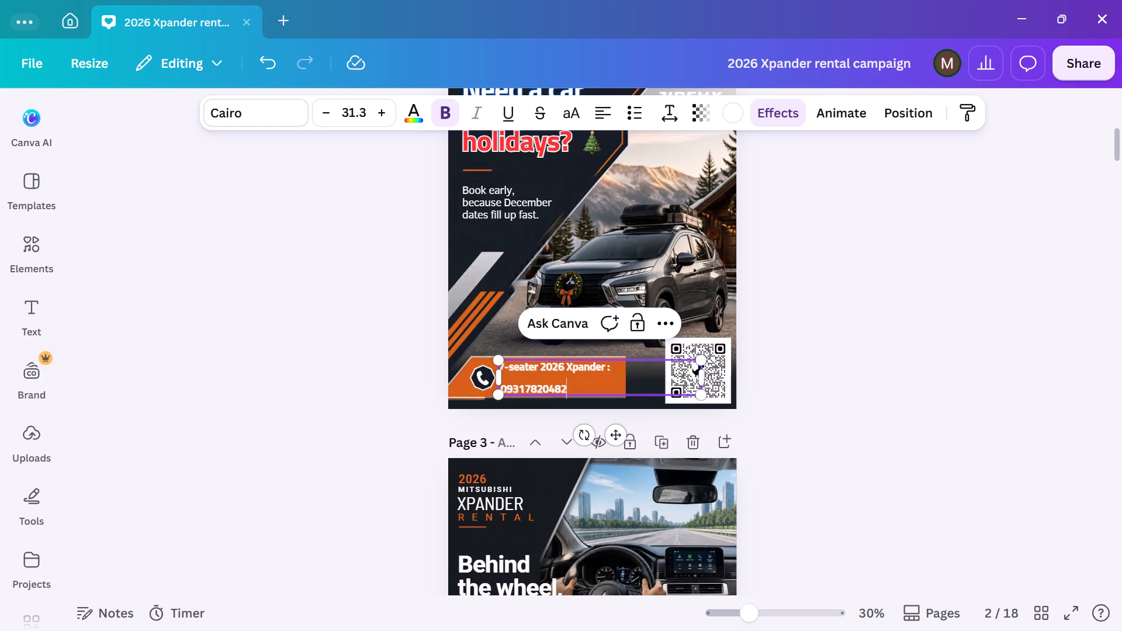
pyautogui.hotkey('ctrl', 'a')
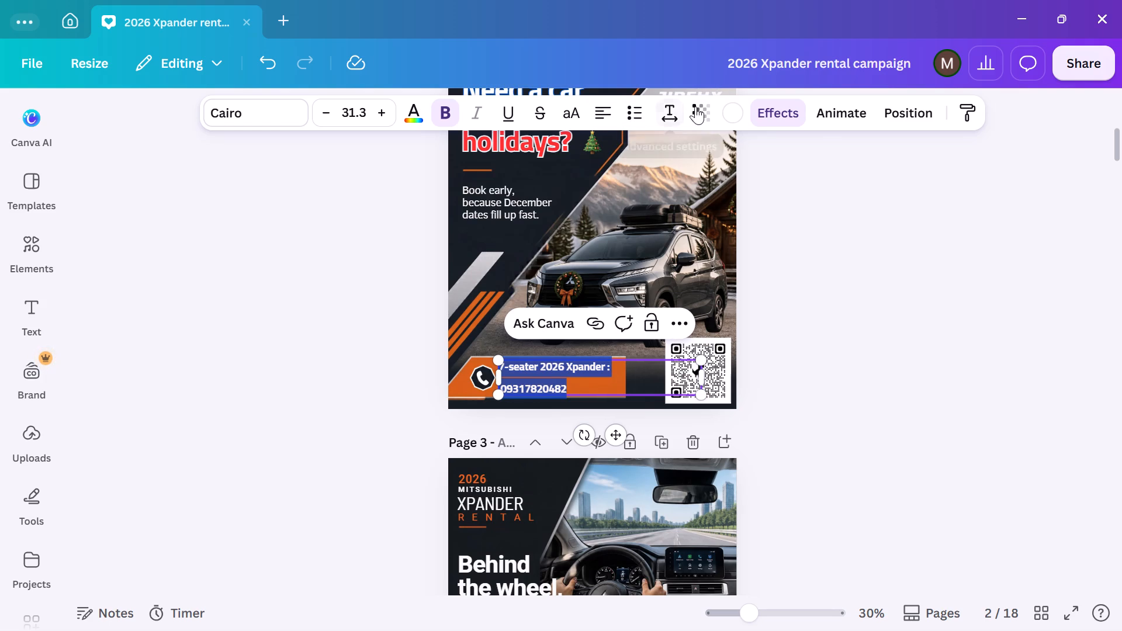
pyautogui.click(602, 114)
pyautogui.click(602, 114)
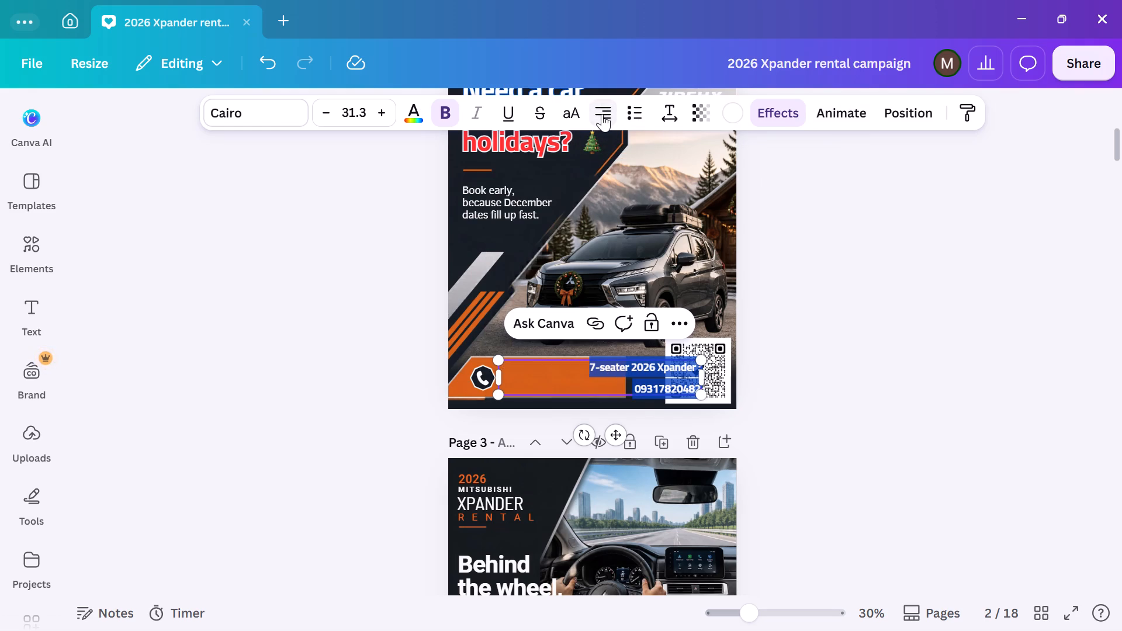
pyautogui.click(606, 112)
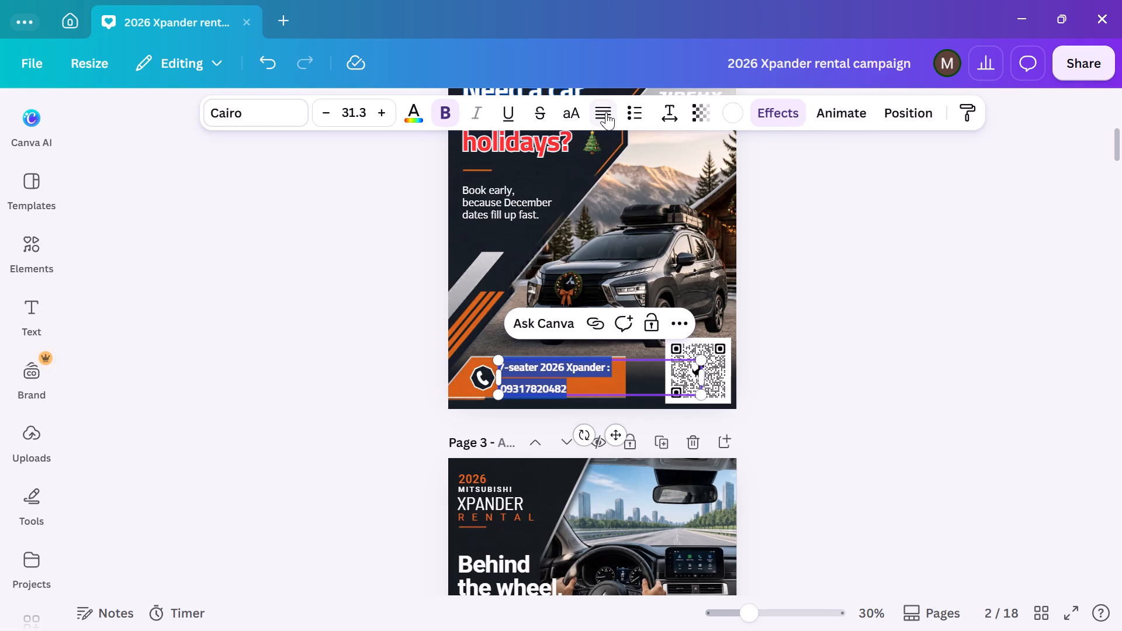
pyautogui.click(955, 183)
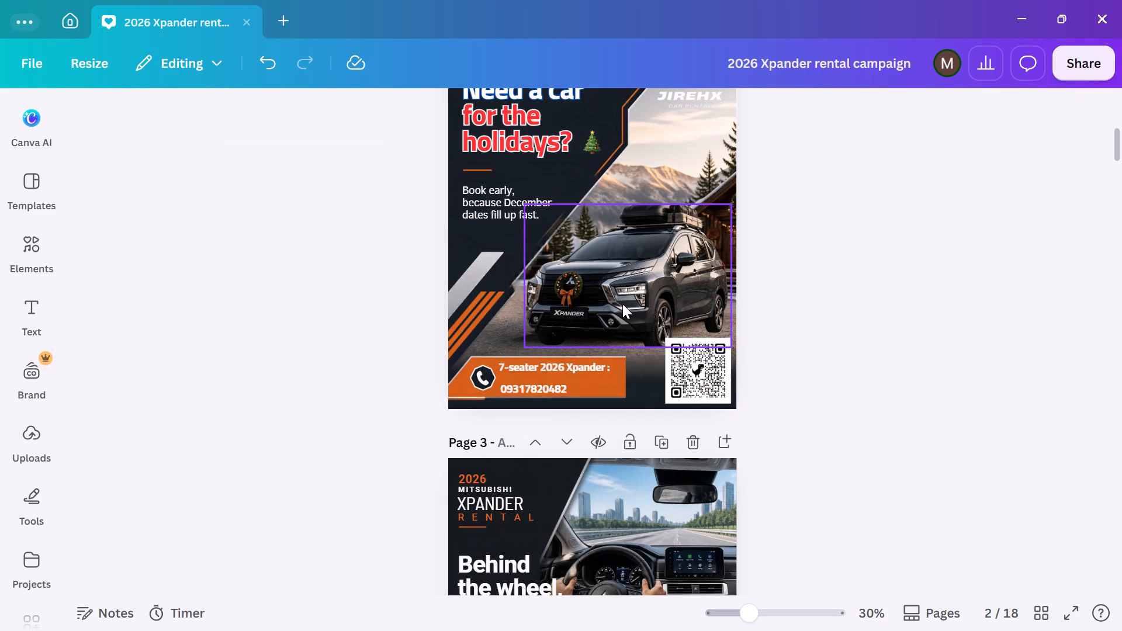
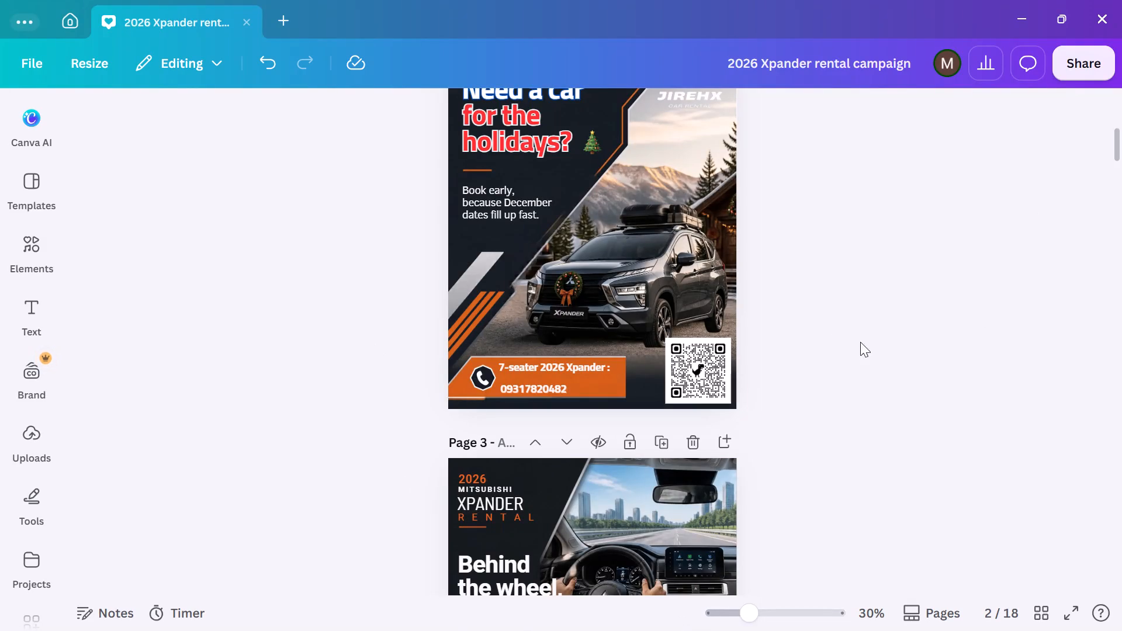
# Apply an Outline effect in off-white to the "DRIVER-ASSISTED" label on page 3.
pyautogui.click(584, 379)
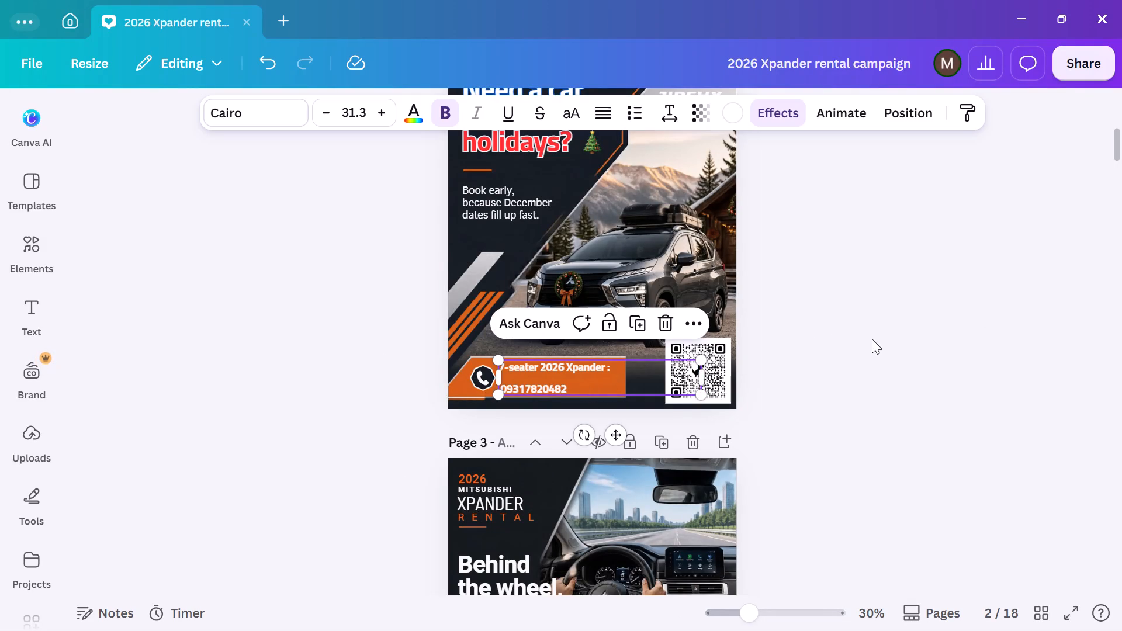
pyautogui.scroll(-3, 872, 338)
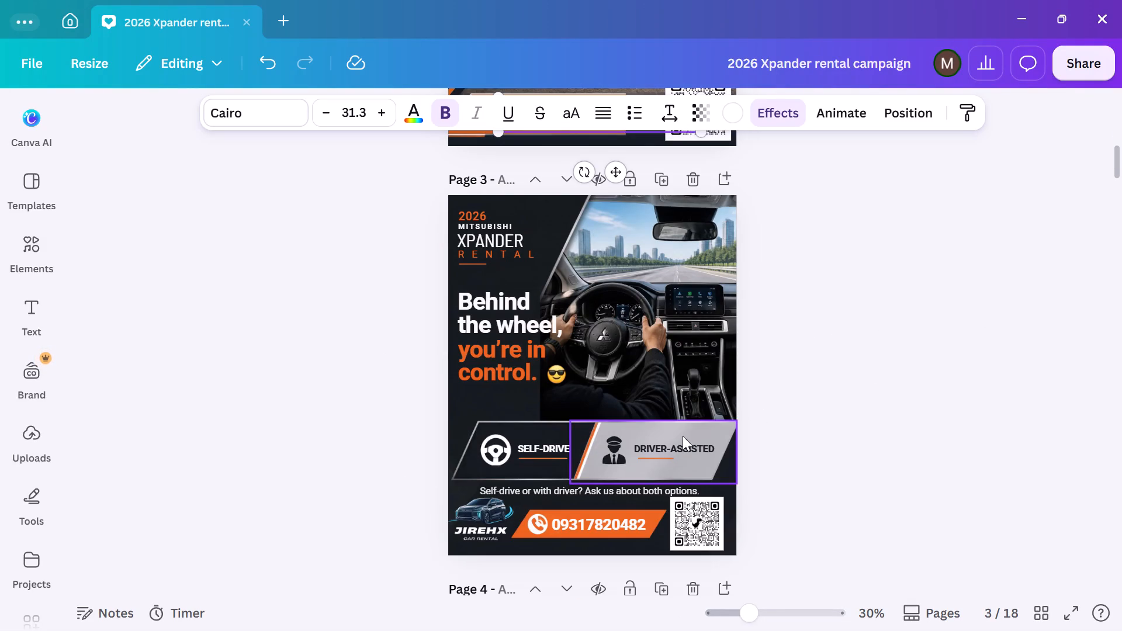
pyautogui.click(678, 448)
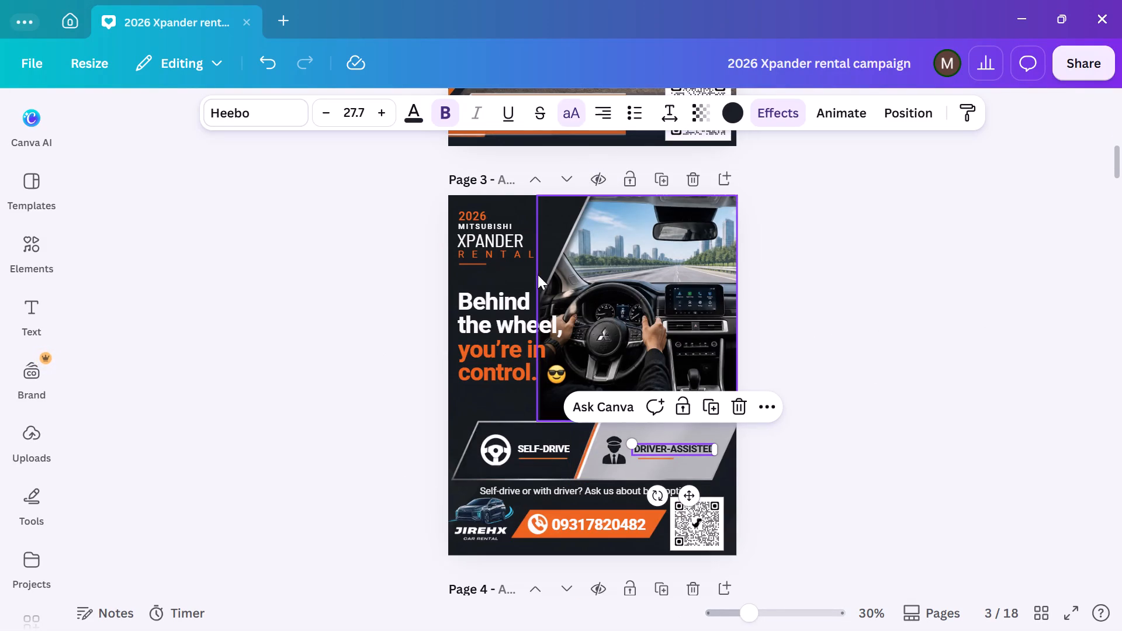
pyautogui.click(774, 111)
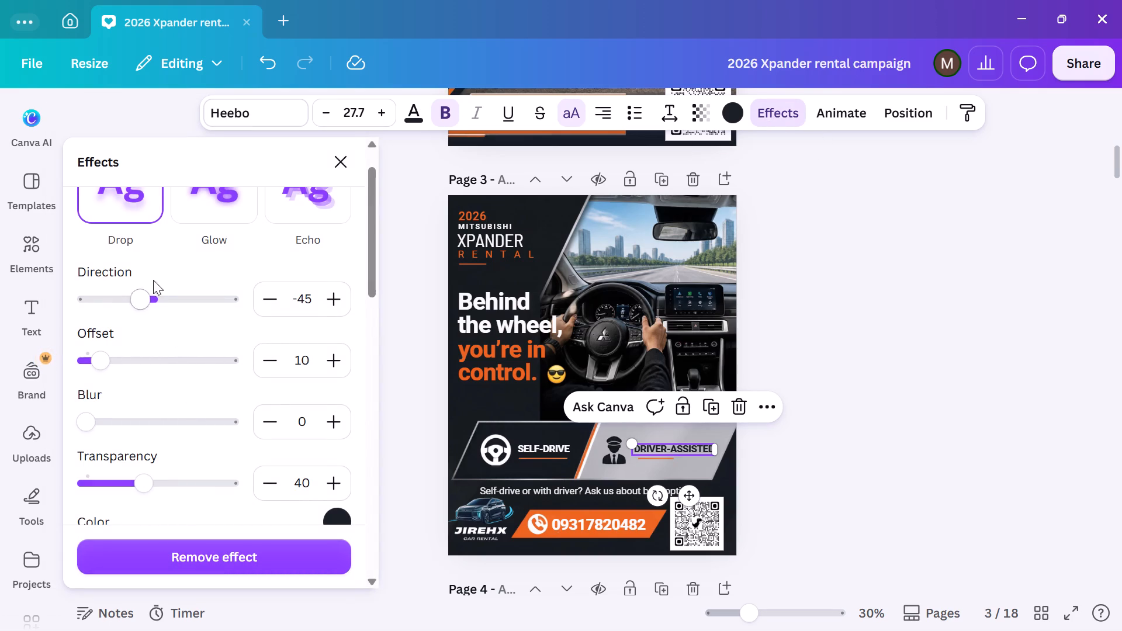
pyautogui.scroll(-3, 201, 352)
pyautogui.click(118, 345)
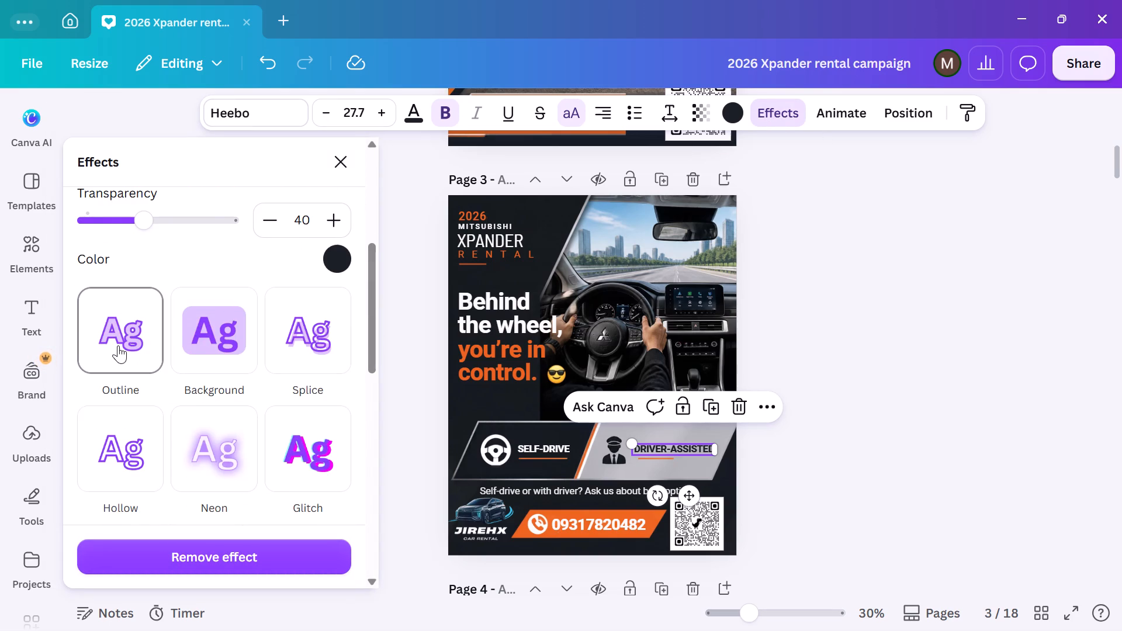
pyautogui.click(337, 484)
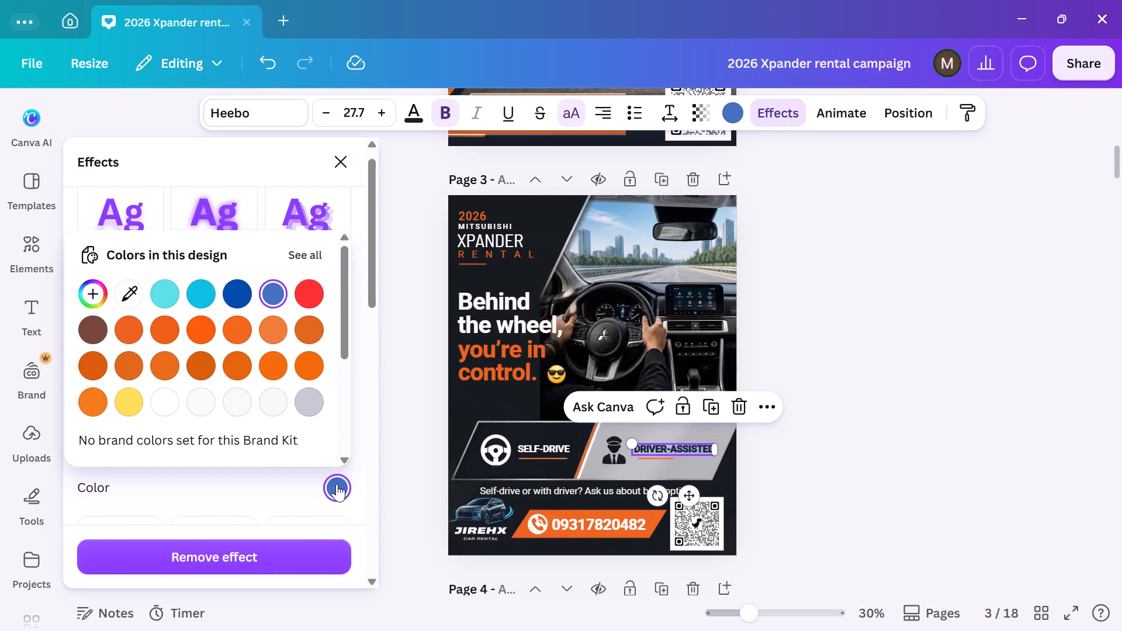
pyautogui.click(197, 405)
pyautogui.click(899, 394)
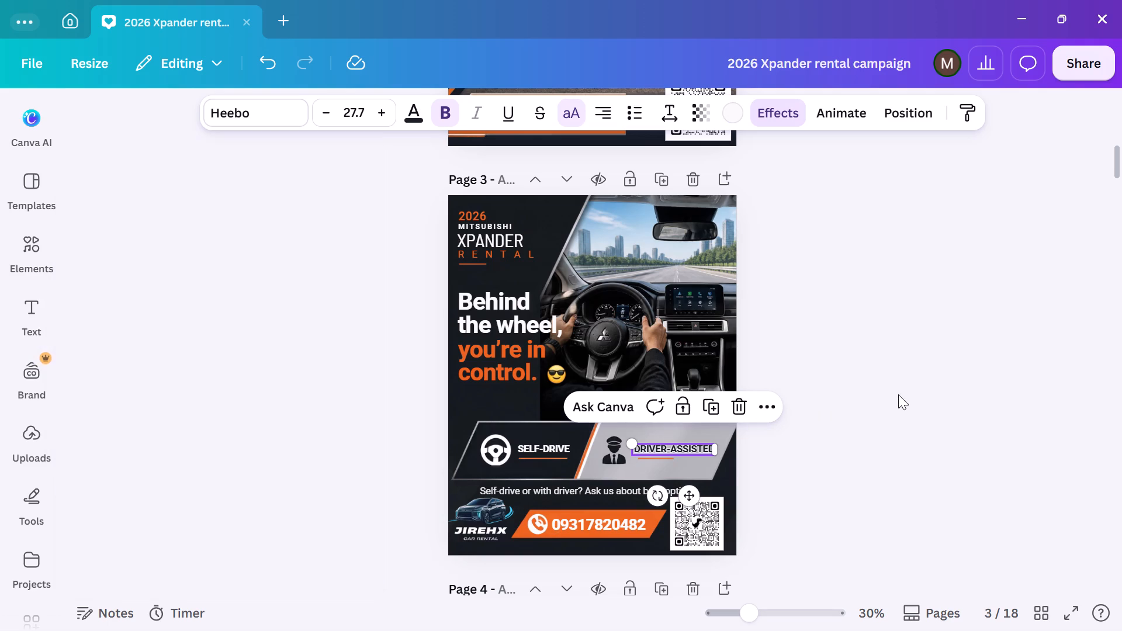
pyautogui.click(868, 433)
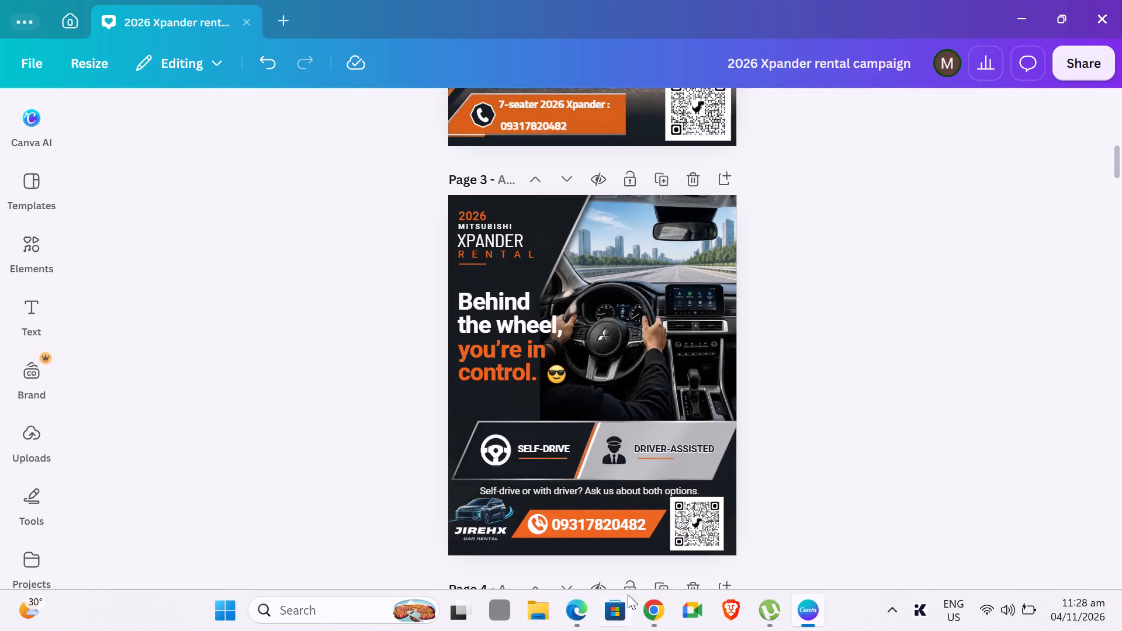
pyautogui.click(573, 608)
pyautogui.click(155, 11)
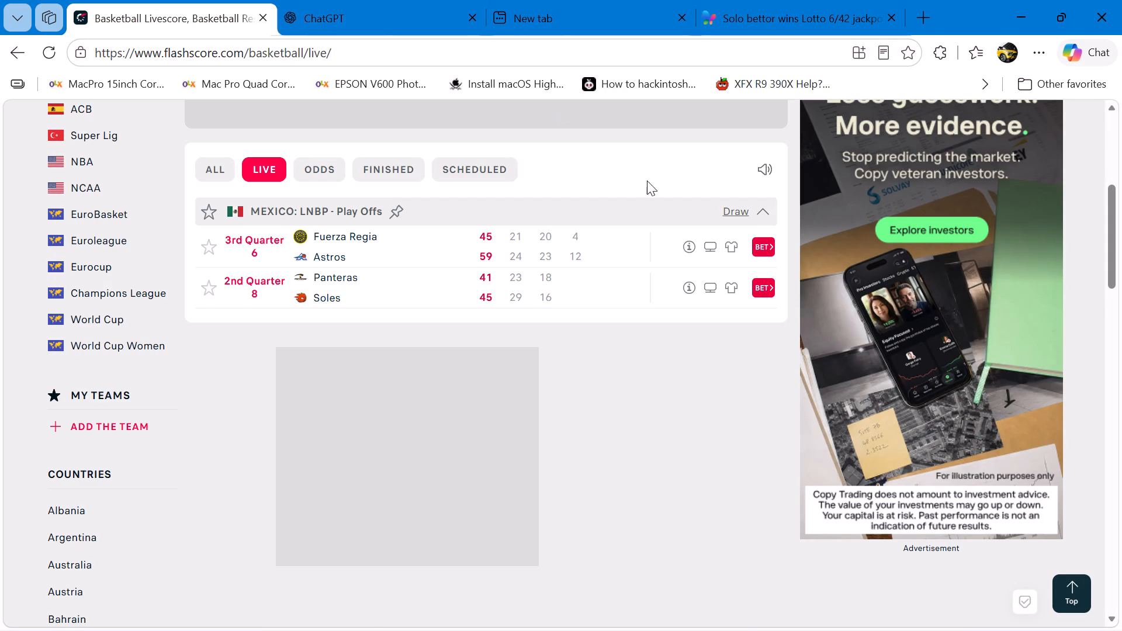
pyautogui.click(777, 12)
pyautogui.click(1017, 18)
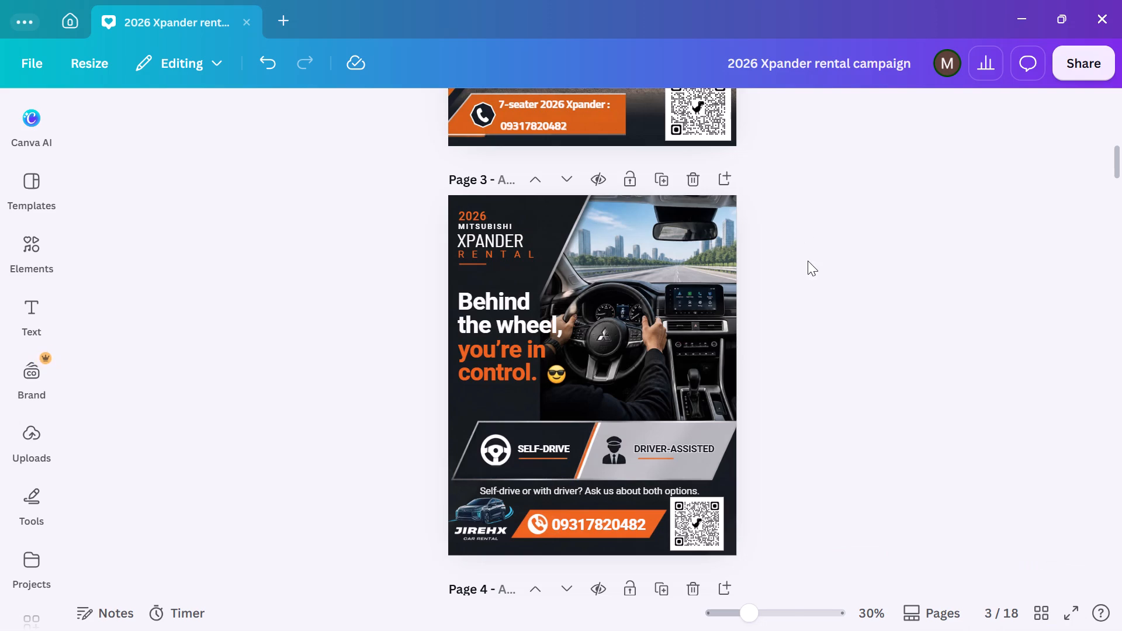
# Add a space on each side of the first hyphen in the phone number on page 1.
pyautogui.click(673, 445)
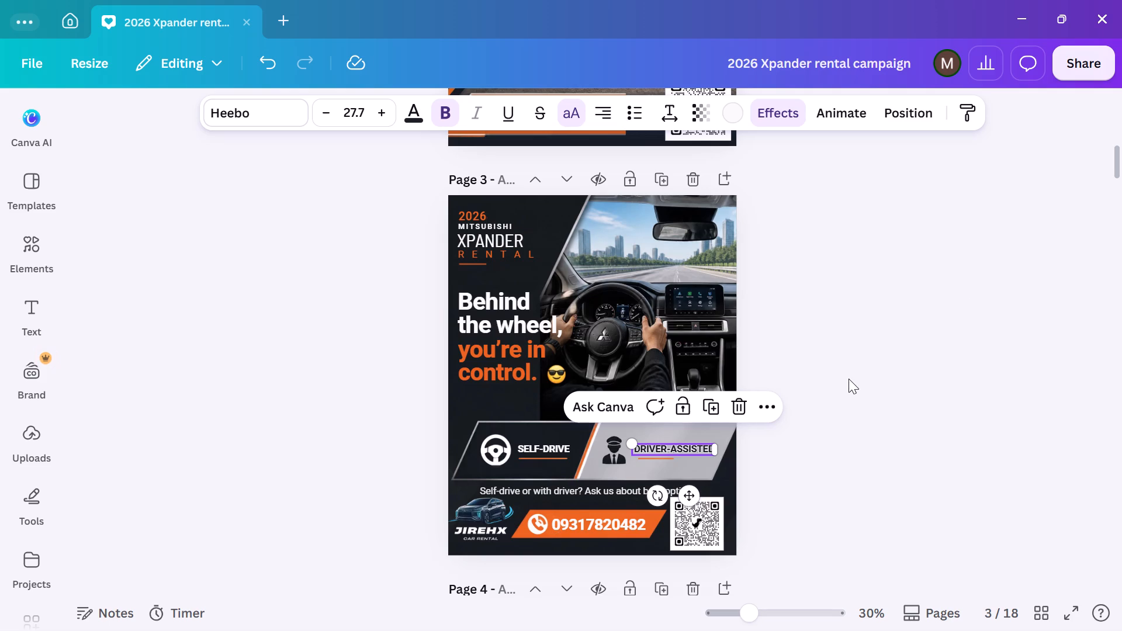
pyautogui.scroll(3, 984, 234)
pyautogui.scroll(2, 876, 355)
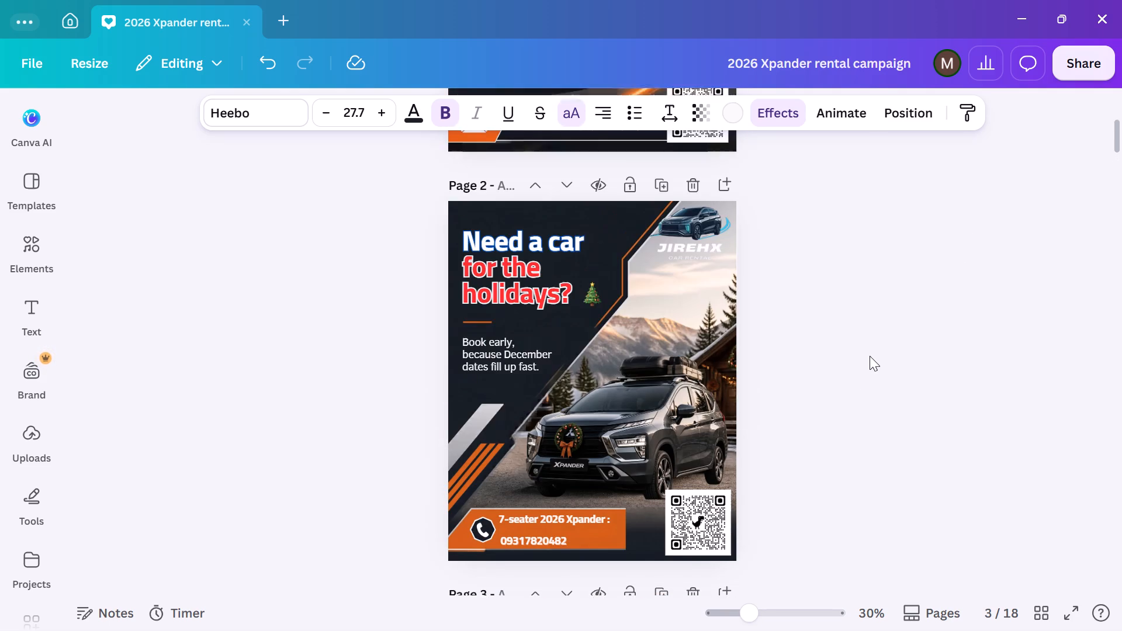
pyautogui.scroll(4, 870, 356)
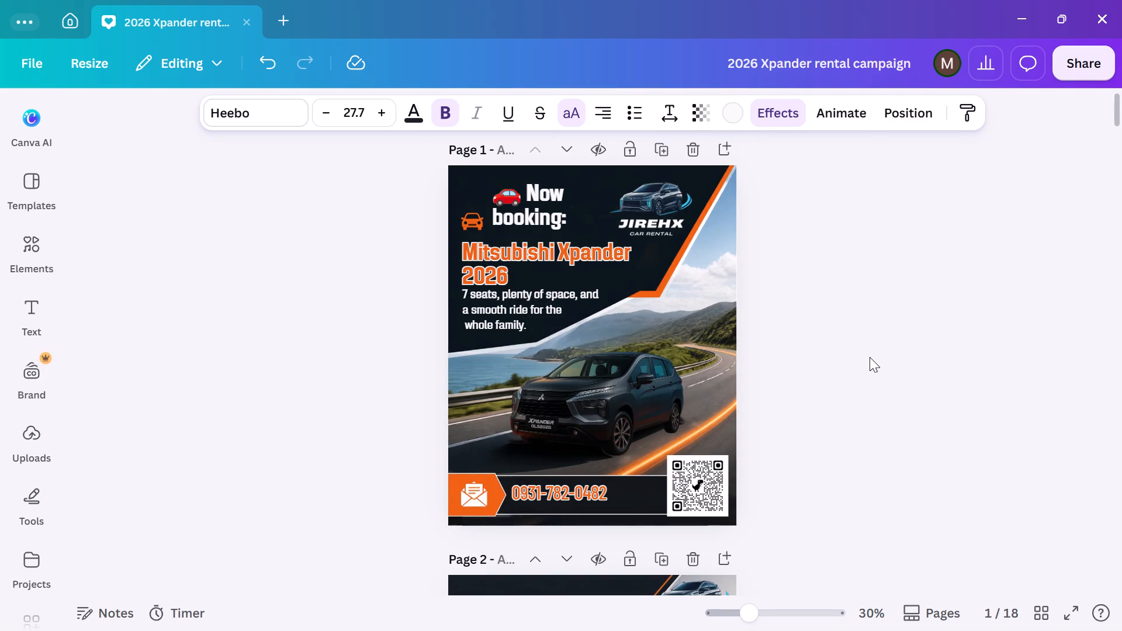
pyautogui.click(565, 307)
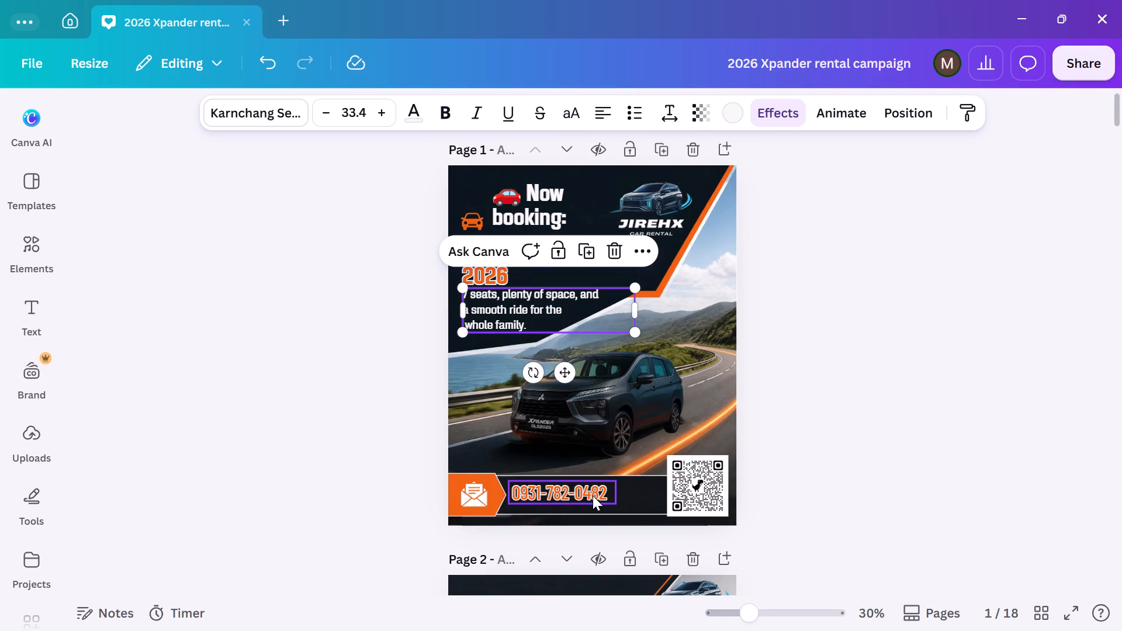
pyautogui.doubleClick(557, 498)
pyautogui.click(545, 484)
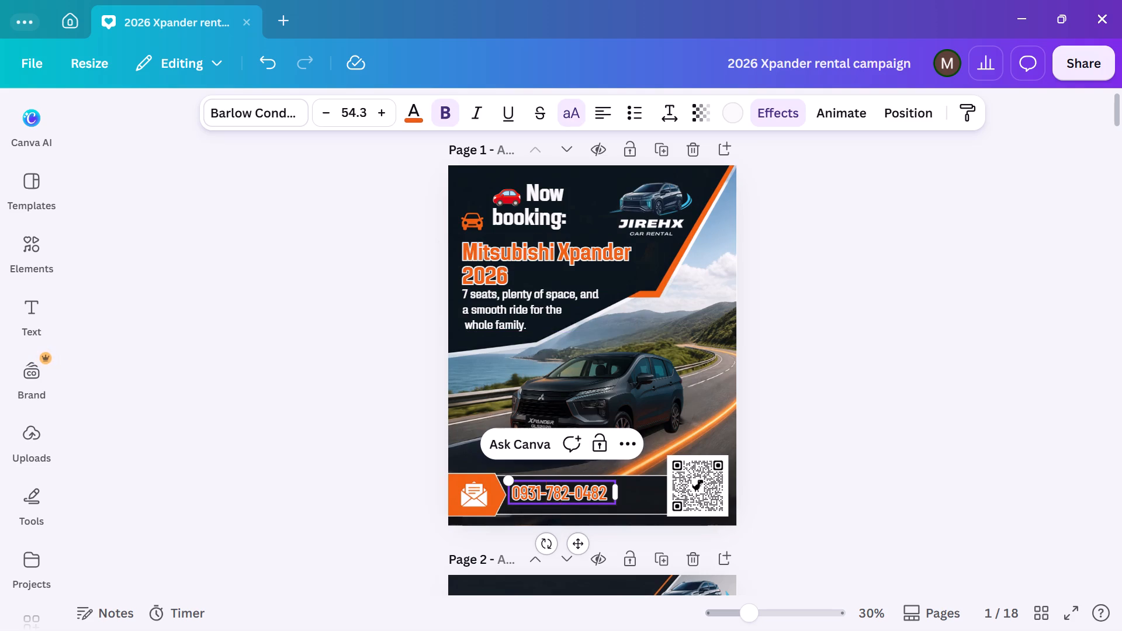
pyautogui.press('Left')
pyautogui.press('space')
pyautogui.press('Right')
pyautogui.press('space')
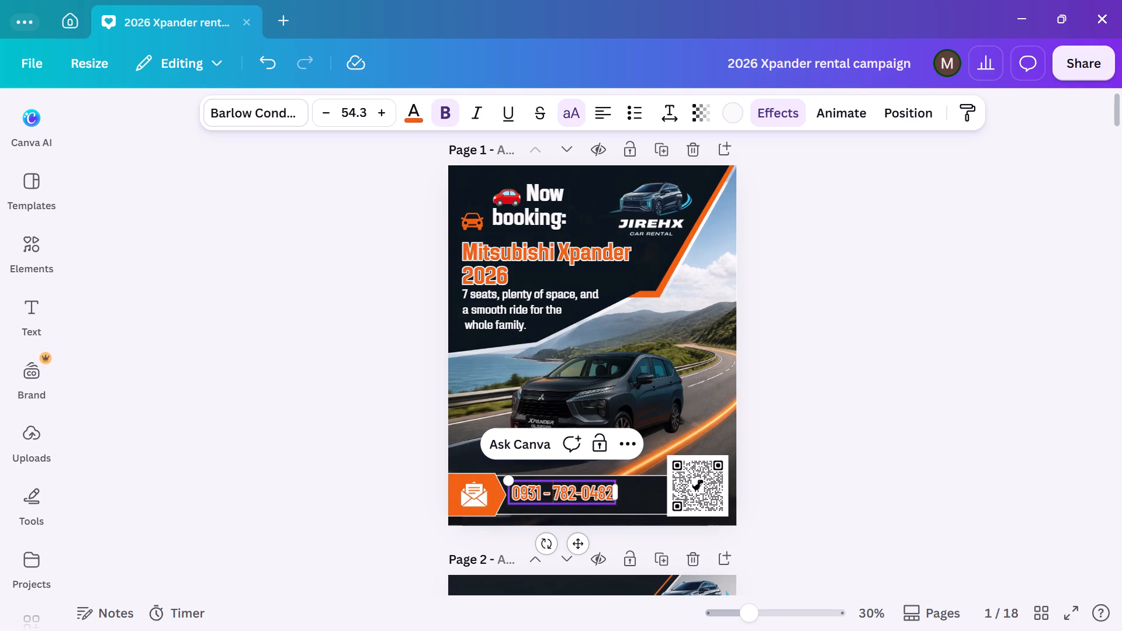
# Add spaces around the second hyphen in page 1's phone number and widen its text box to fit one line.
pyautogui.press('Right')
pyautogui.press('Right')
pyautogui.press('Right')
pyautogui.press('Right')
pyautogui.press('Left')
pyautogui.press('space')
pyautogui.press('Right')
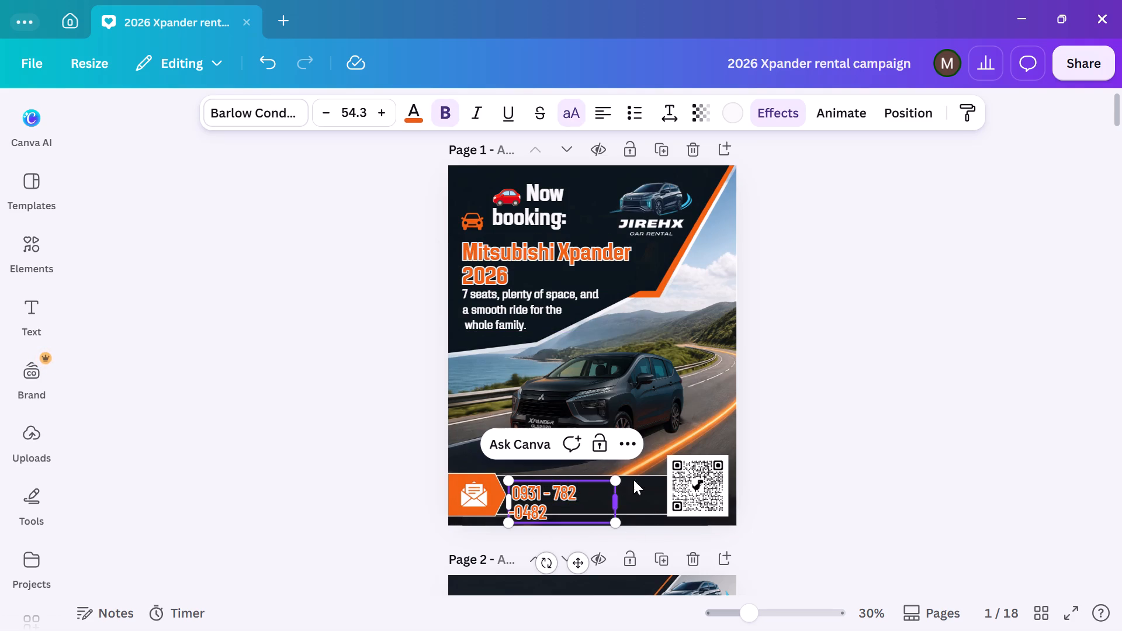
pyautogui.moveTo(617, 498); pyautogui.dragTo(666, 503)
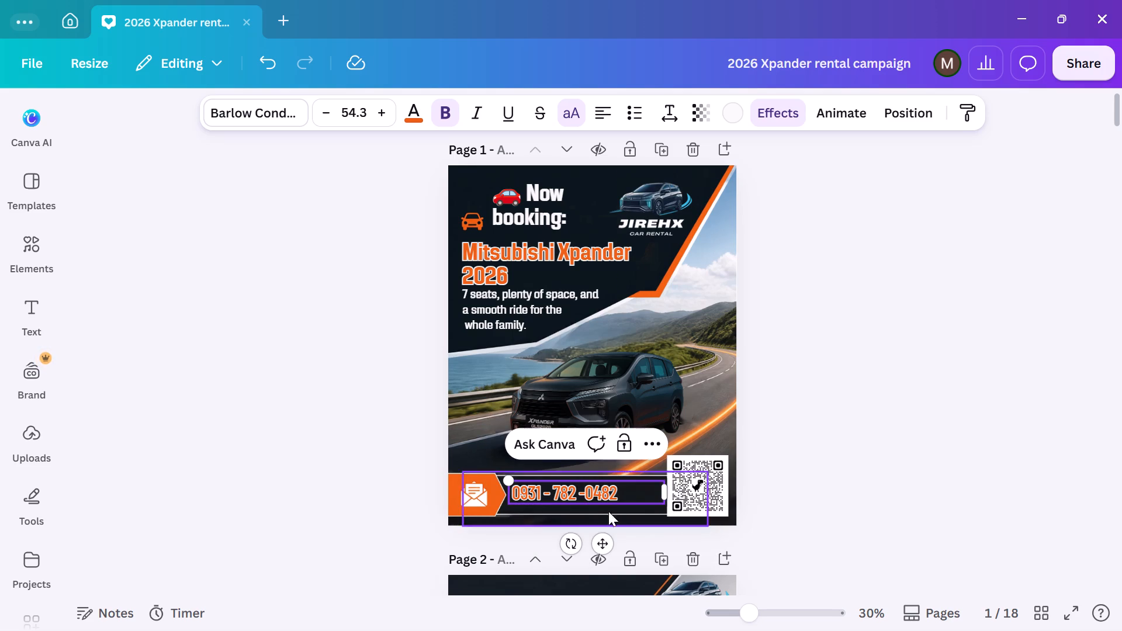
pyautogui.click(586, 494)
pyautogui.press('space')
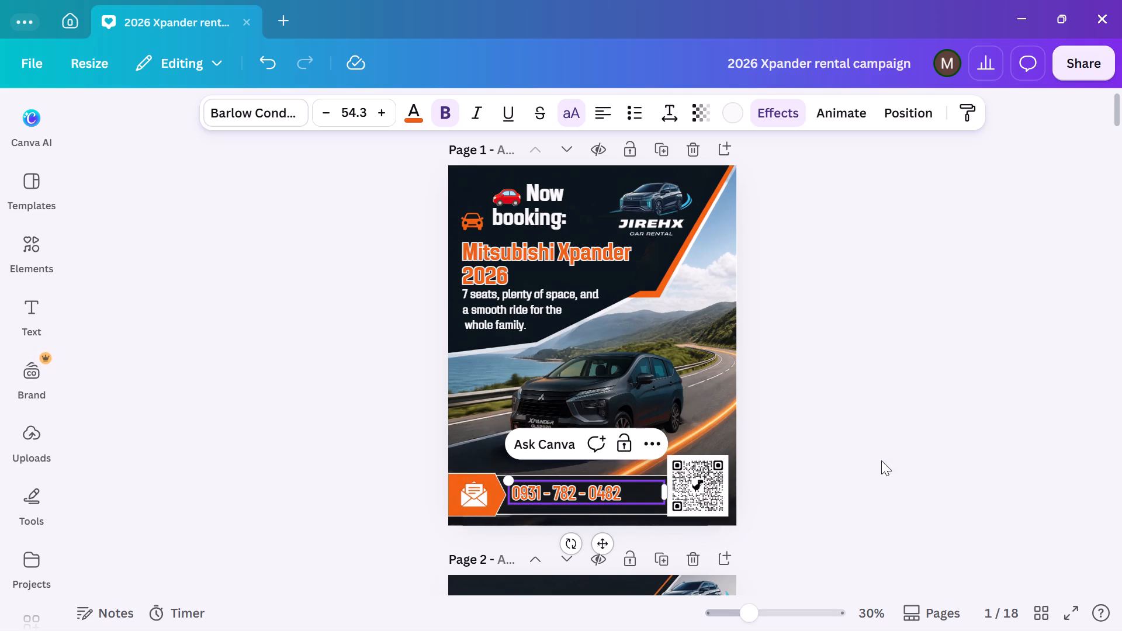
pyautogui.click(905, 450)
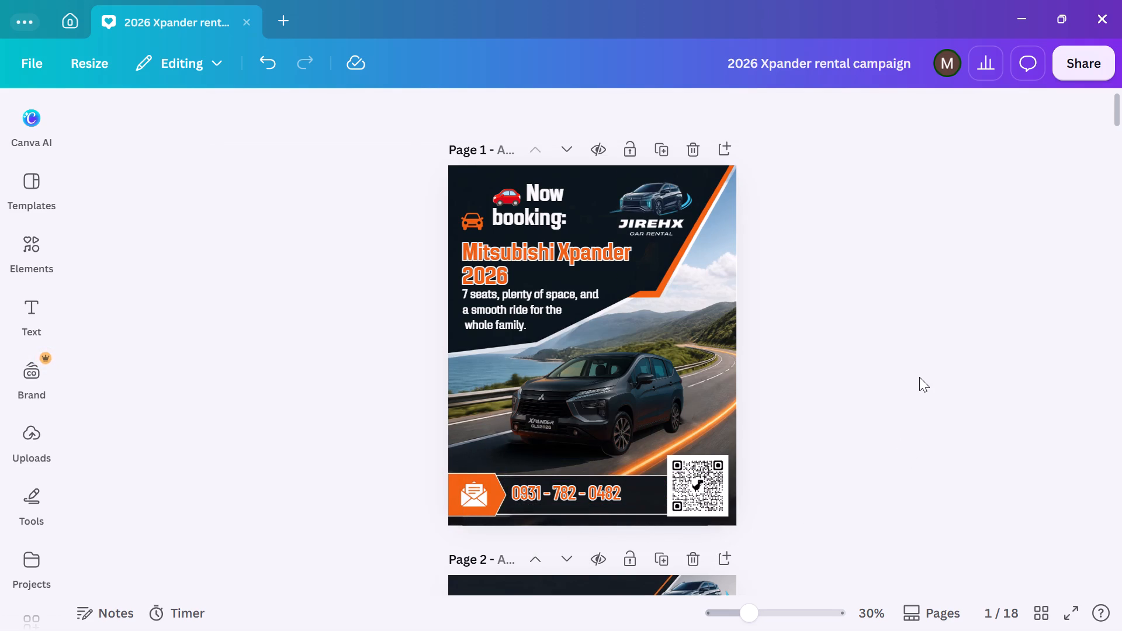
# Reduce the font size of the phone number on page 3 to 40.6.
pyautogui.scroll(4, 922, 369)
pyautogui.scroll(-5, 922, 369)
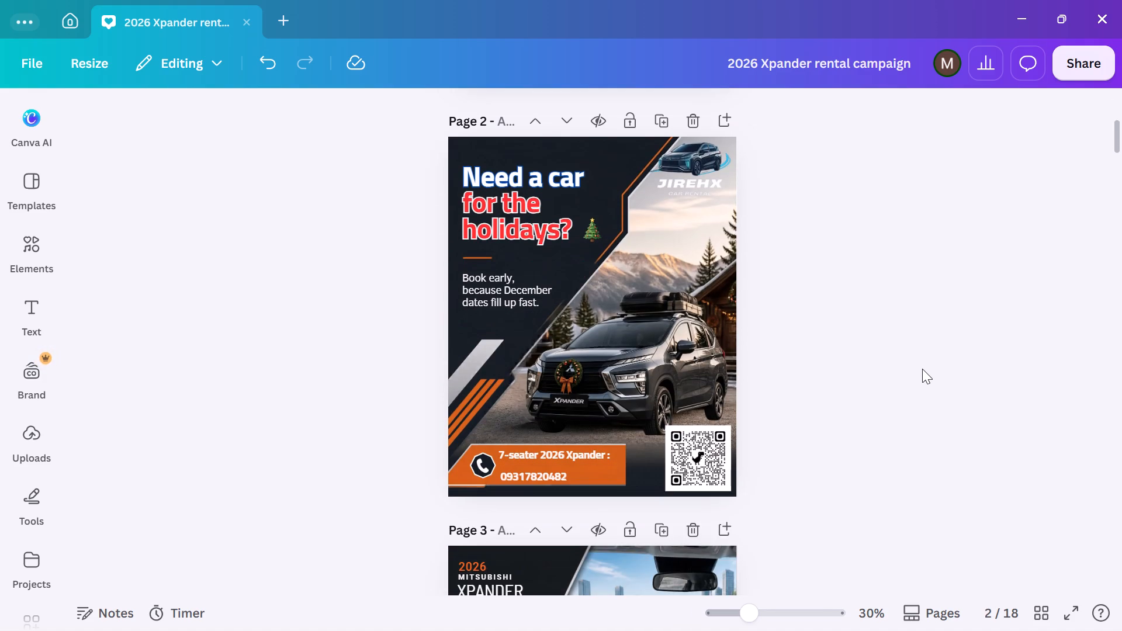
pyautogui.scroll(-3, 922, 369)
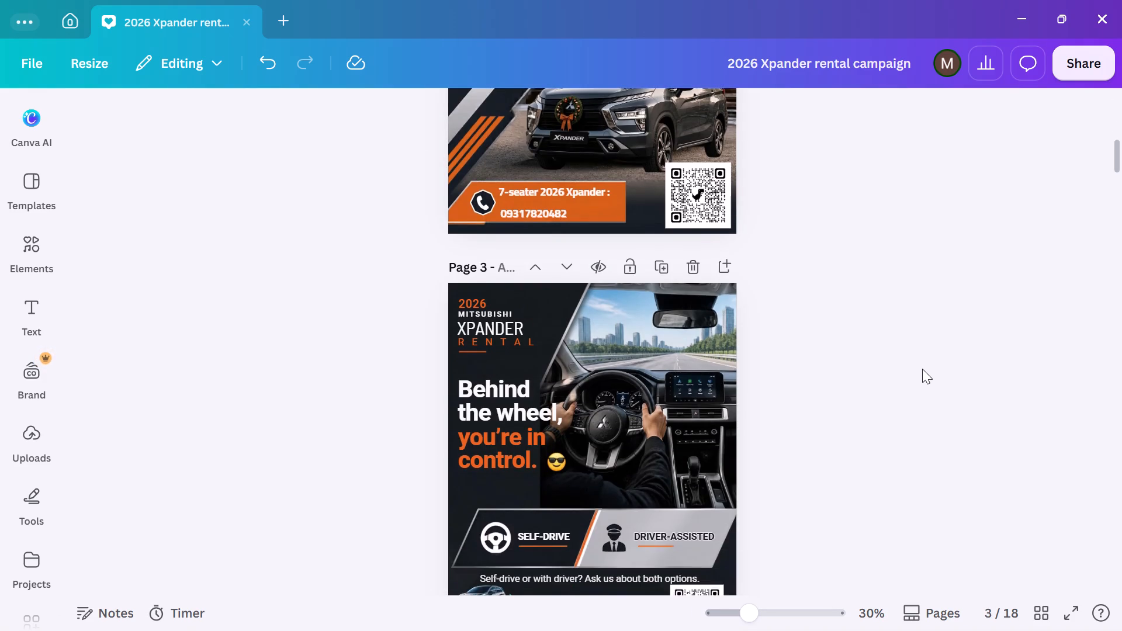
pyautogui.scroll(-2, 922, 369)
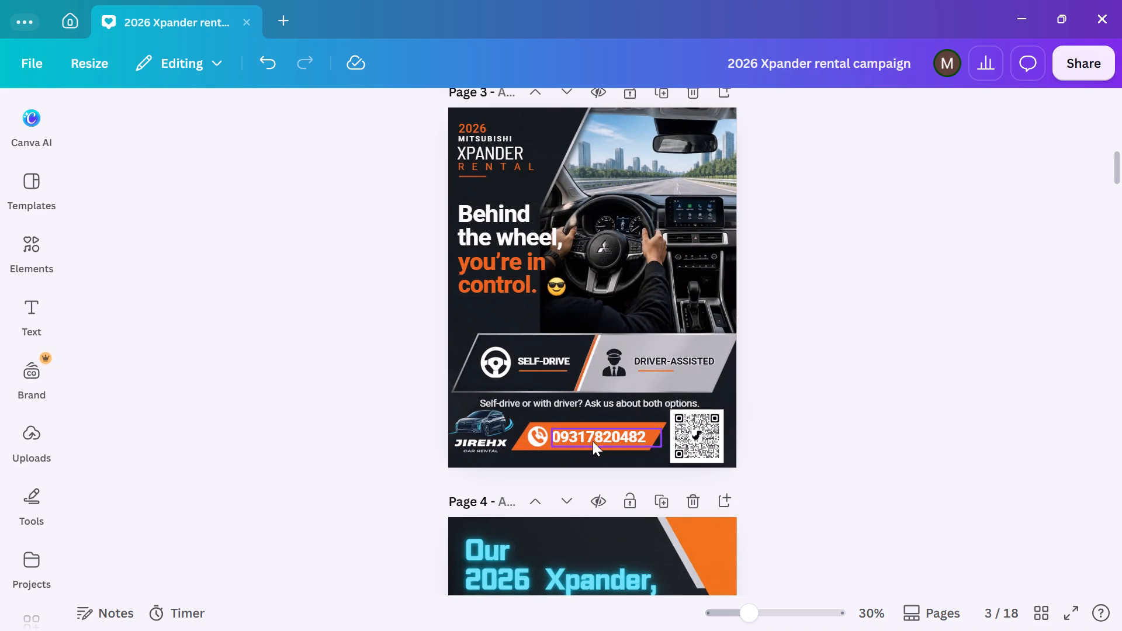
pyautogui.click(593, 439)
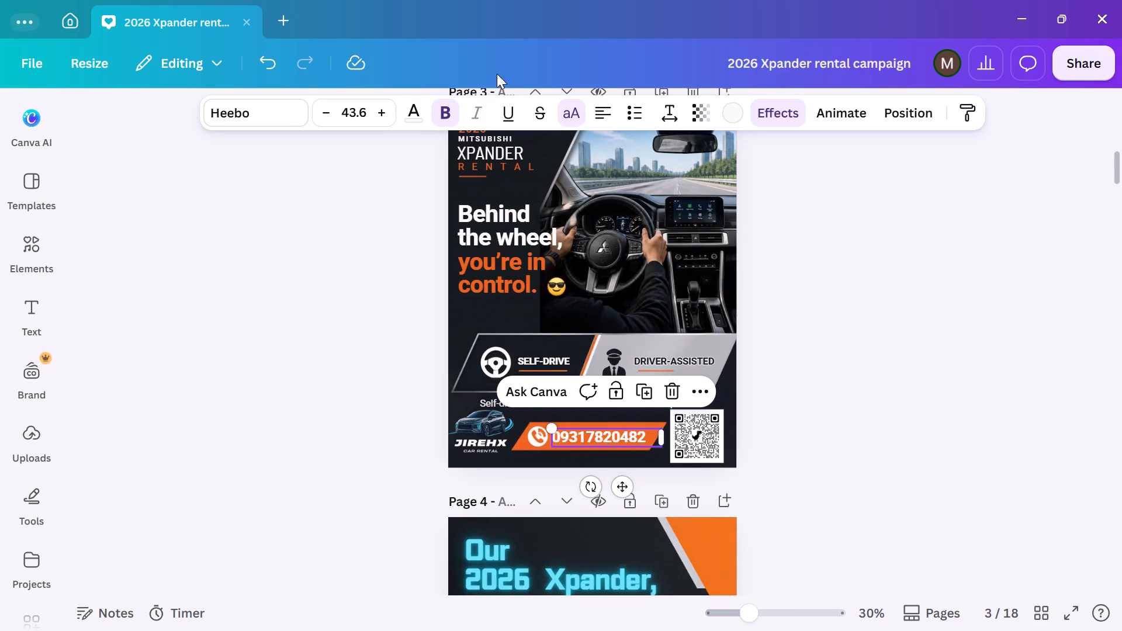
pyautogui.click(324, 111)
pyautogui.click(324, 111)
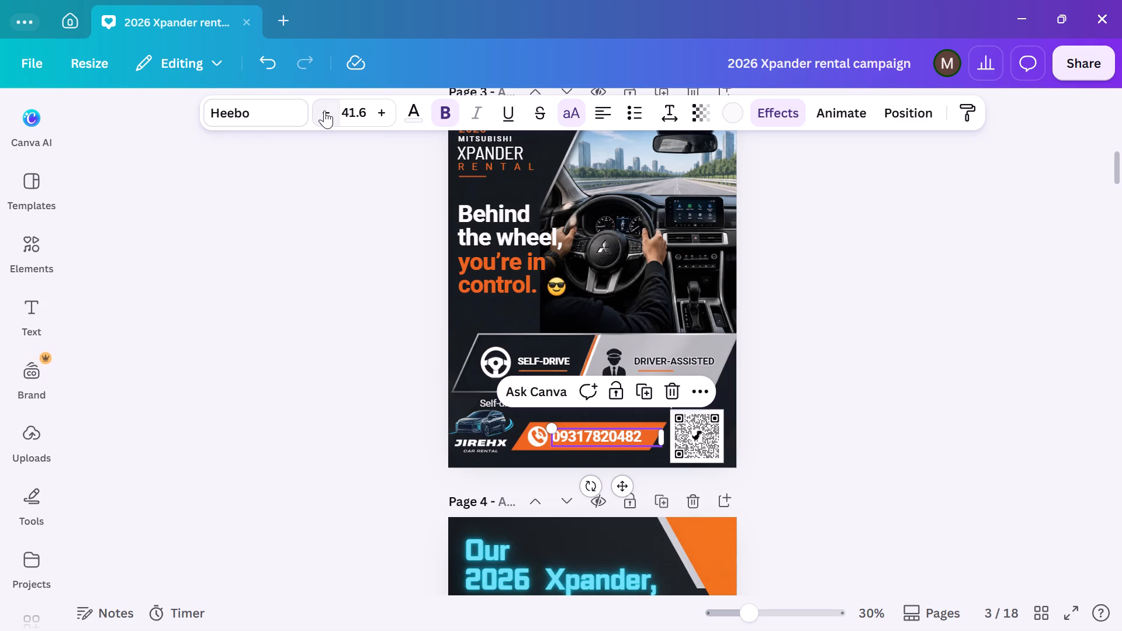
pyautogui.click(324, 110)
pyautogui.click(967, 435)
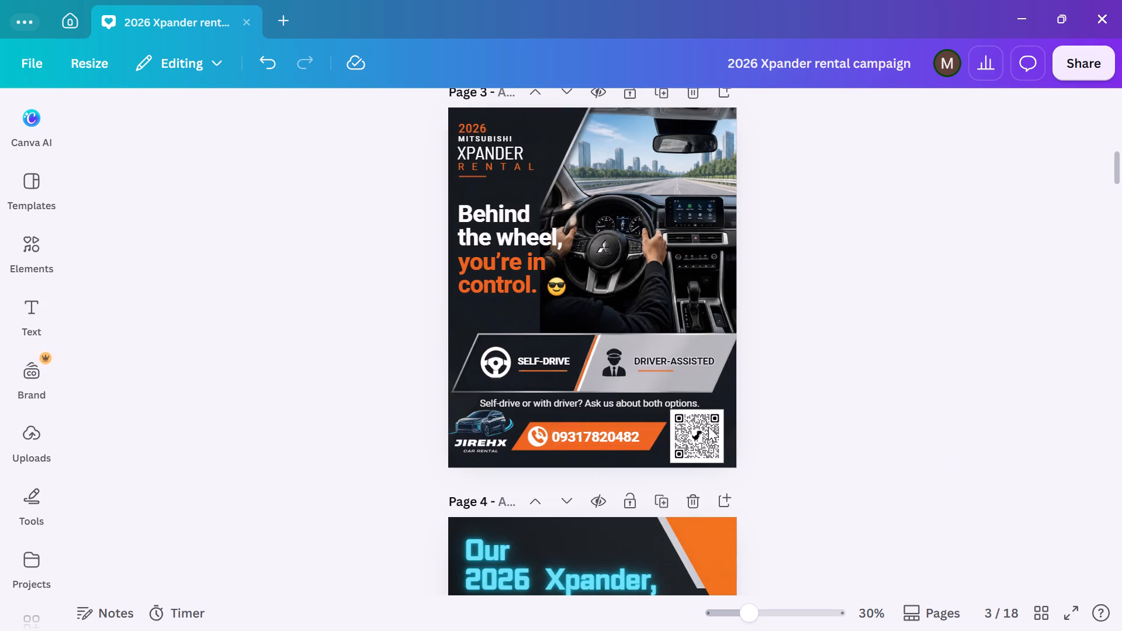
# Apply an Outline effect in black to the phone number on page 3.
pyautogui.click(583, 436)
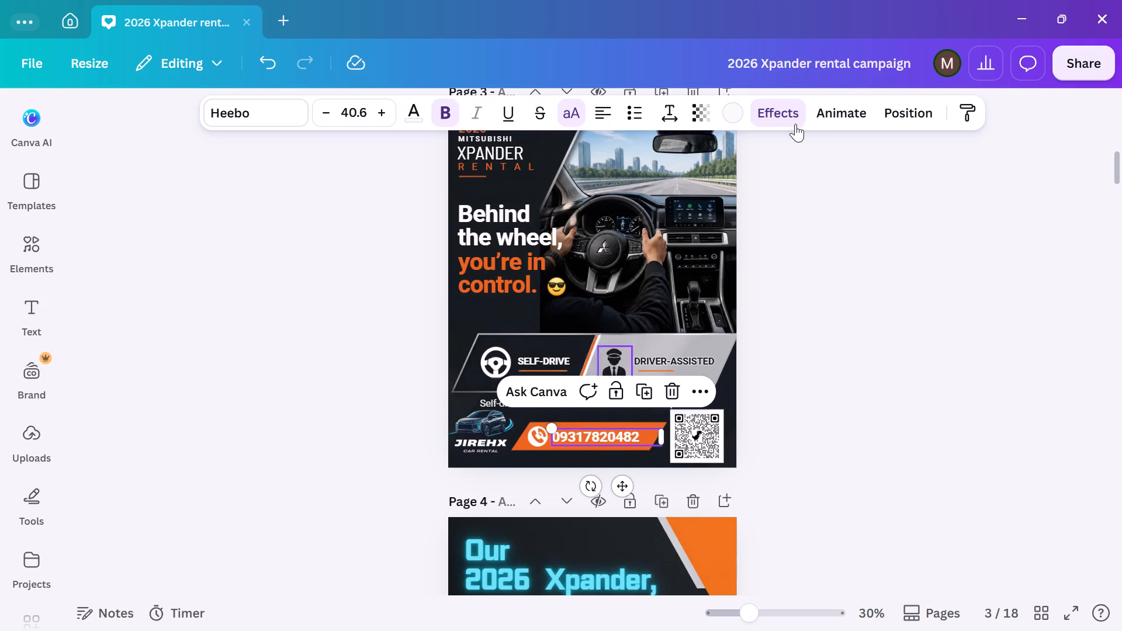
pyautogui.click(770, 112)
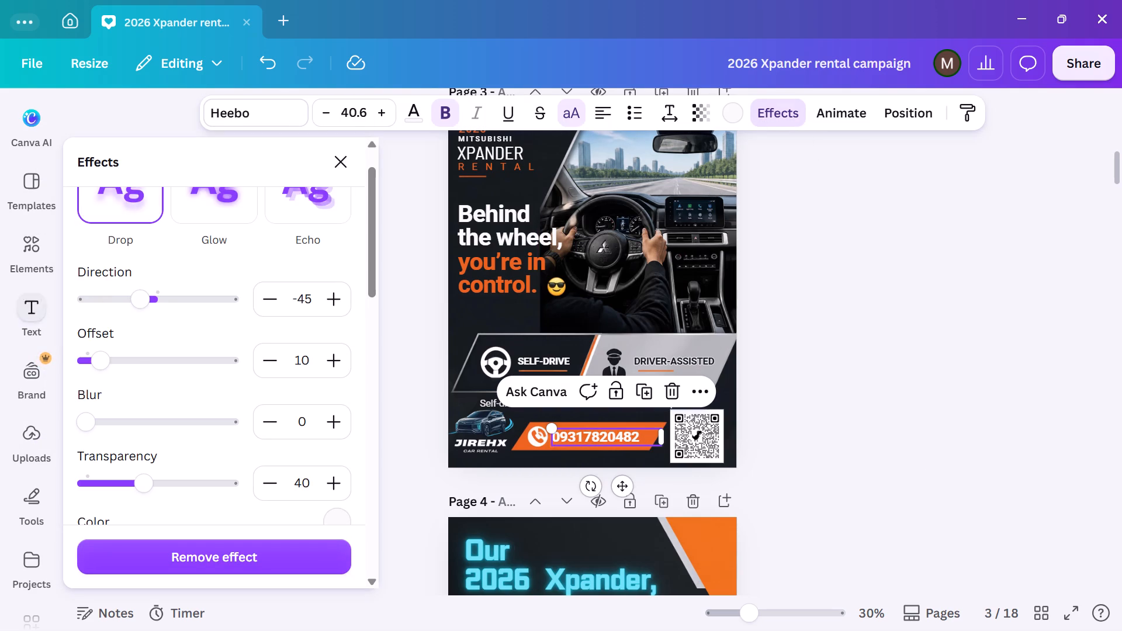
pyautogui.scroll(-4, 240, 331)
pyautogui.click(125, 250)
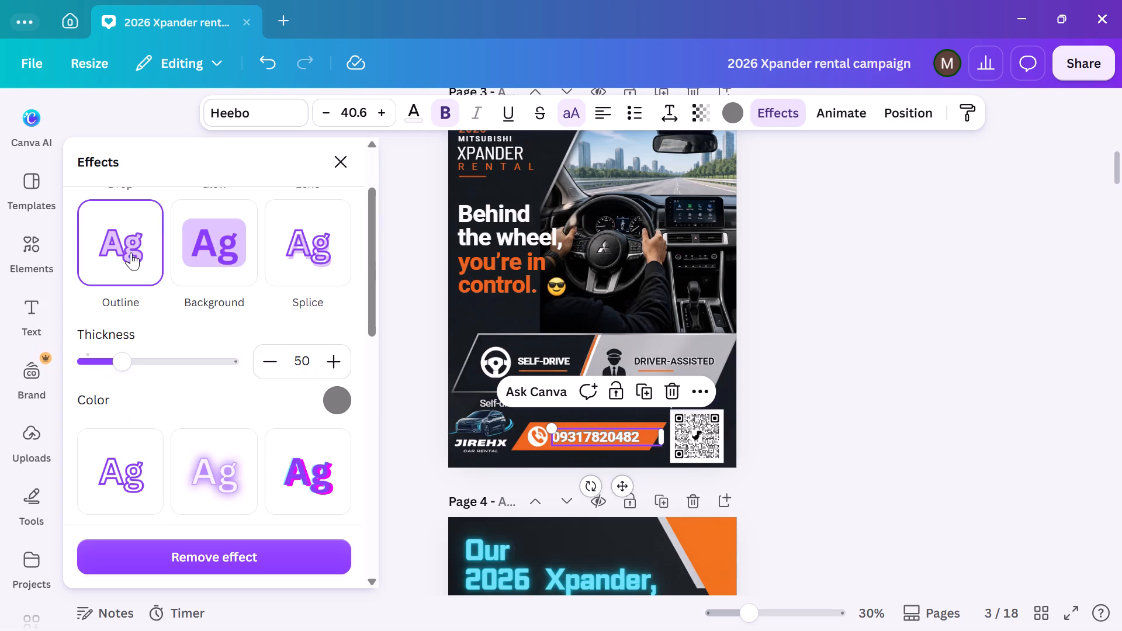
pyautogui.click(330, 401)
pyautogui.scroll(-1, 228, 276)
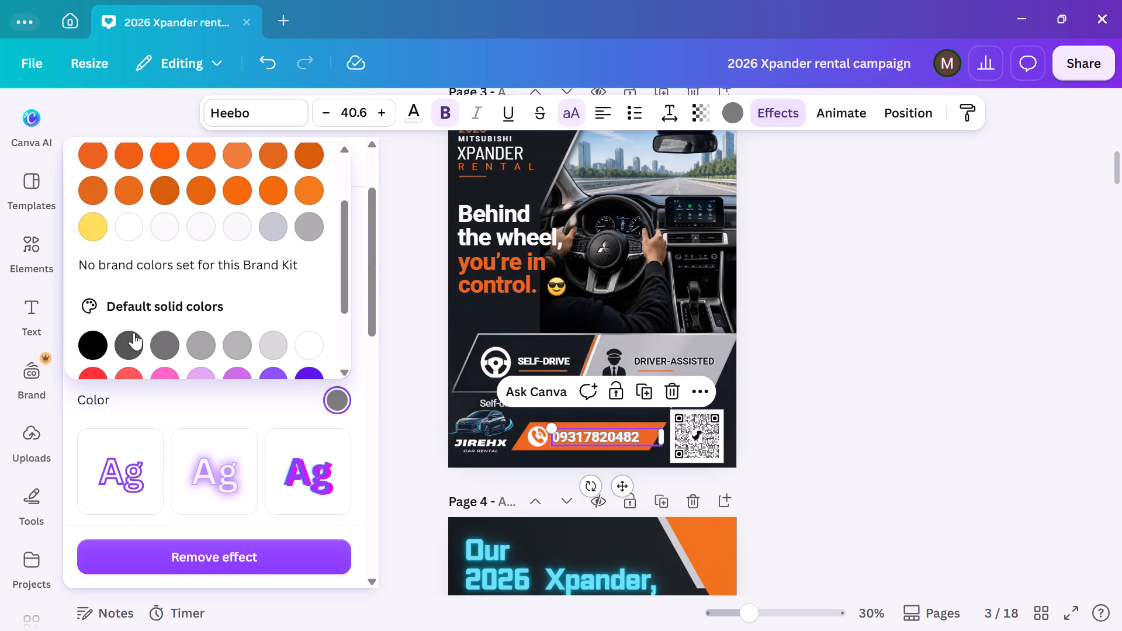
pyautogui.click(95, 340)
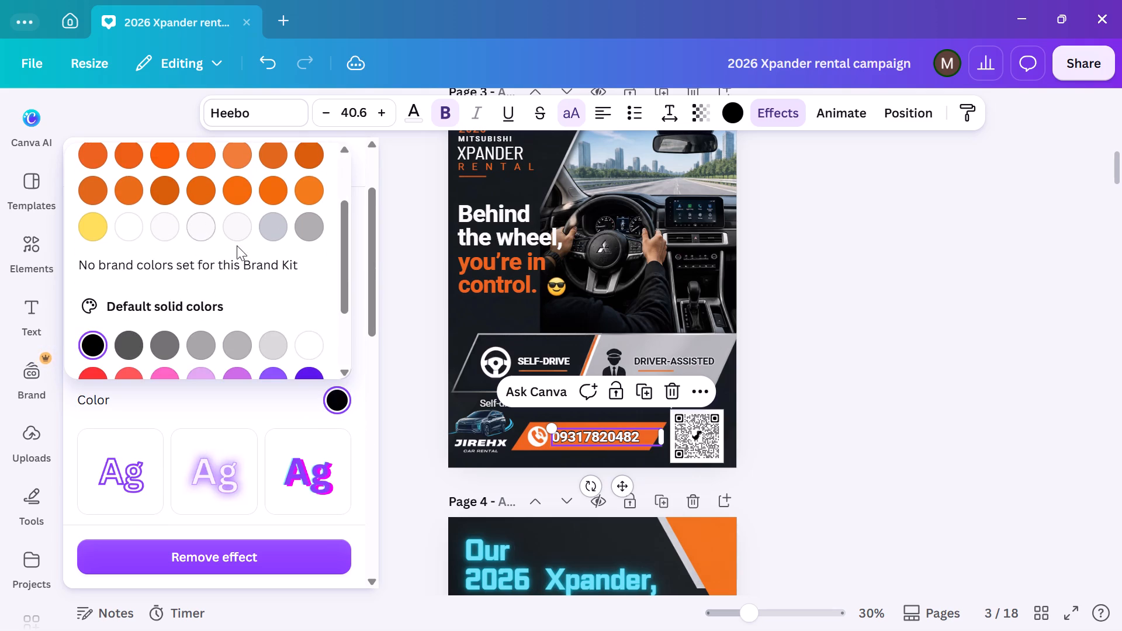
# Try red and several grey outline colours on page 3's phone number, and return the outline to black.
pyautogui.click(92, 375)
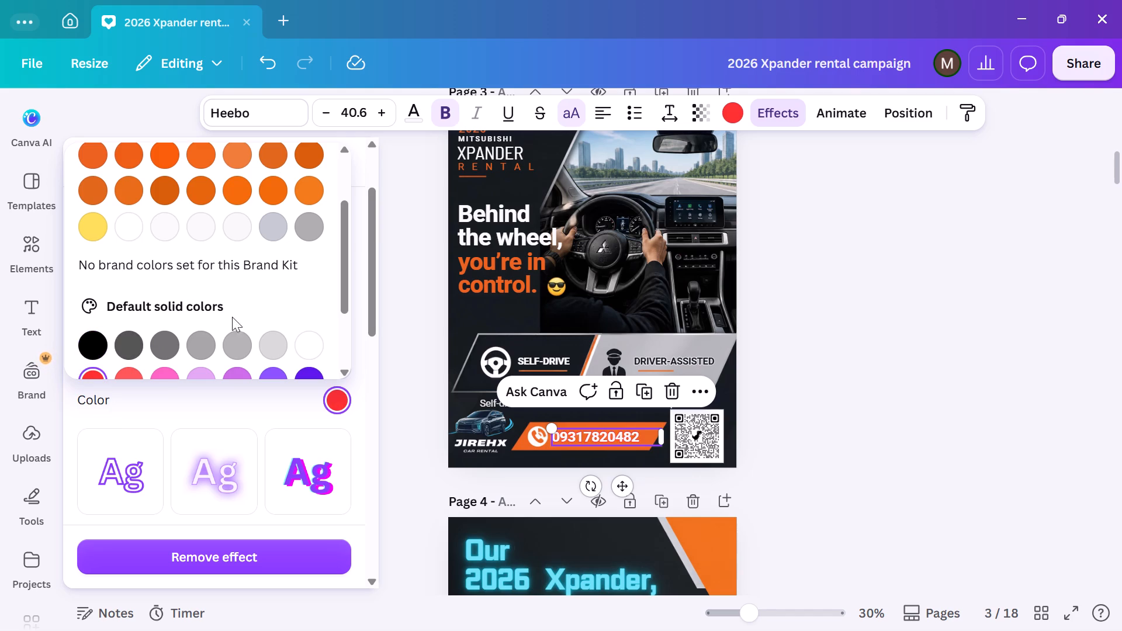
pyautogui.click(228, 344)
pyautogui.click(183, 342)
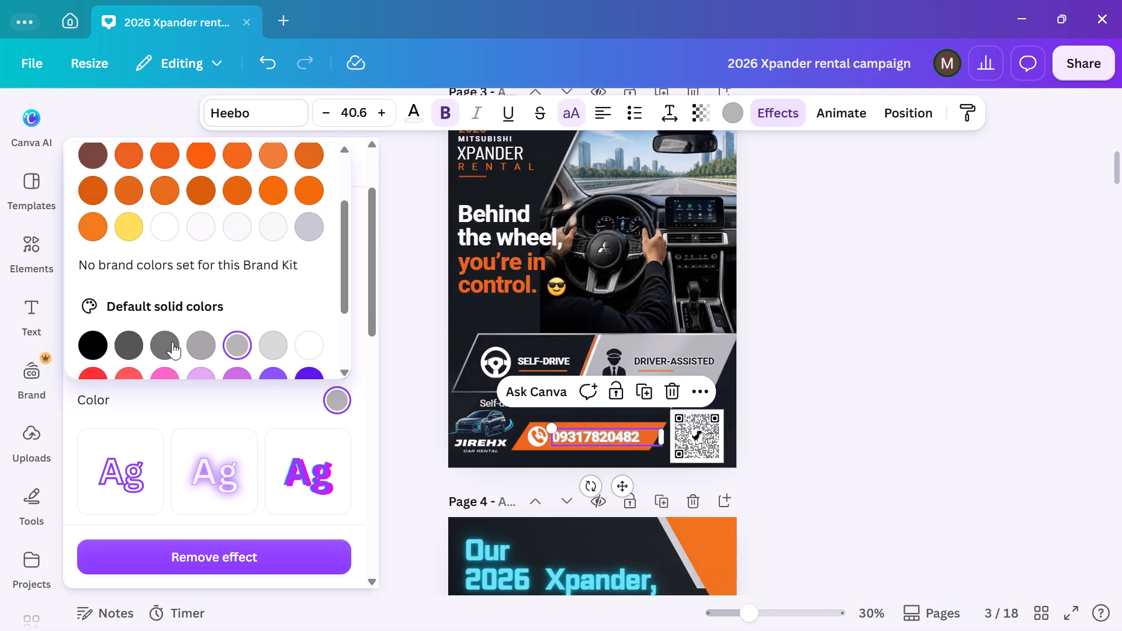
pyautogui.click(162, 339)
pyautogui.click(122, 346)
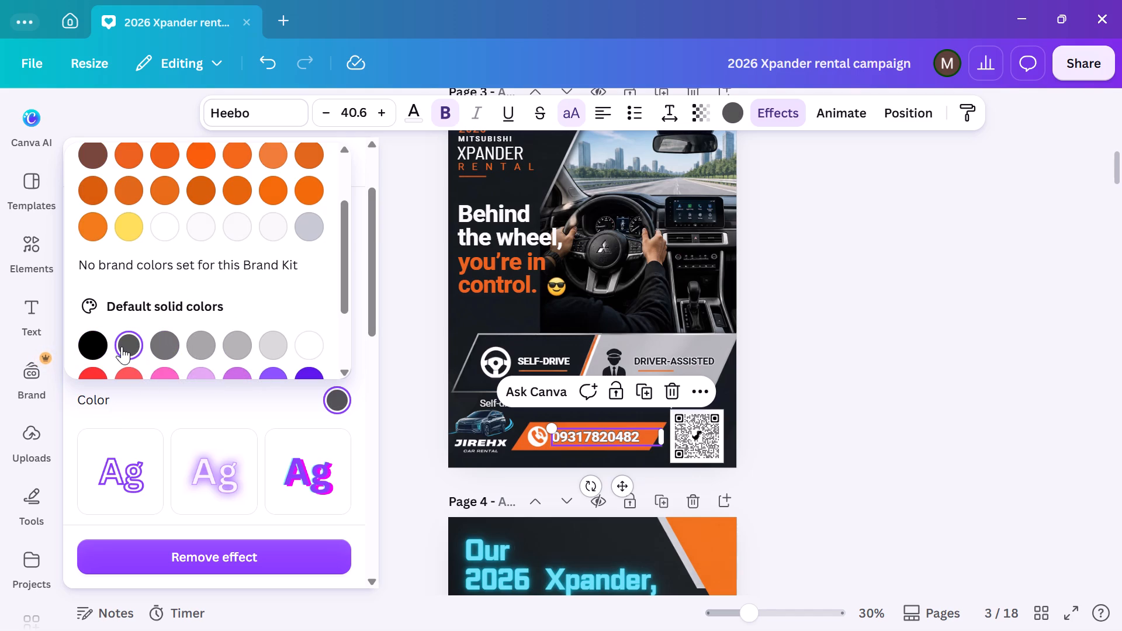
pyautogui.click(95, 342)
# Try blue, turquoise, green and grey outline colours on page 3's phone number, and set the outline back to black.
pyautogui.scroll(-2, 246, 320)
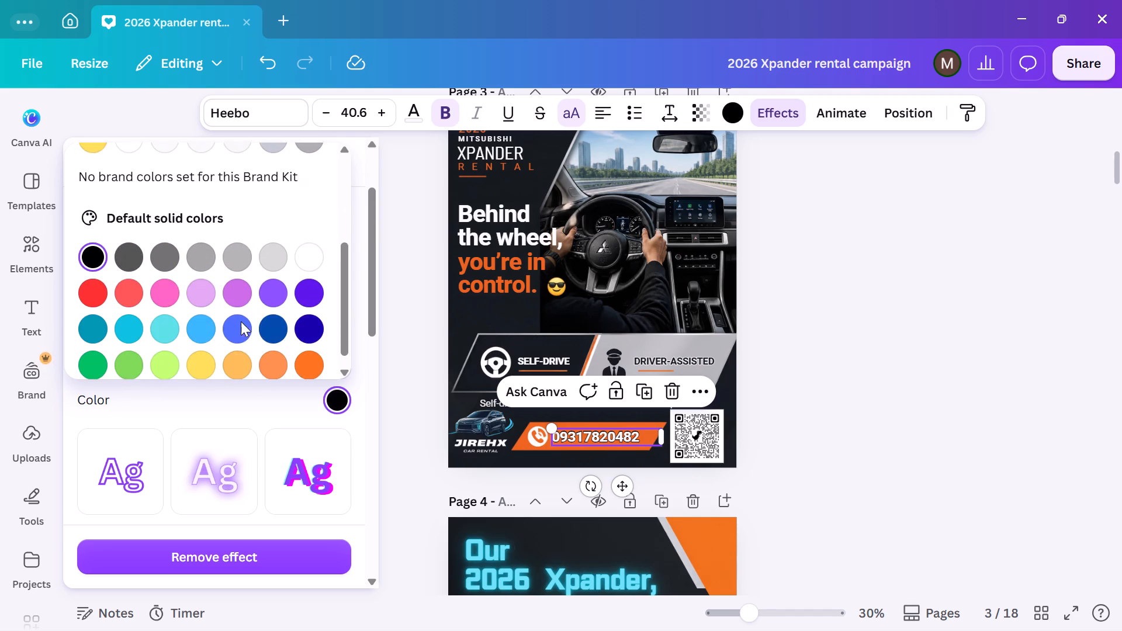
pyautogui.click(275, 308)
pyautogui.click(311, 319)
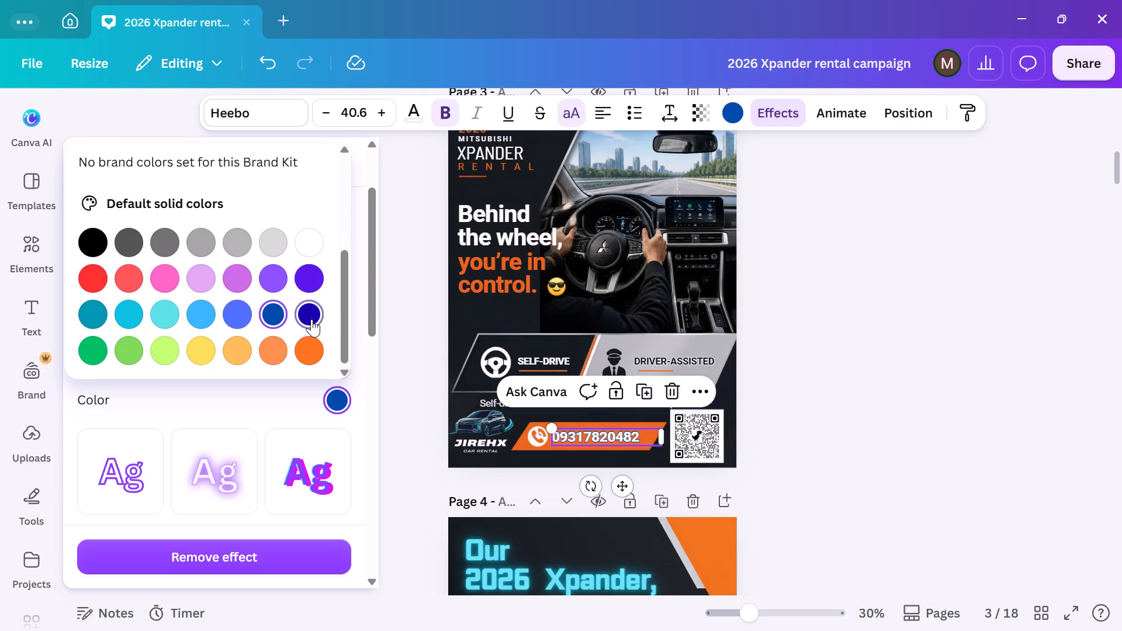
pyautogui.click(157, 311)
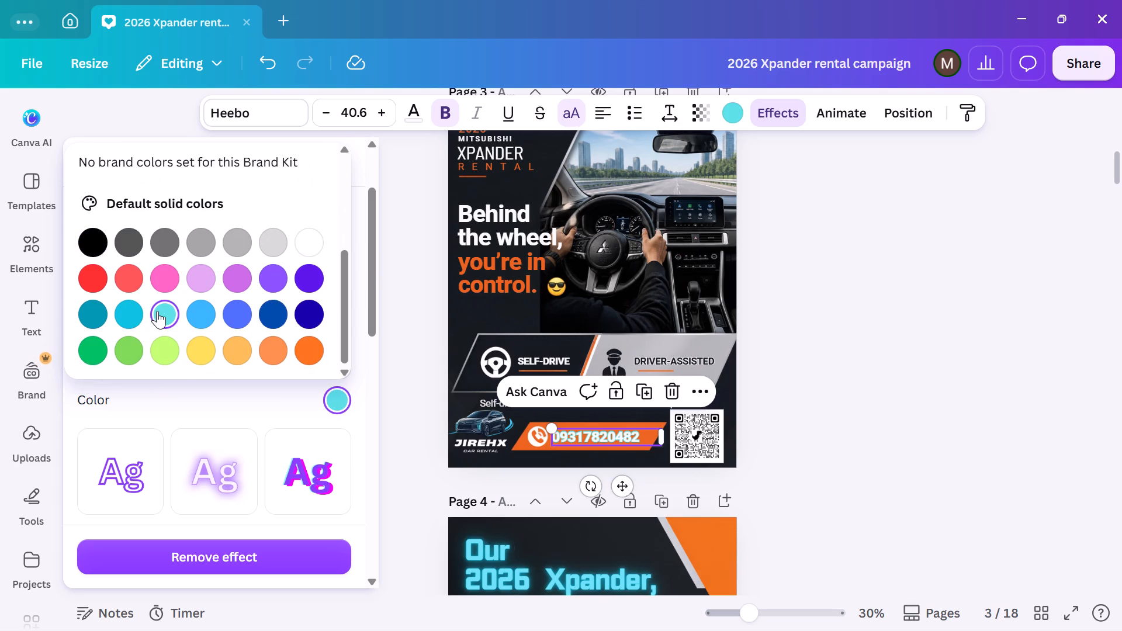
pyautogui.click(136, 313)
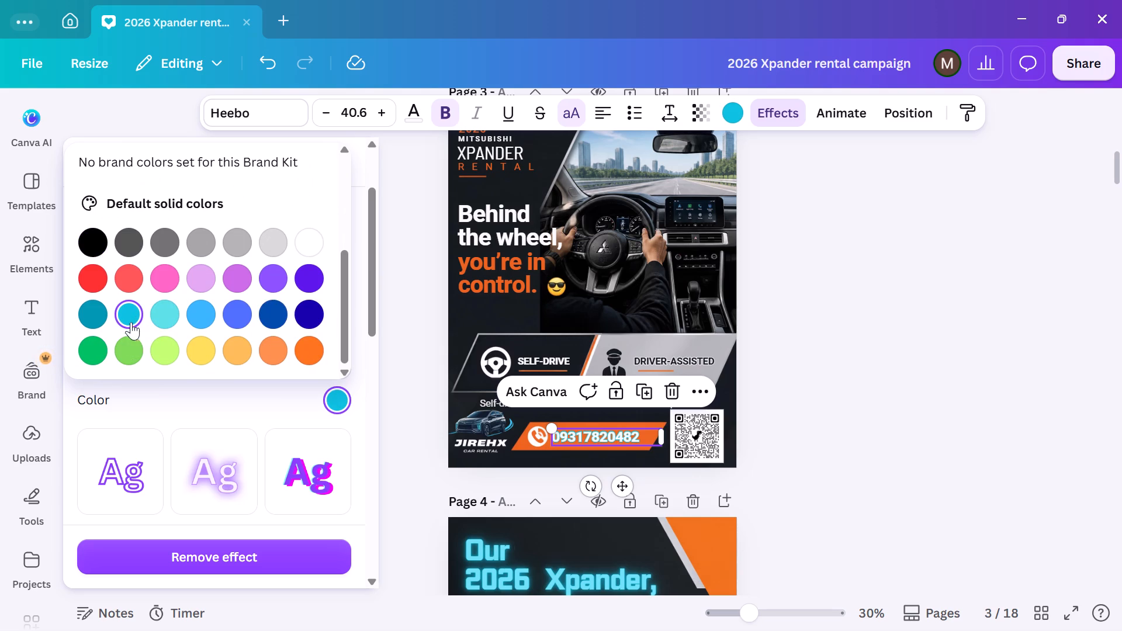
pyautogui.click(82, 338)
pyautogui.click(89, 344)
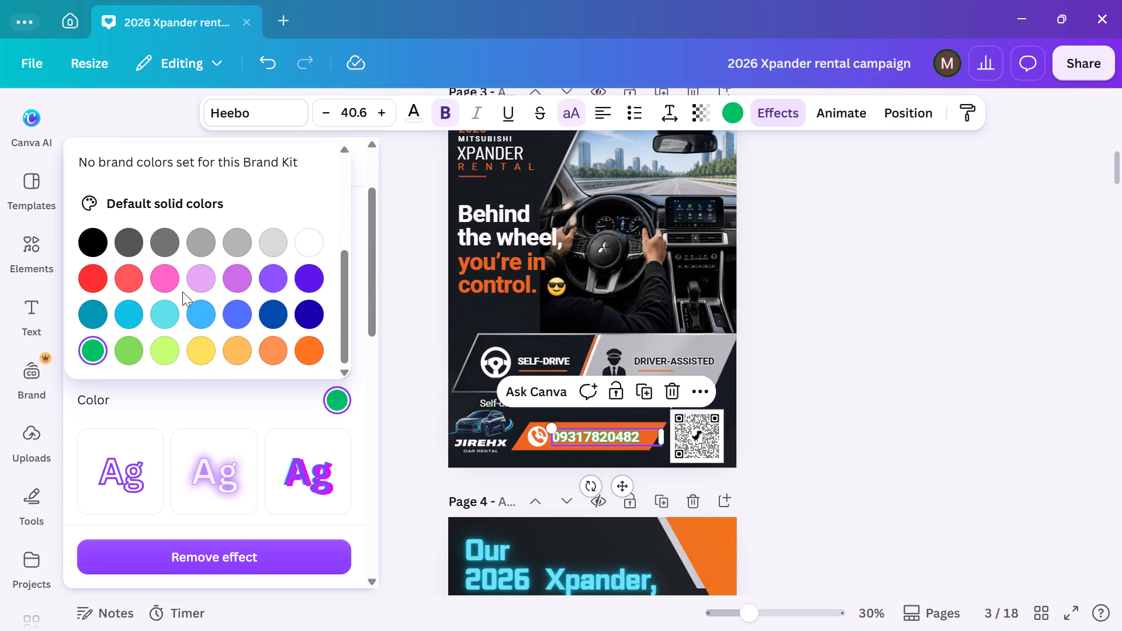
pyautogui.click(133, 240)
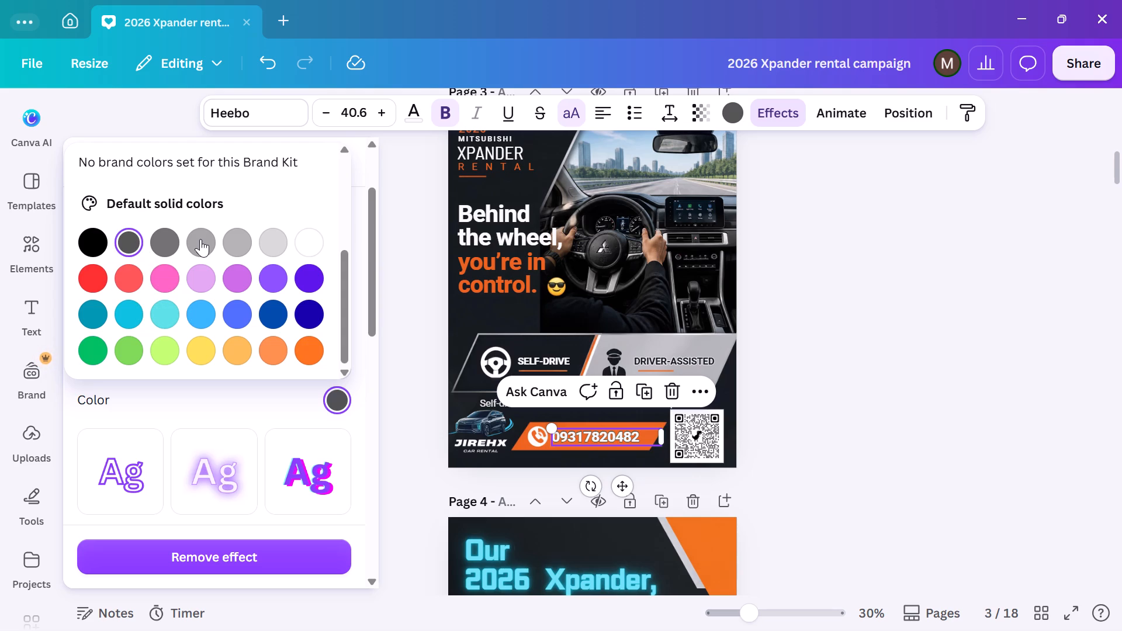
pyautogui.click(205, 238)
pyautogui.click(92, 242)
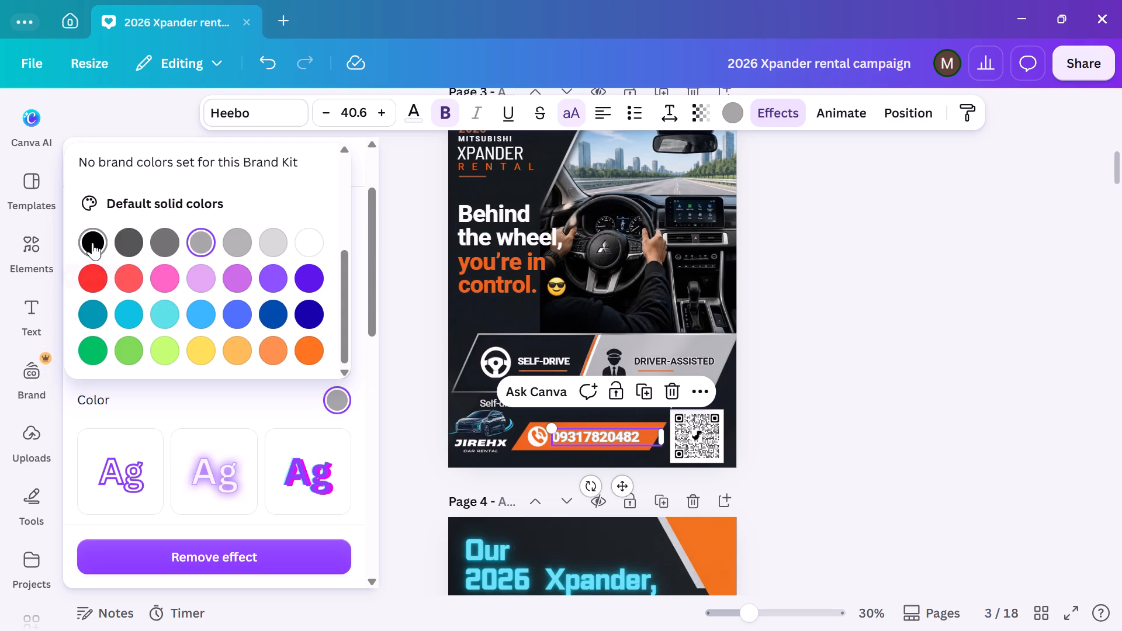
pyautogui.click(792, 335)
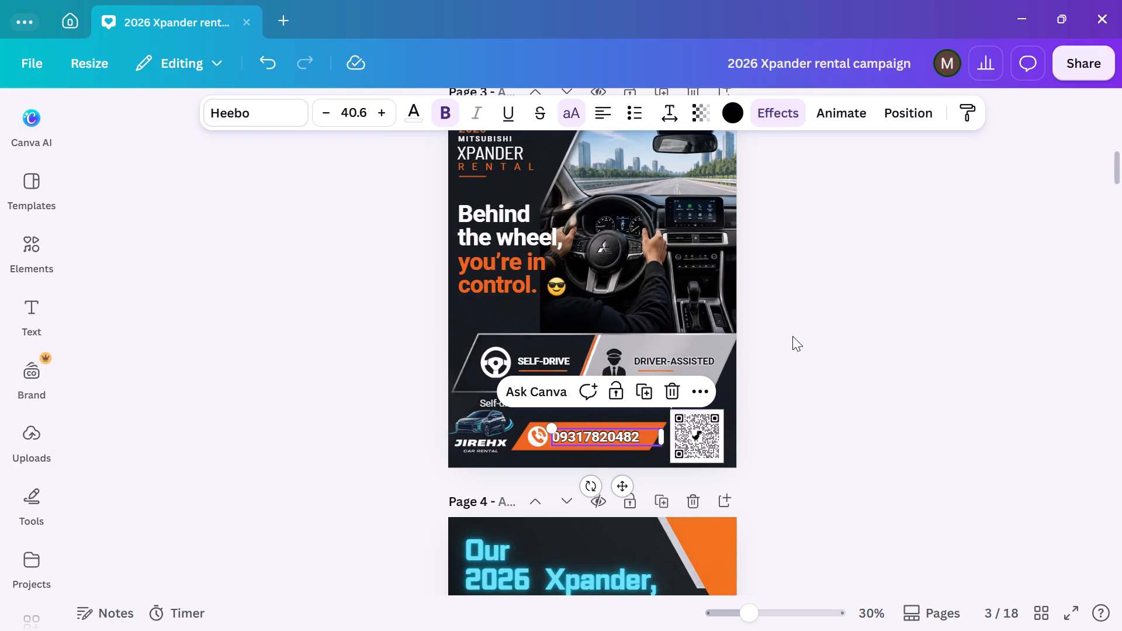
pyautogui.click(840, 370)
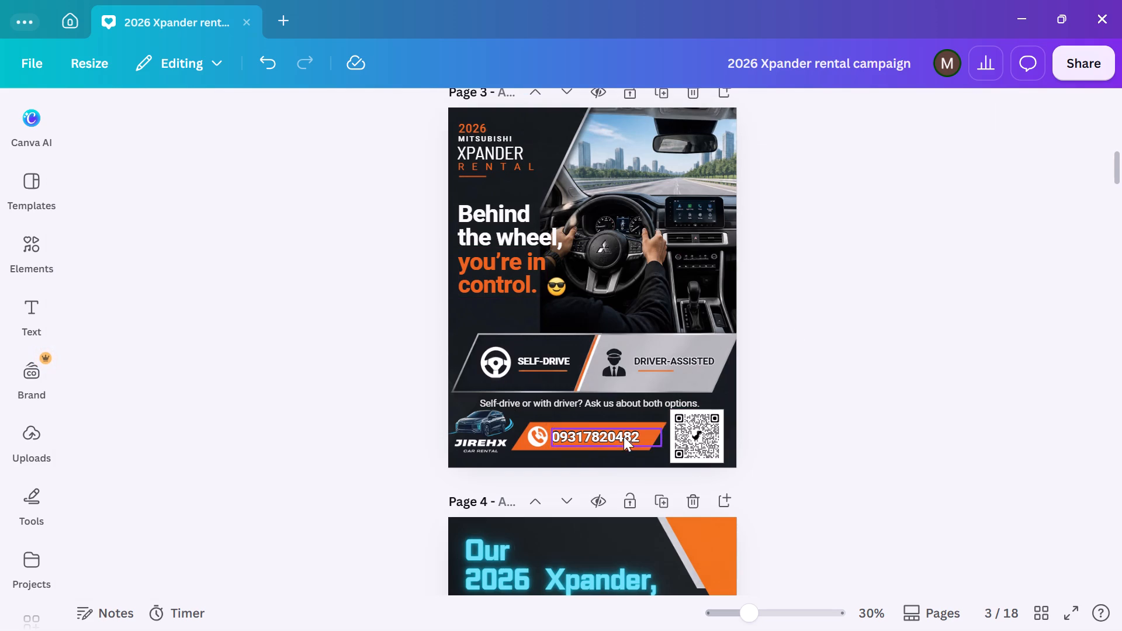
# Apply an Outline effect in black to the "7-seater 2026 Xpander :" contact text on page 2.
pyautogui.hotkey('ctrl', '=')
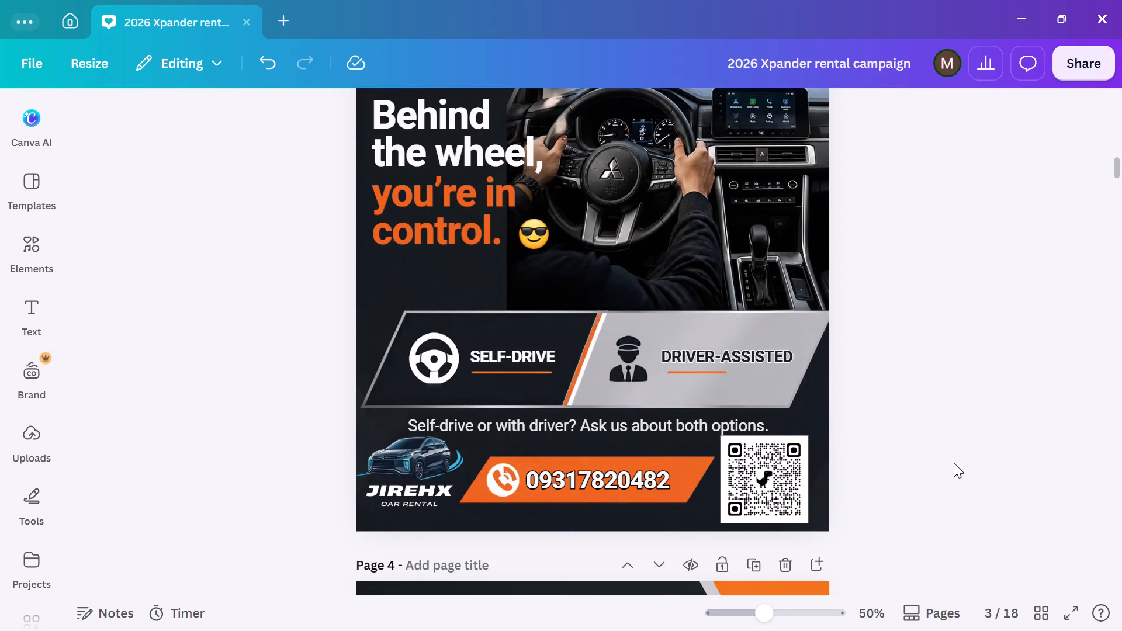
pyautogui.scroll(2, 962, 339)
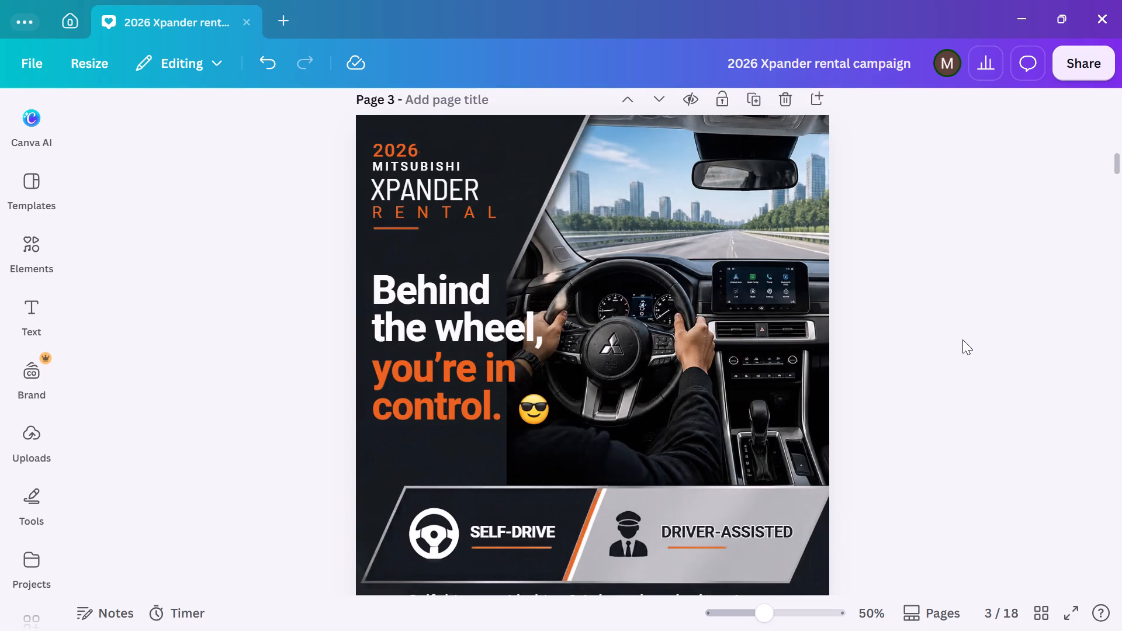
pyautogui.scroll(4, 962, 339)
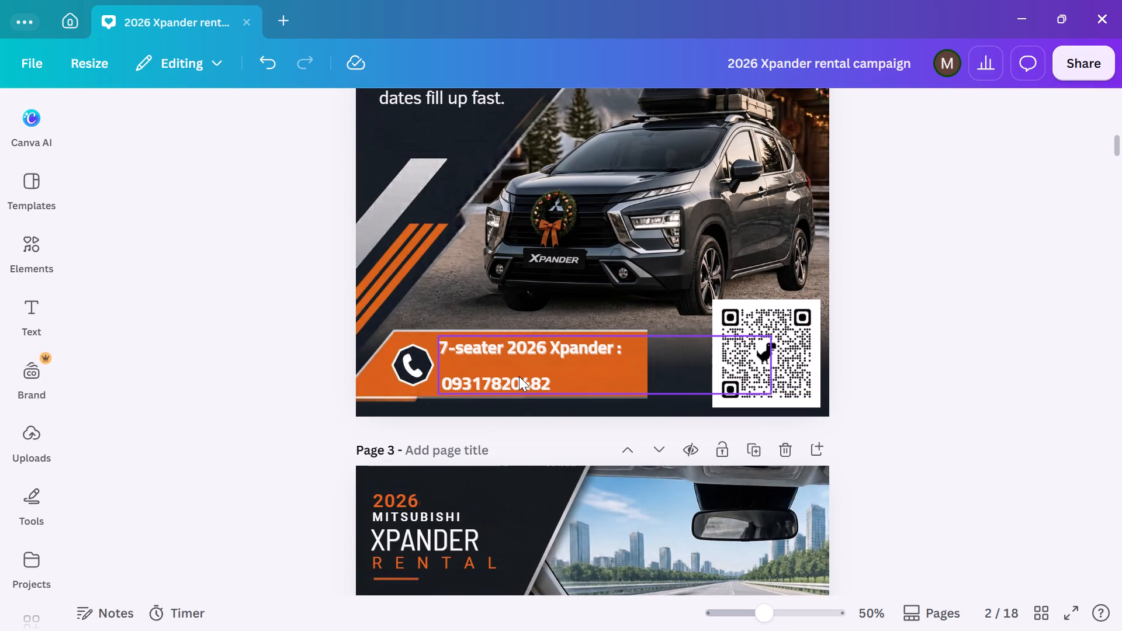
pyautogui.click(519, 376)
pyautogui.click(789, 110)
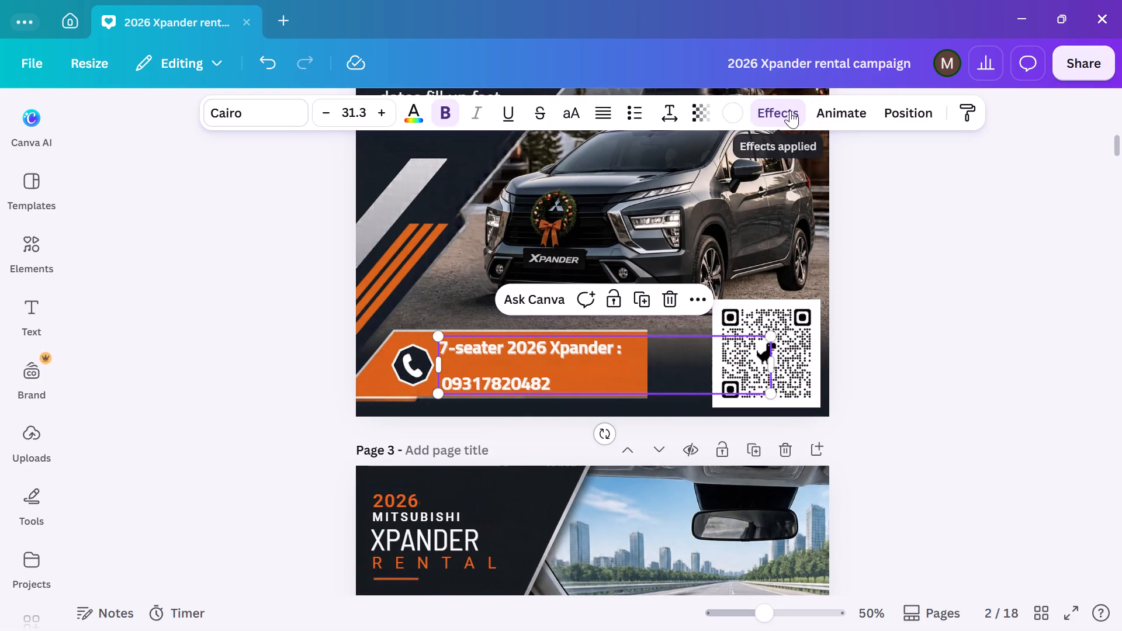
pyautogui.scroll(-3, 233, 375)
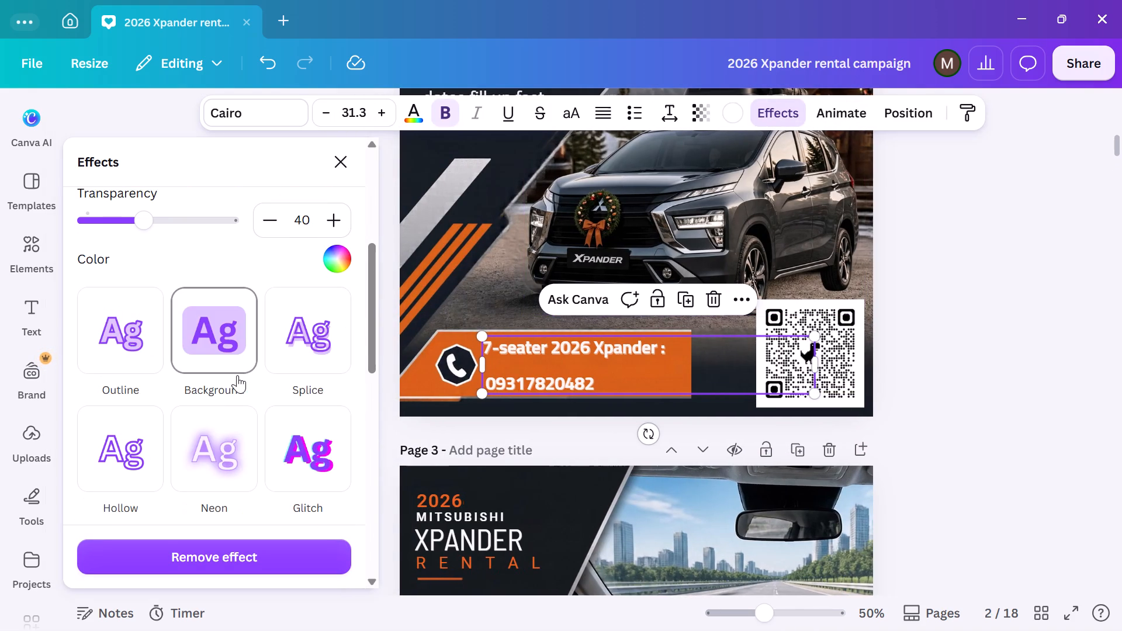
pyautogui.click(130, 350)
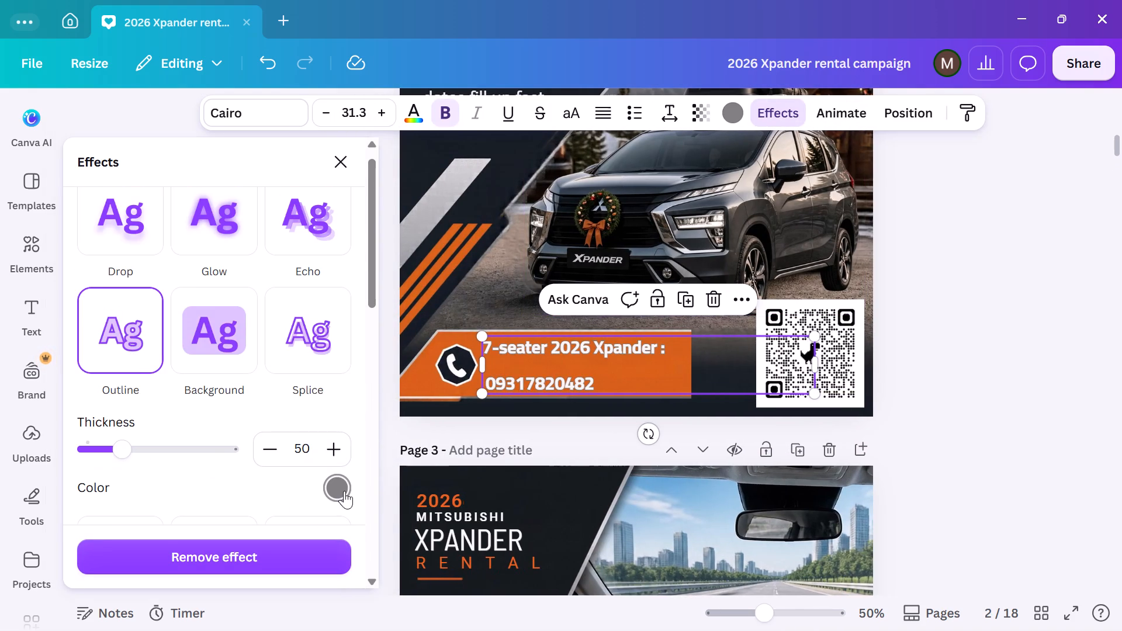
pyautogui.click(344, 491)
pyautogui.scroll(-3, 159, 310)
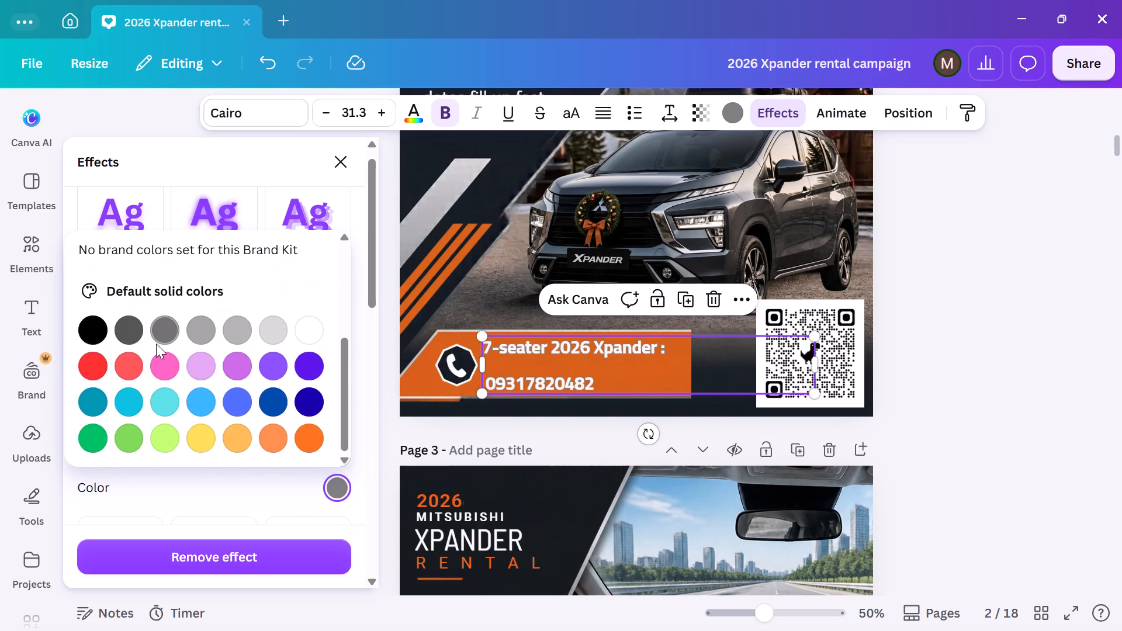
pyautogui.click(98, 334)
pyautogui.click(1027, 334)
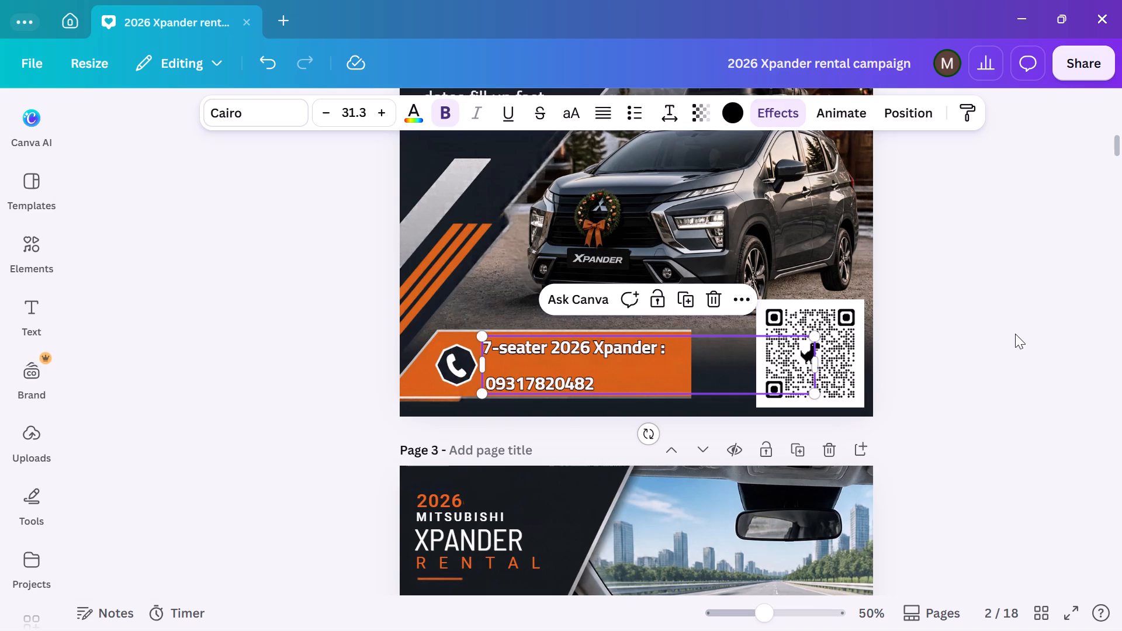
pyautogui.click(984, 334)
# Insert seven spaces before the phone number on page 2 to centre it under the "7-seater 2026 Xpander :" line.
pyautogui.click(521, 379)
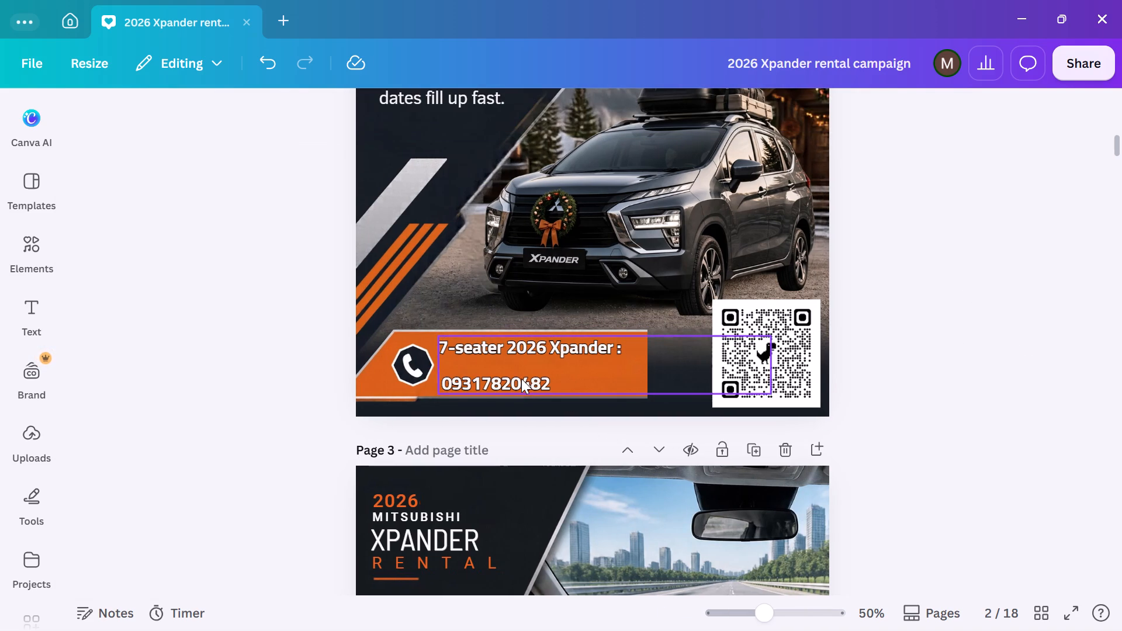
pyautogui.doubleClick(460, 374)
pyautogui.press('Left')
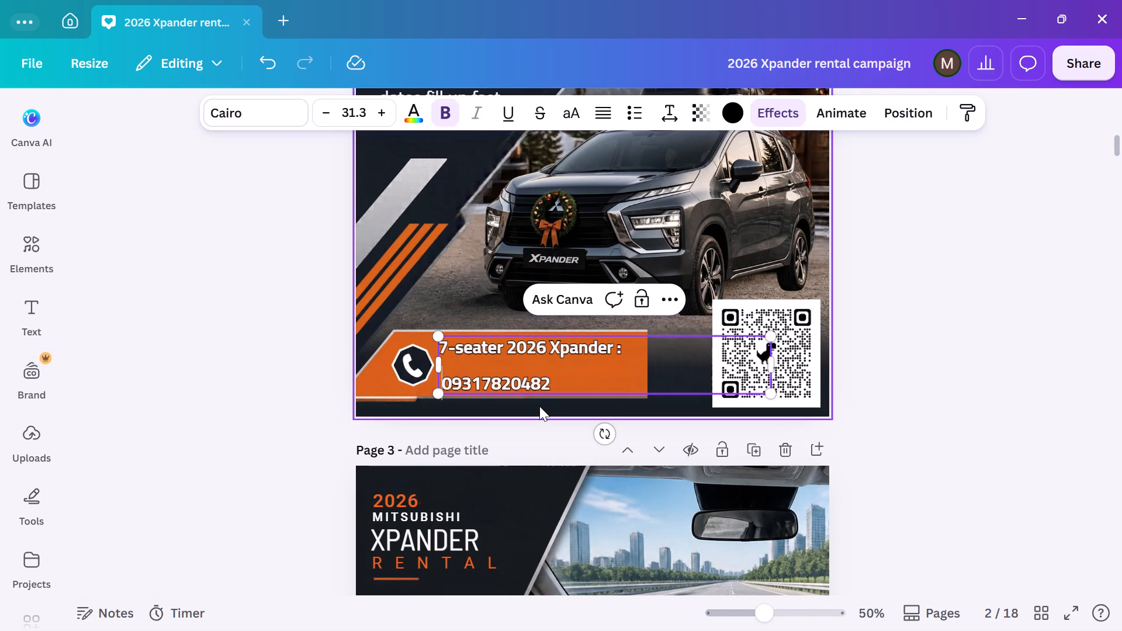
pyautogui.press('Left')
pyautogui.press('space')
pyautogui.press('space')
pyautogui.press('space')
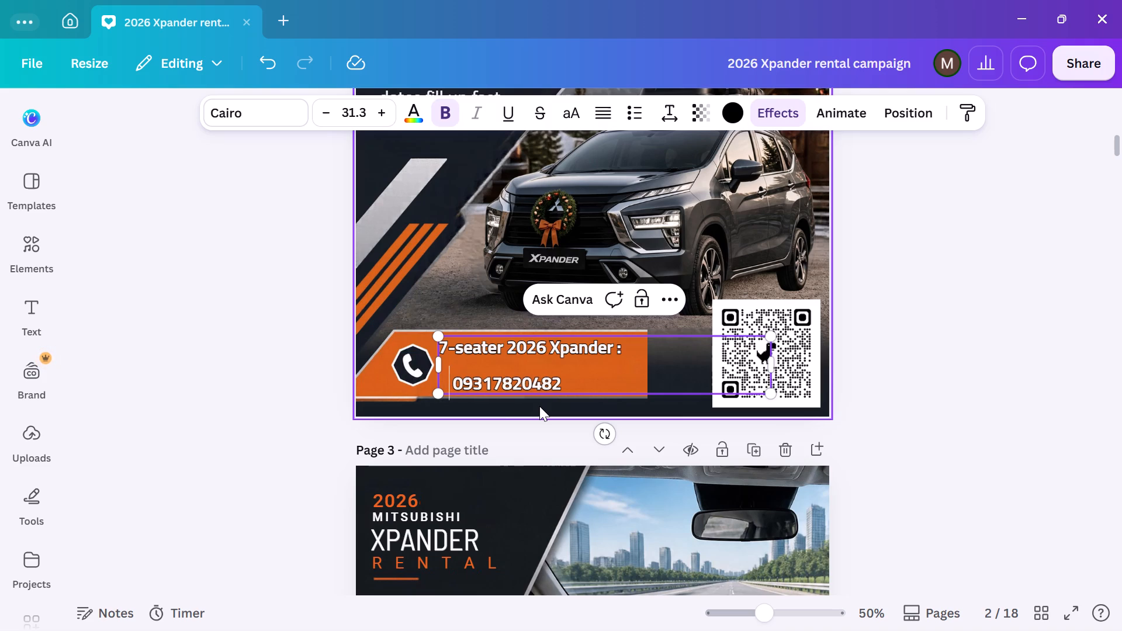
pyautogui.press('space')
pyautogui.press('space')
pyautogui.press('space')
pyautogui.press('space')
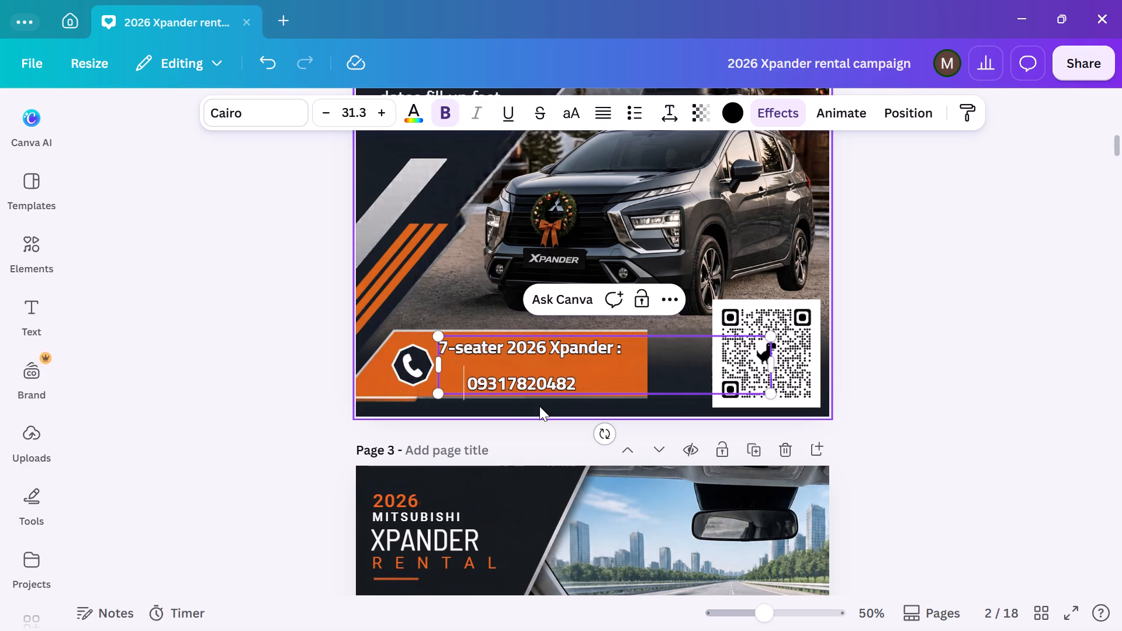
pyautogui.click(948, 294)
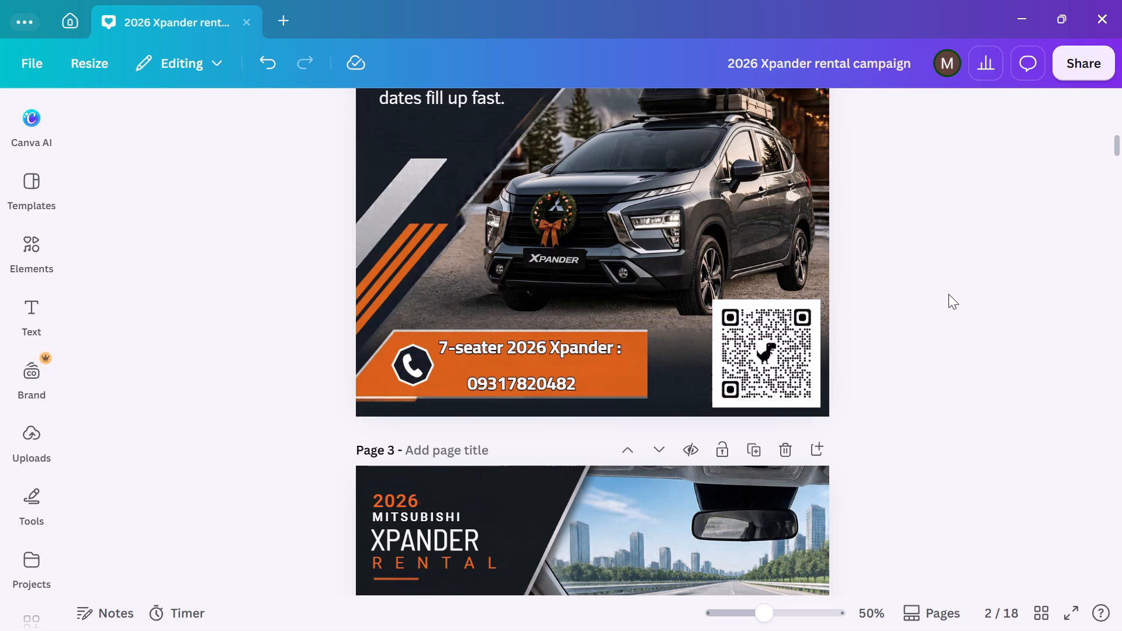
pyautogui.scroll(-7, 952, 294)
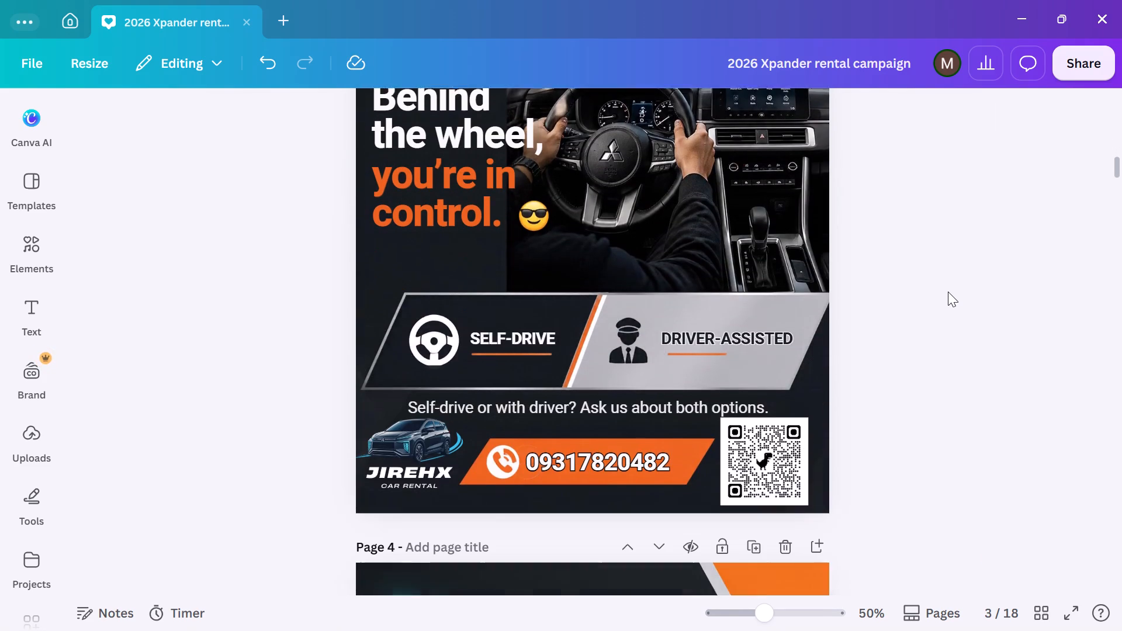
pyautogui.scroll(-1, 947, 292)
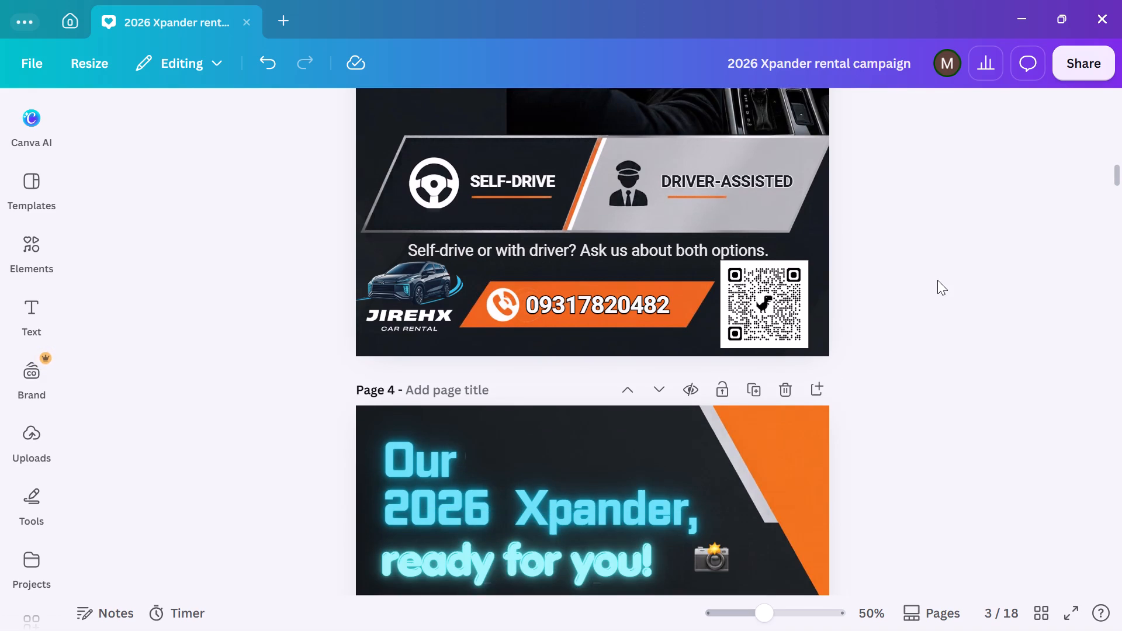
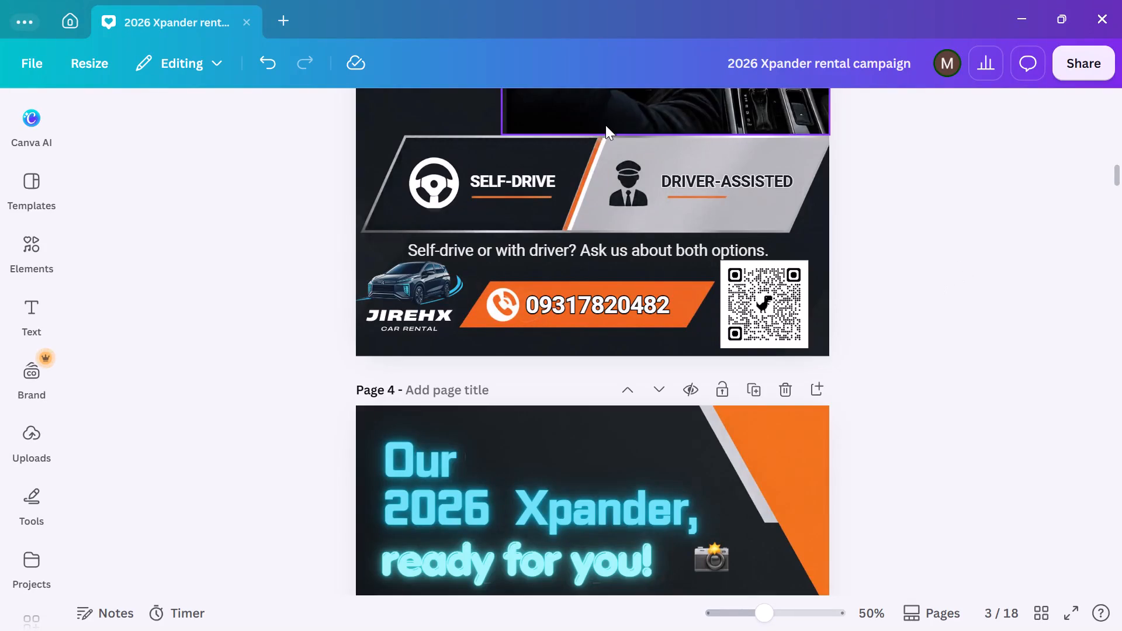
# Select the "Myth: renting a car is complicated." headline on page 5.
pyautogui.scroll(-3, 747, 313)
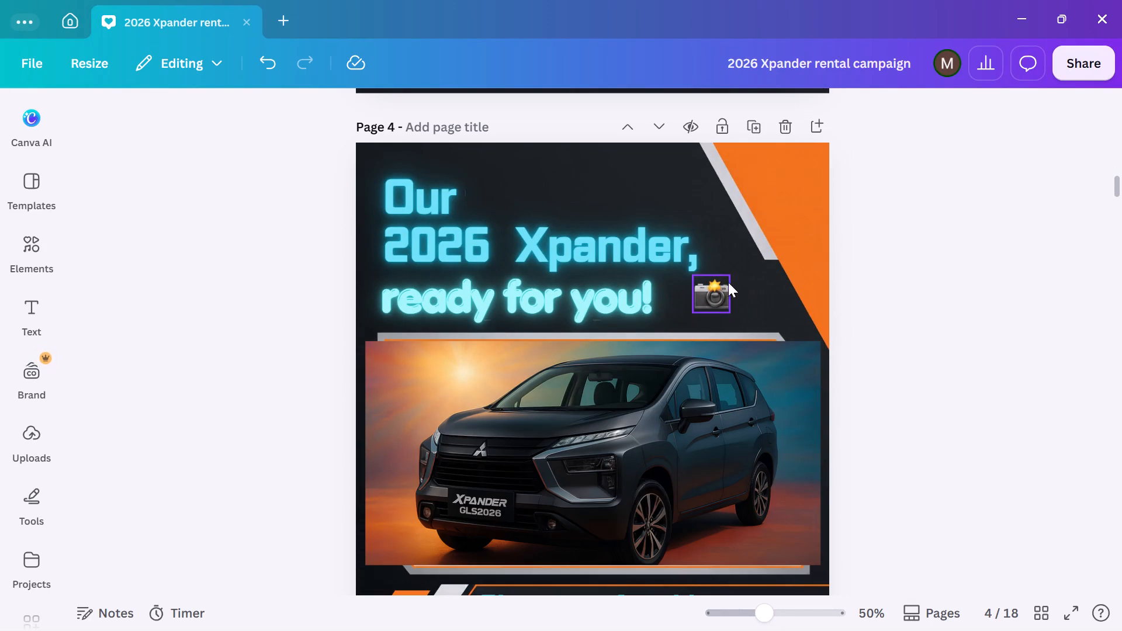
pyautogui.scroll(-3, 971, 318)
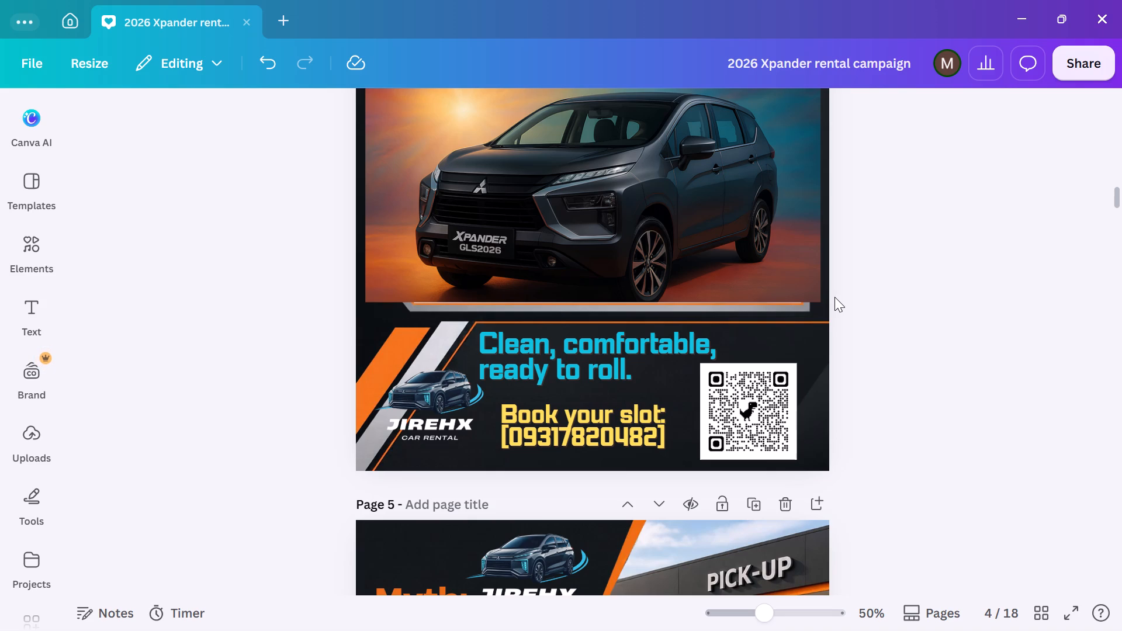
pyautogui.scroll(-2, 826, 295)
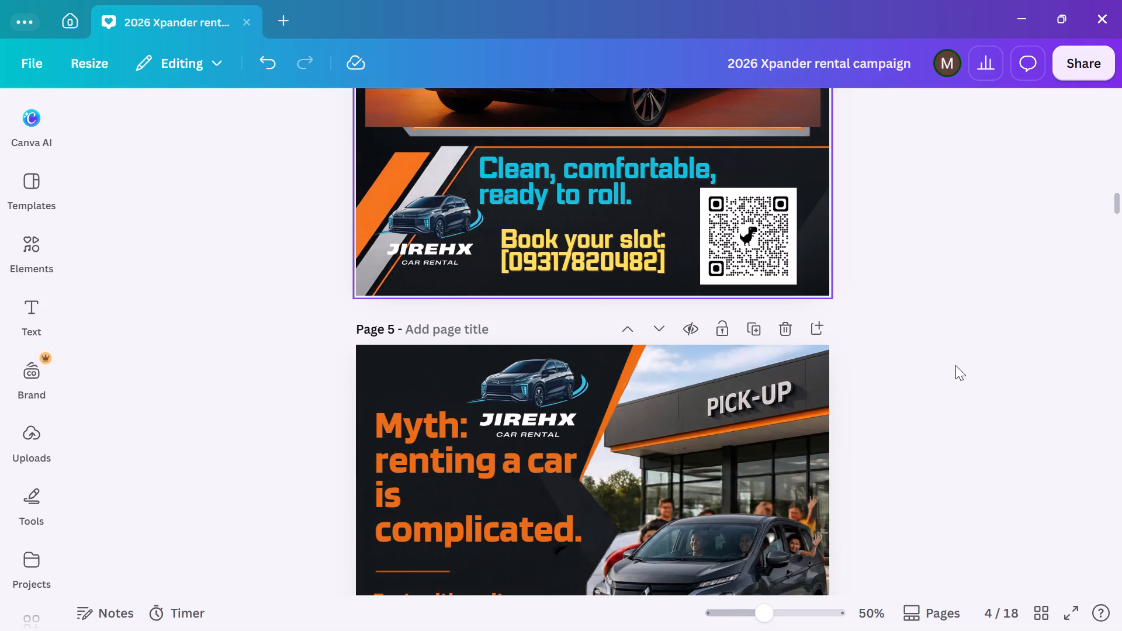
pyautogui.scroll(-1, 955, 365)
pyautogui.scroll(-2, 736, 318)
pyautogui.click(443, 210)
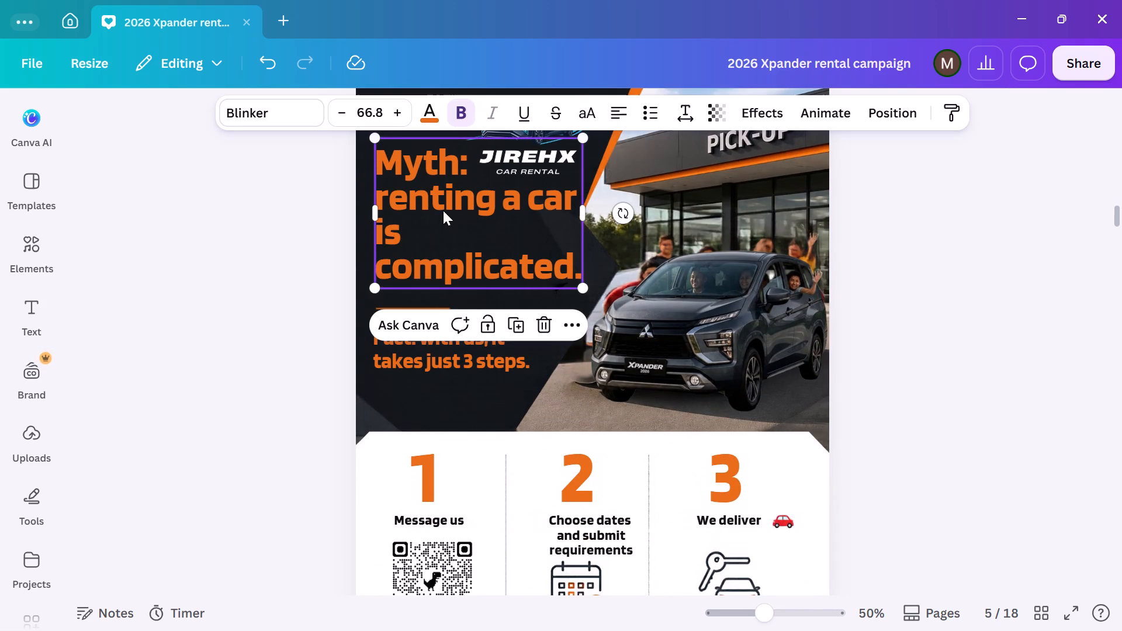
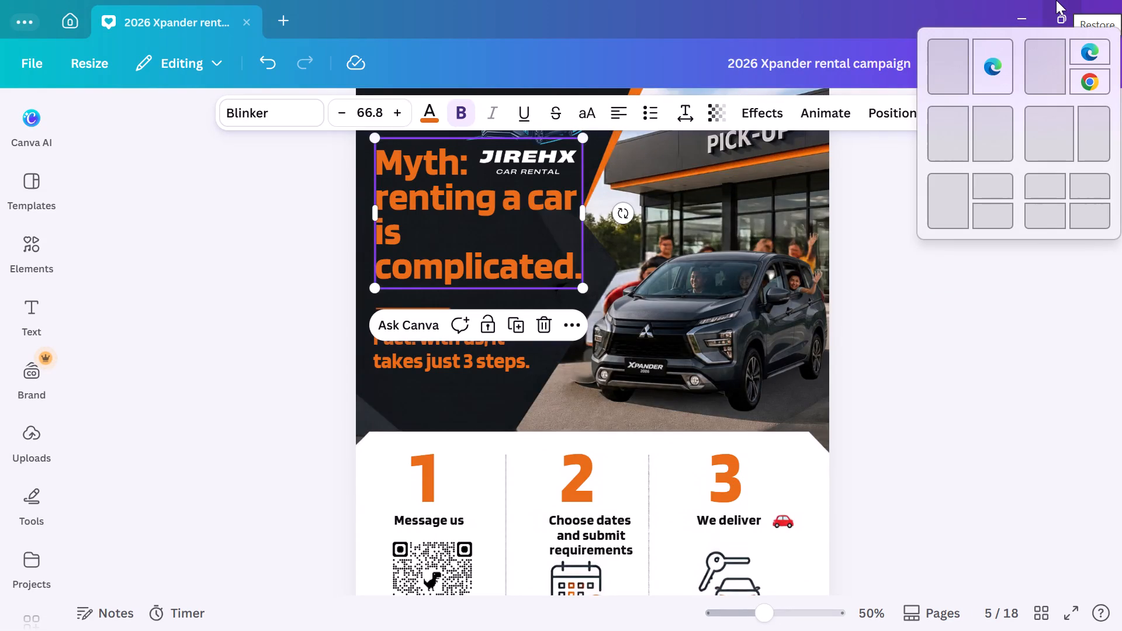
# Apply an Outline text effect in cyan blue to the contact number at the bottom of page 5.
pyautogui.click(961, 446)
pyautogui.scroll(-2, 838, 394)
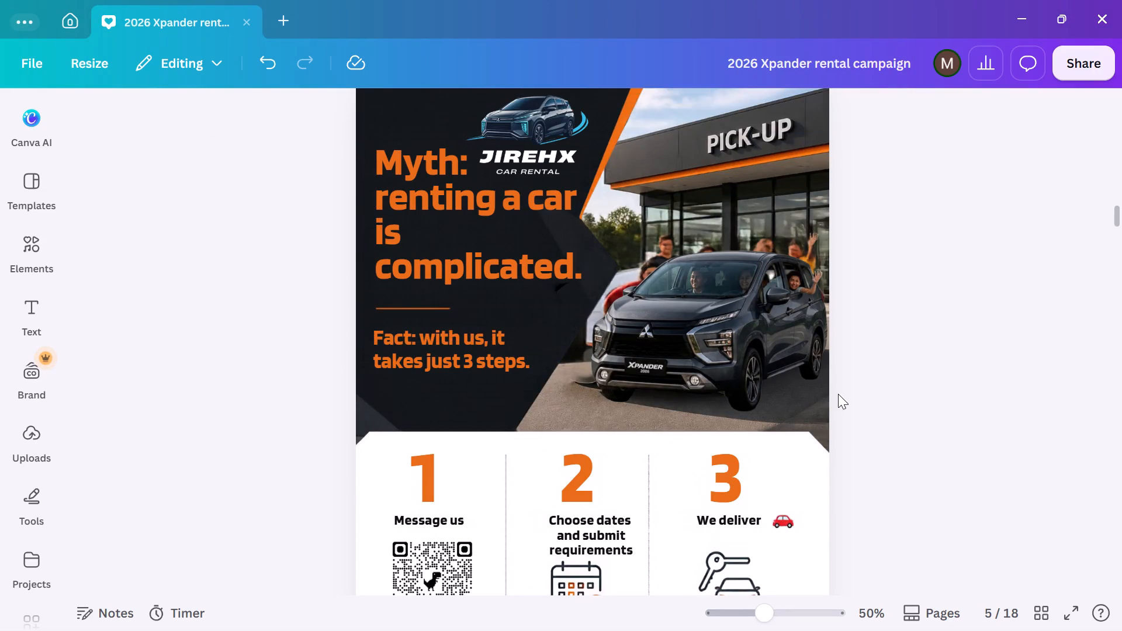
pyautogui.scroll(-1, 838, 394)
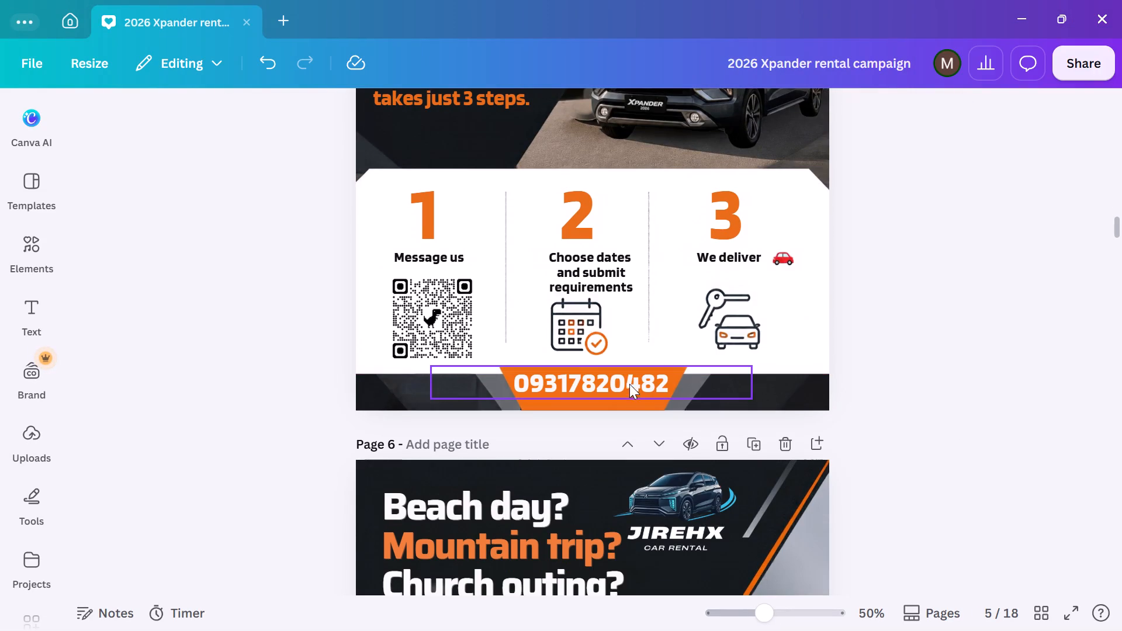
pyautogui.click(629, 385)
pyautogui.click(761, 112)
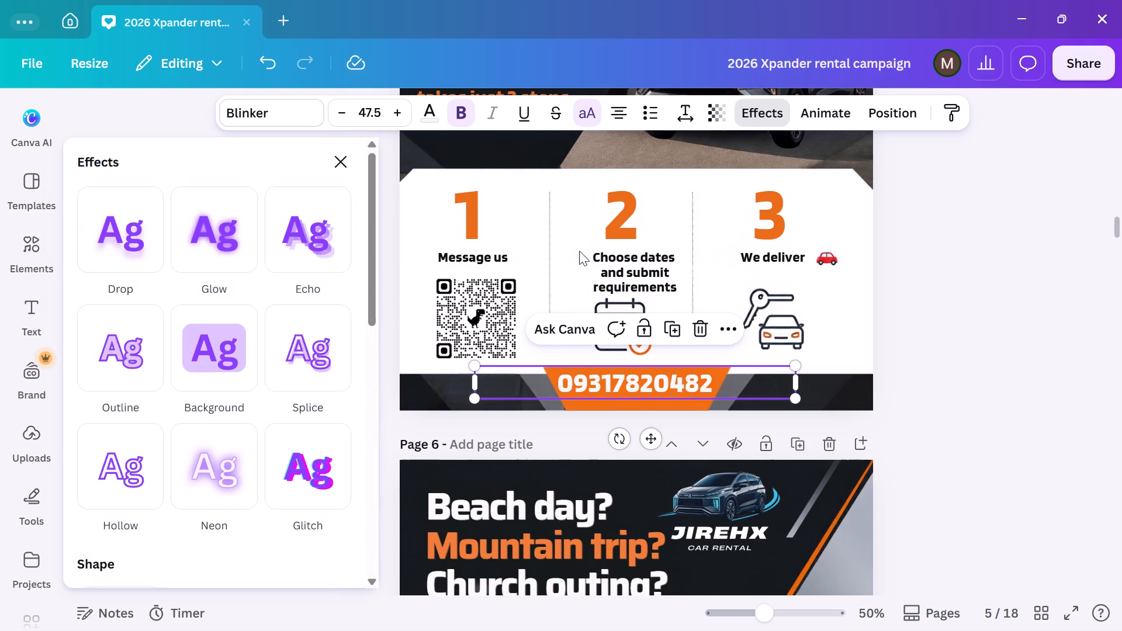
pyautogui.scroll(-4, 192, 431)
pyautogui.scroll(4, 192, 429)
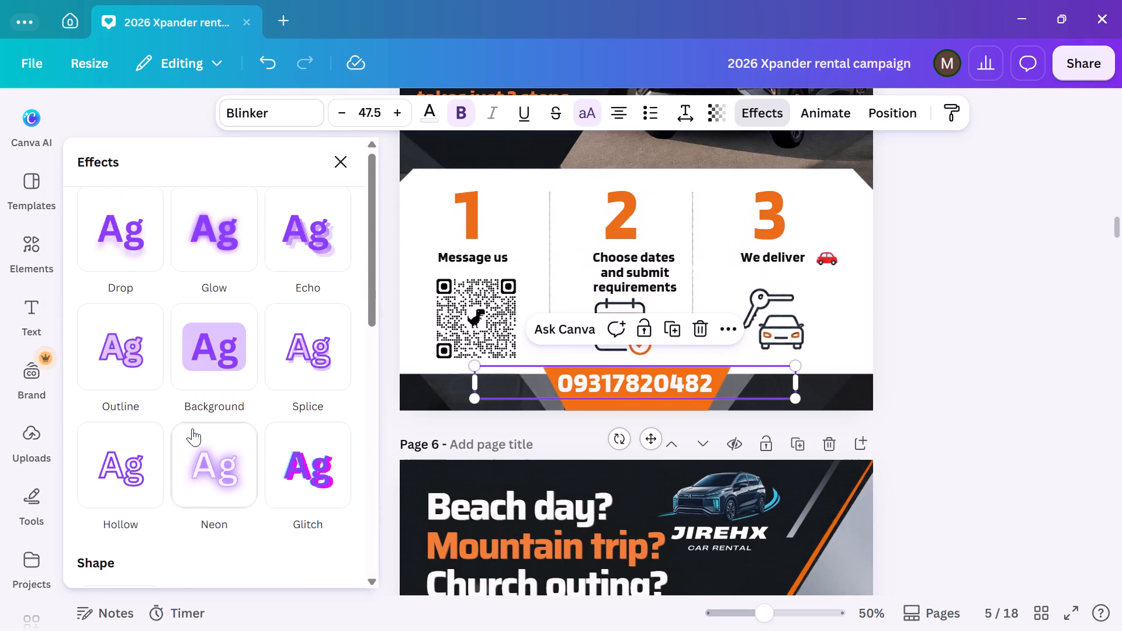
pyautogui.scroll(3, 199, 404)
pyautogui.click(117, 361)
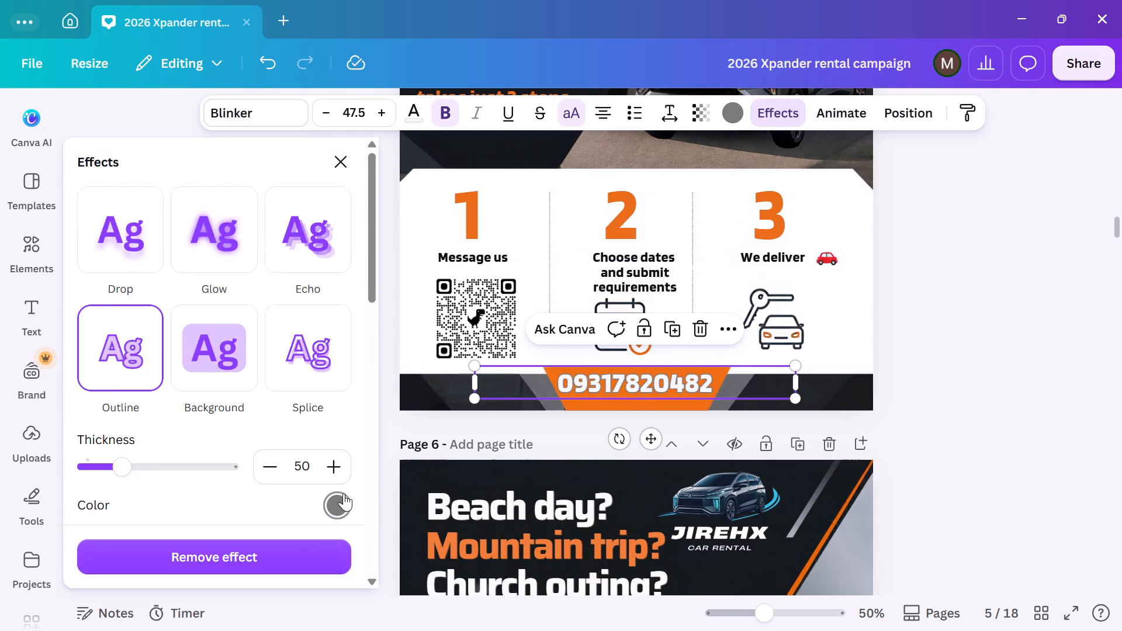
pyautogui.click(339, 508)
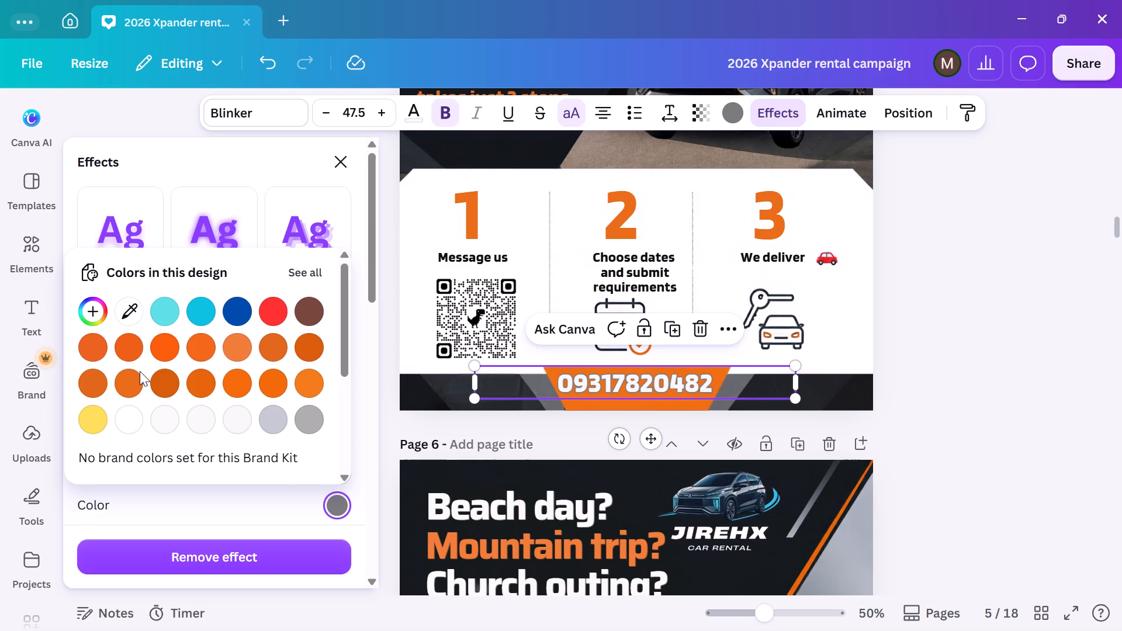
pyautogui.click(200, 314)
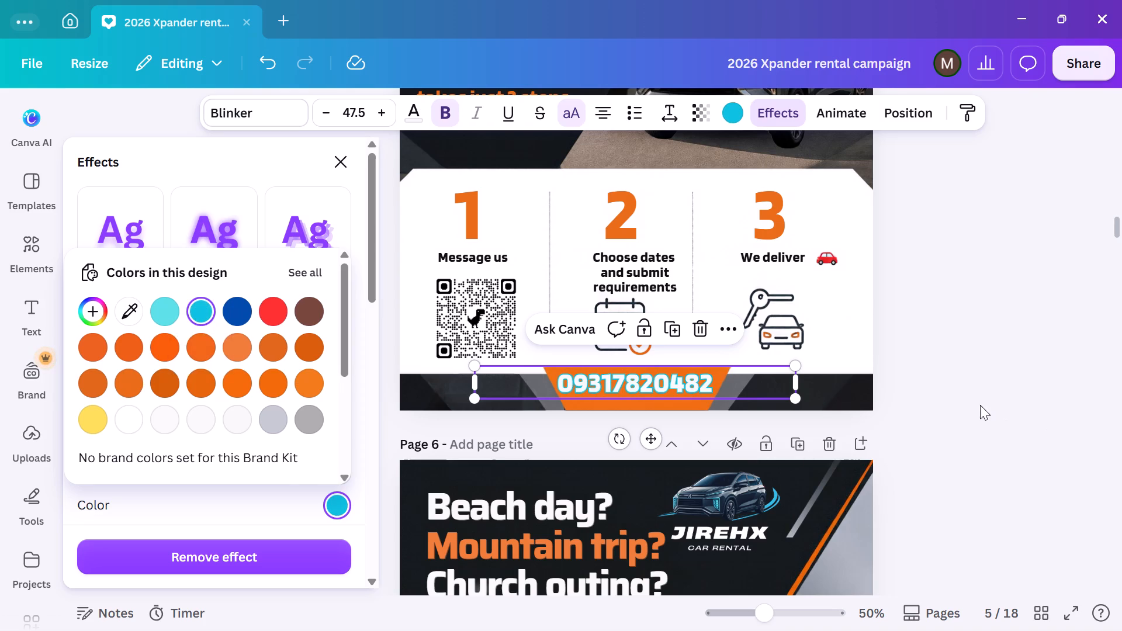
pyautogui.click(990, 391)
# Select the "Book now:" contact text at the bottom of page 6.
pyautogui.scroll(-1, 854, 417)
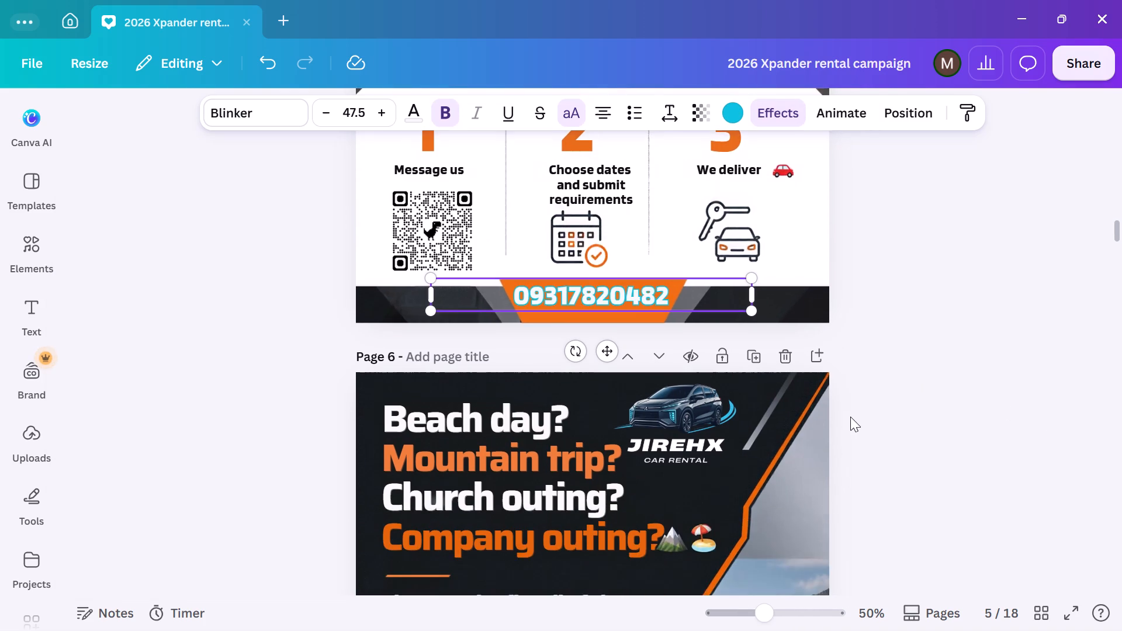
pyautogui.scroll(-6, 850, 417)
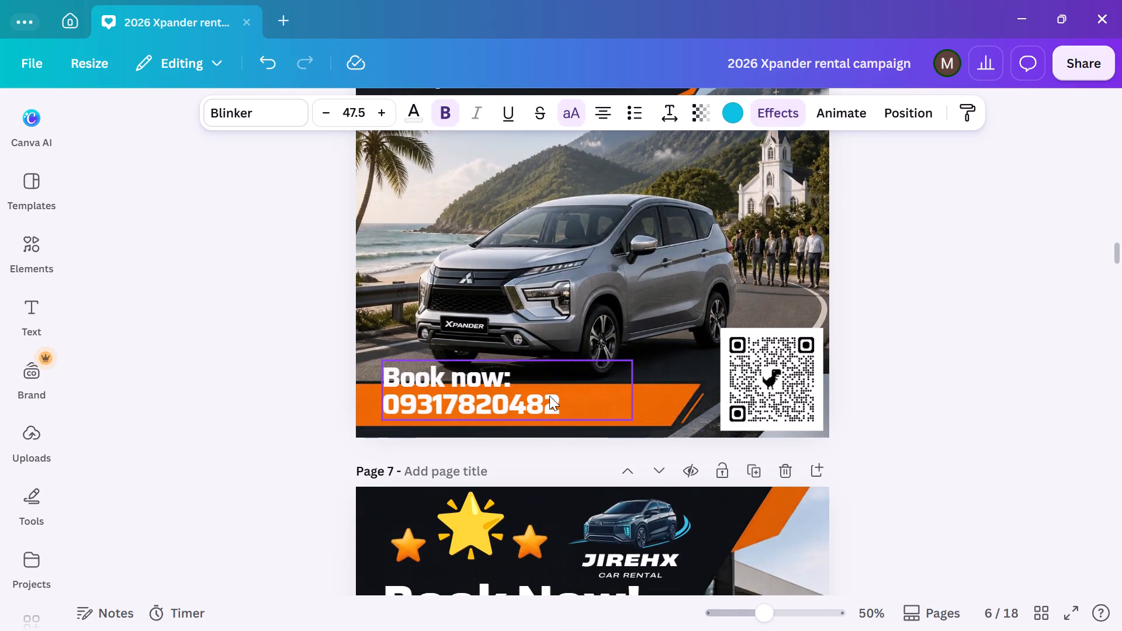
pyautogui.click(542, 401)
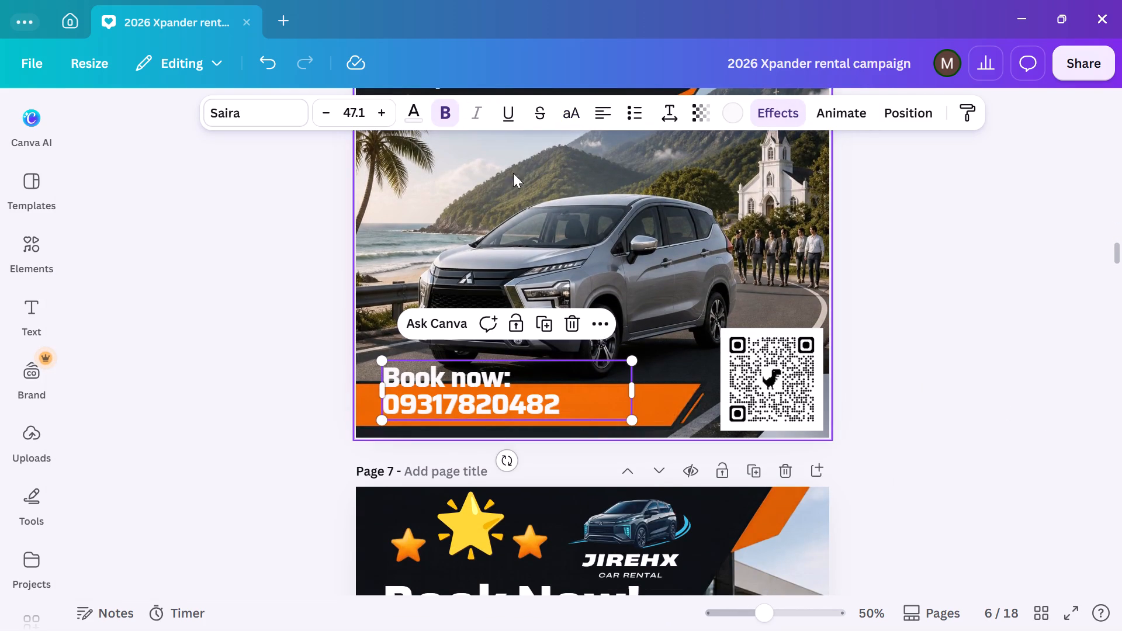
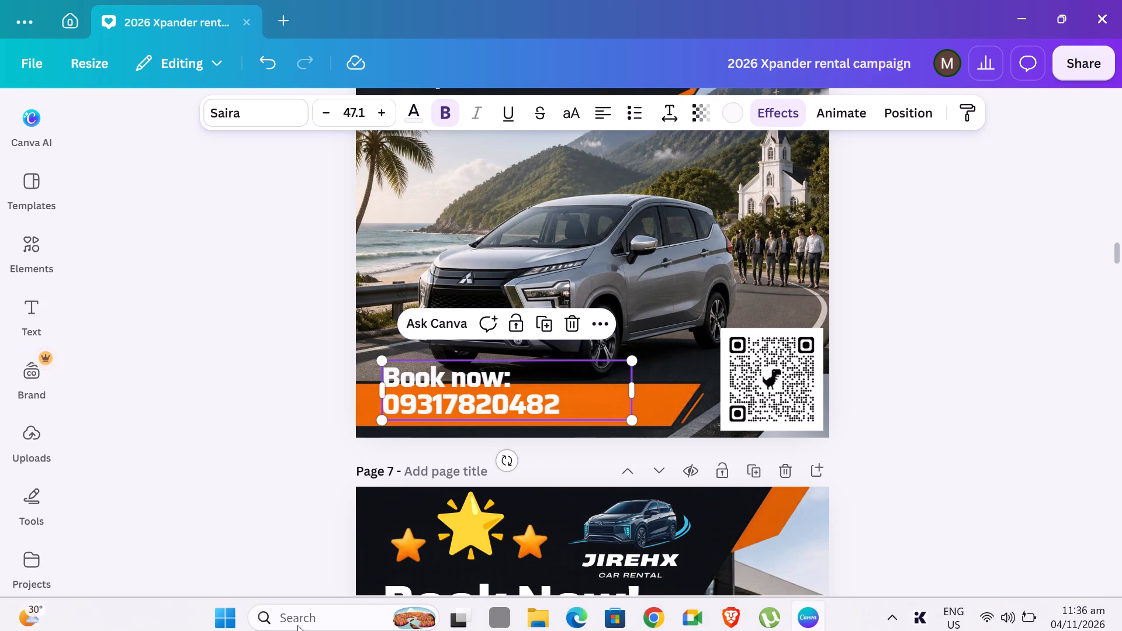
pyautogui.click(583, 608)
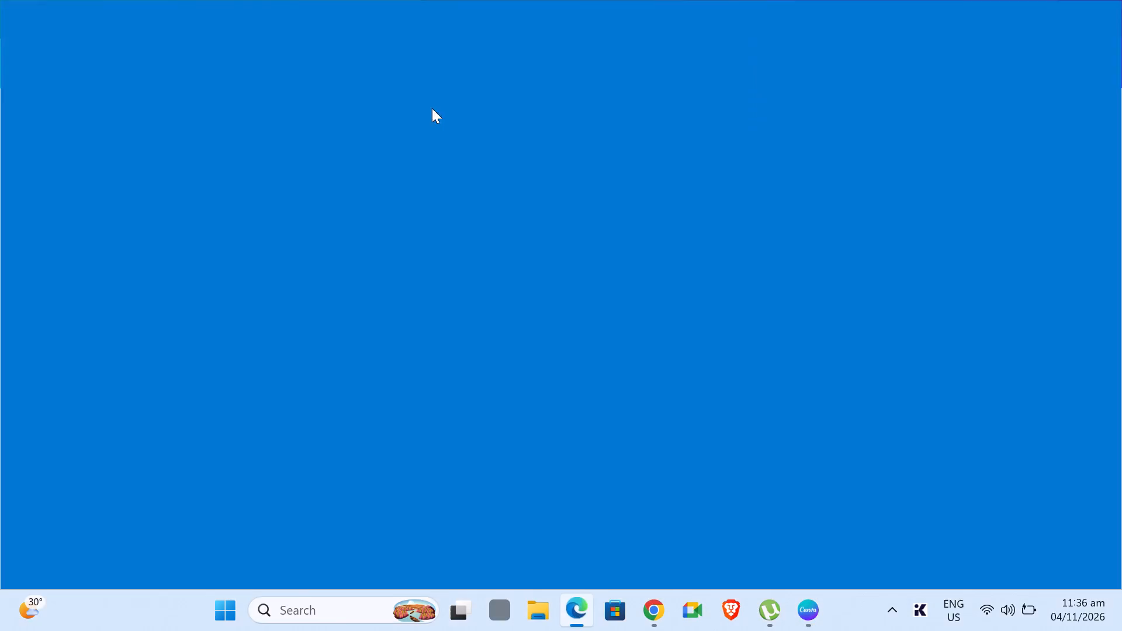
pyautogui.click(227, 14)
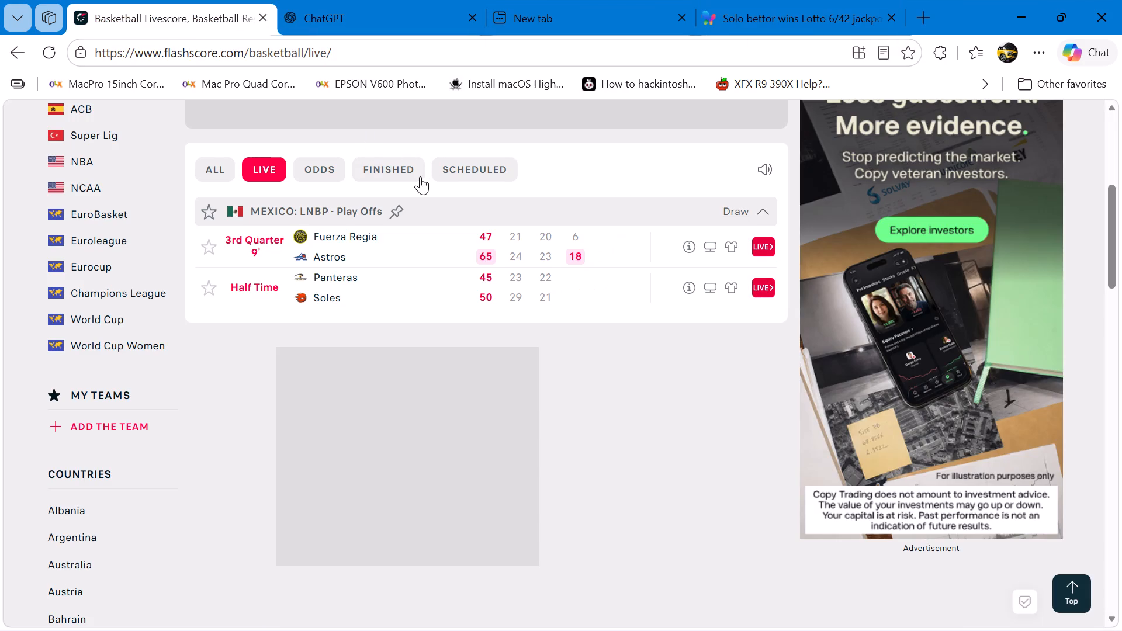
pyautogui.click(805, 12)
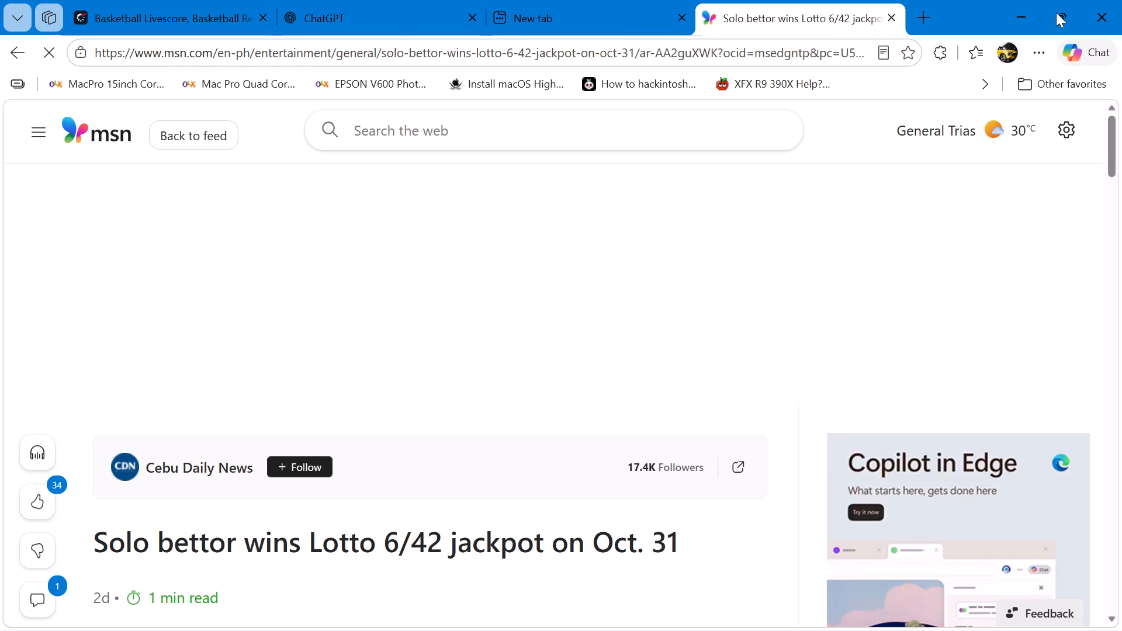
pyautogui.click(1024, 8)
# Look over the campaign designs on pages 7 and 8 below the page 6 contact text.
pyautogui.scroll(-8, 804, 308)
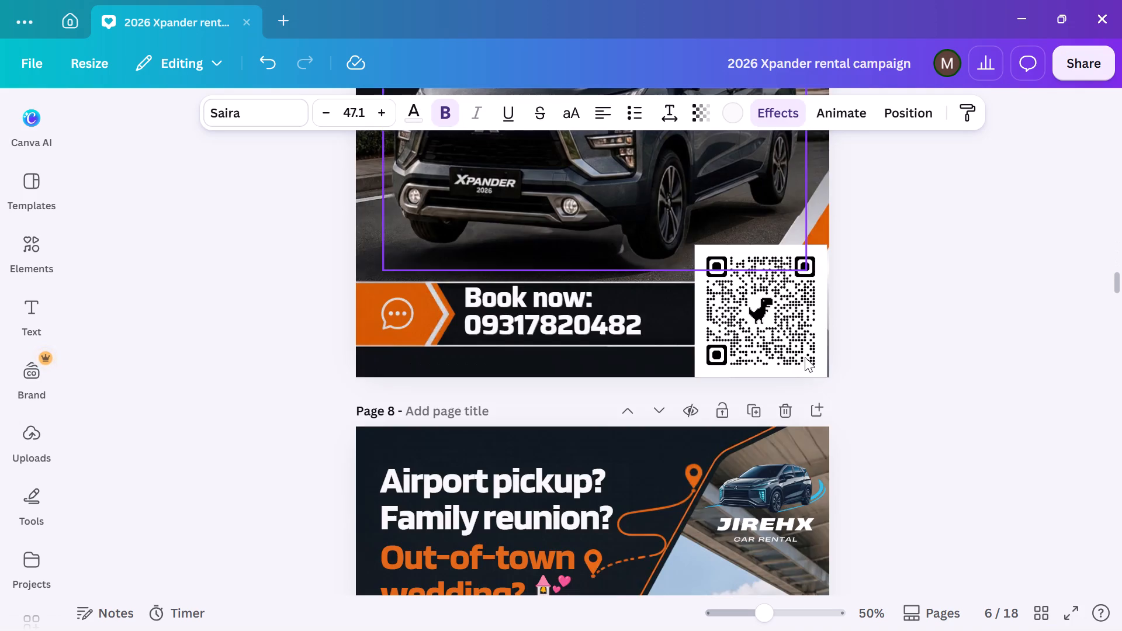
pyautogui.scroll(-4, 877, 345)
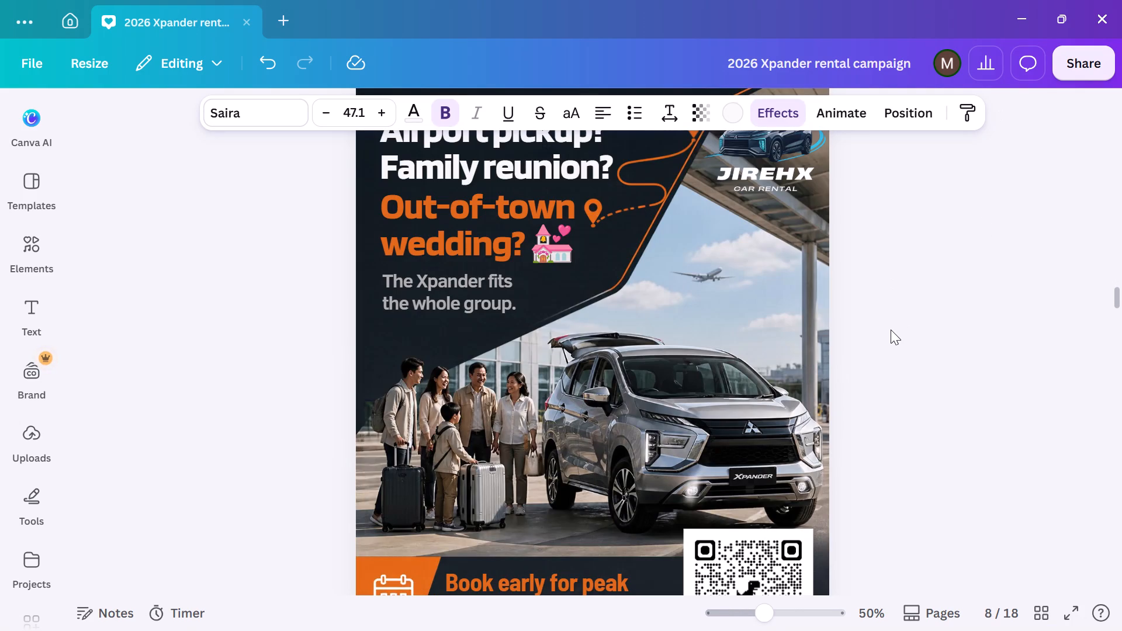
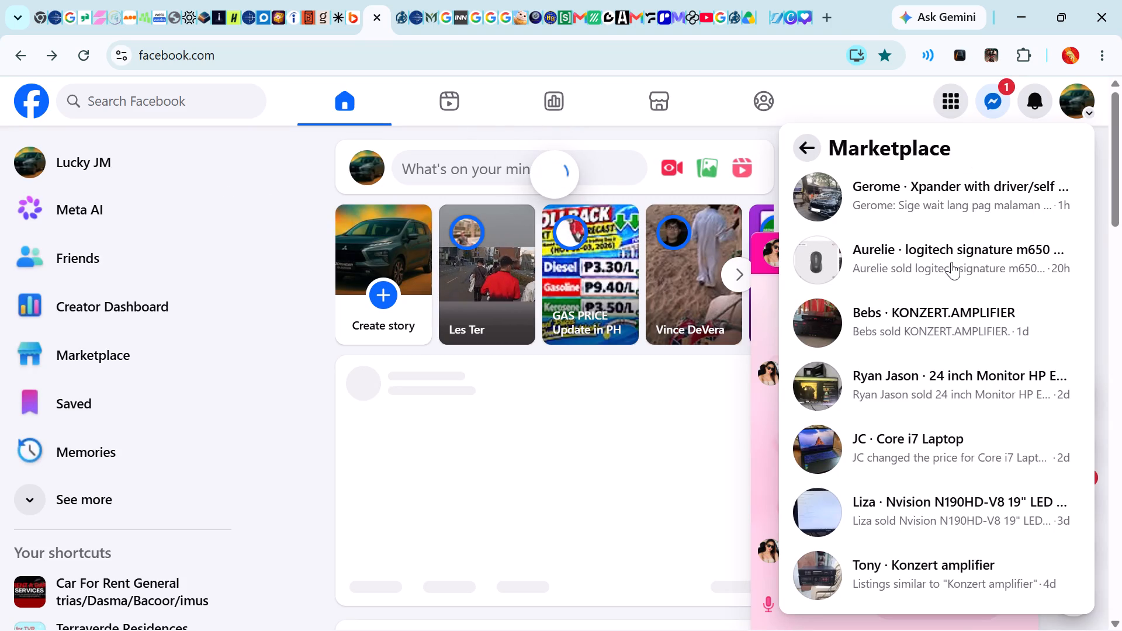
# Look over the Marketplace conversations in the Facebook chat list and return to the full list of chats.
pyautogui.scroll(-2, 934, 382)
pyautogui.scroll(1, 934, 376)
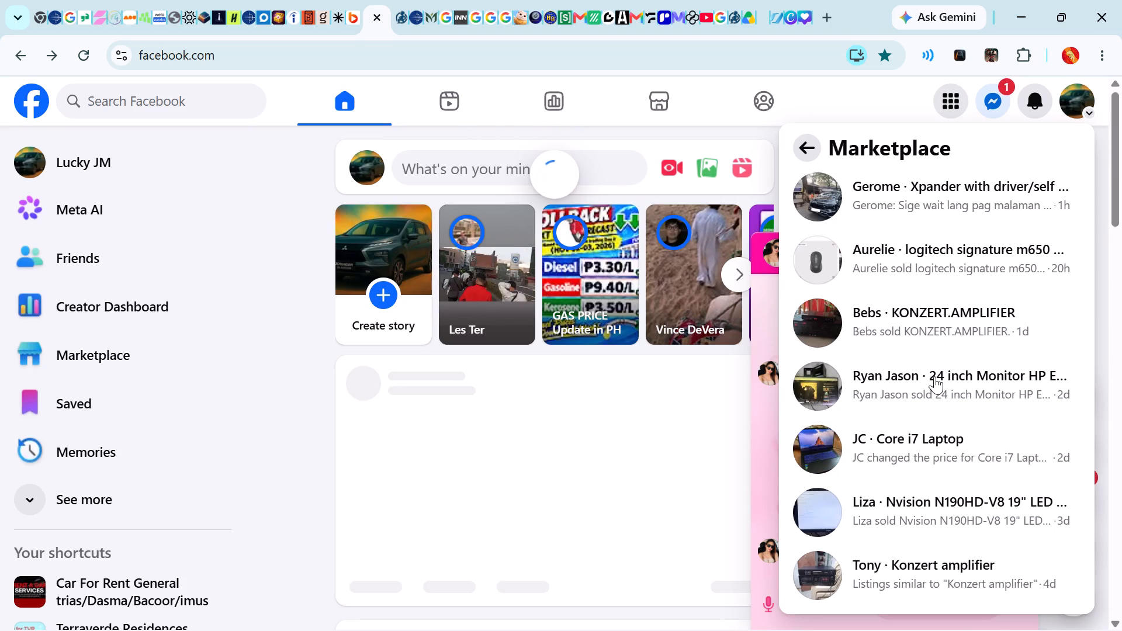
pyautogui.scroll(3, 930, 259)
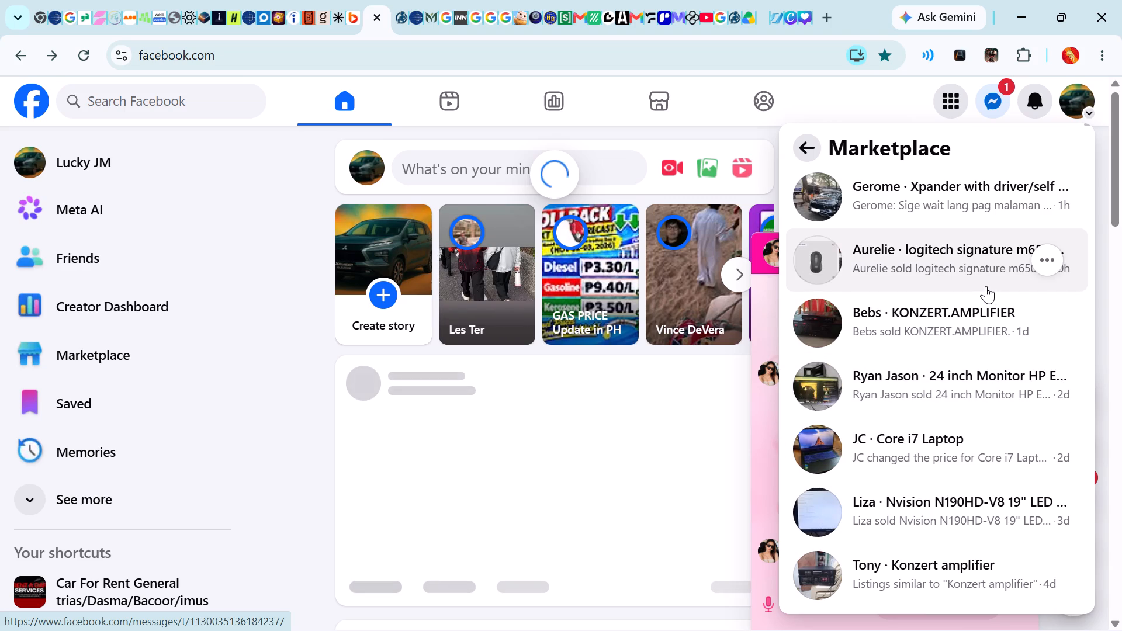
pyautogui.scroll(-2, 915, 324)
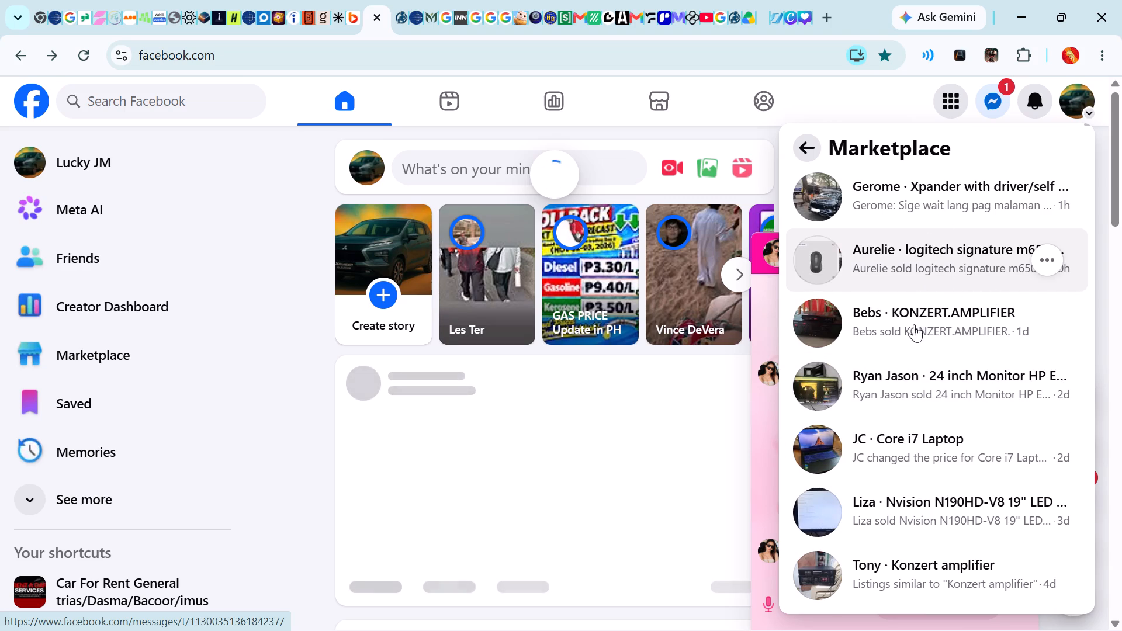
pyautogui.scroll(3, 884, 248)
pyautogui.click(812, 146)
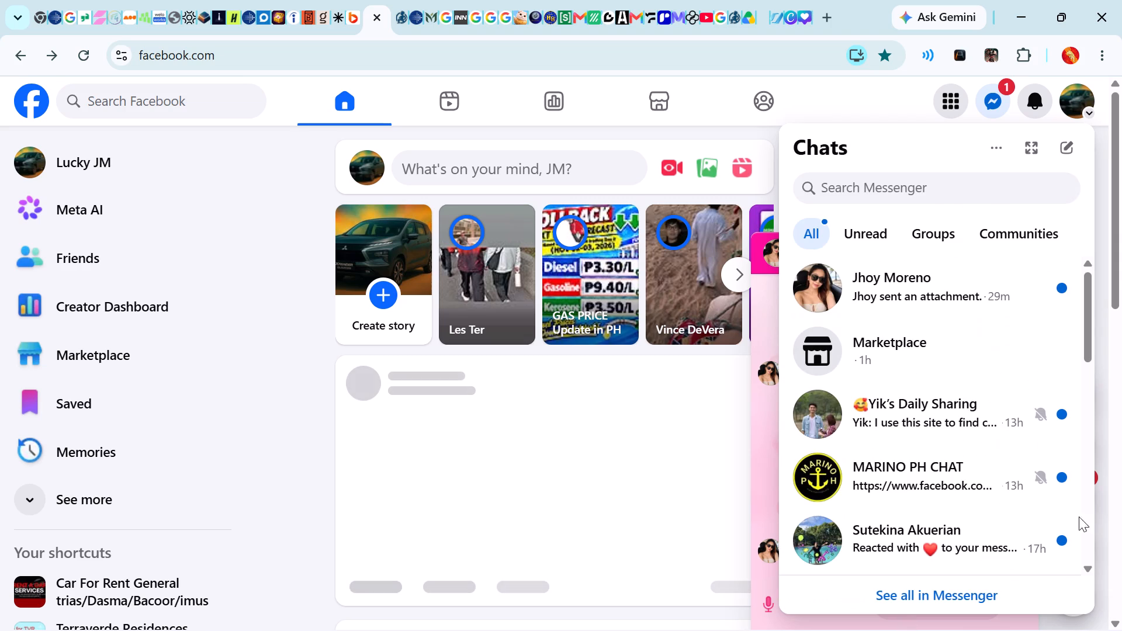
# View the newest unread Messenger conversation at the top of the chats and close its chat window.
pyautogui.click(886, 288)
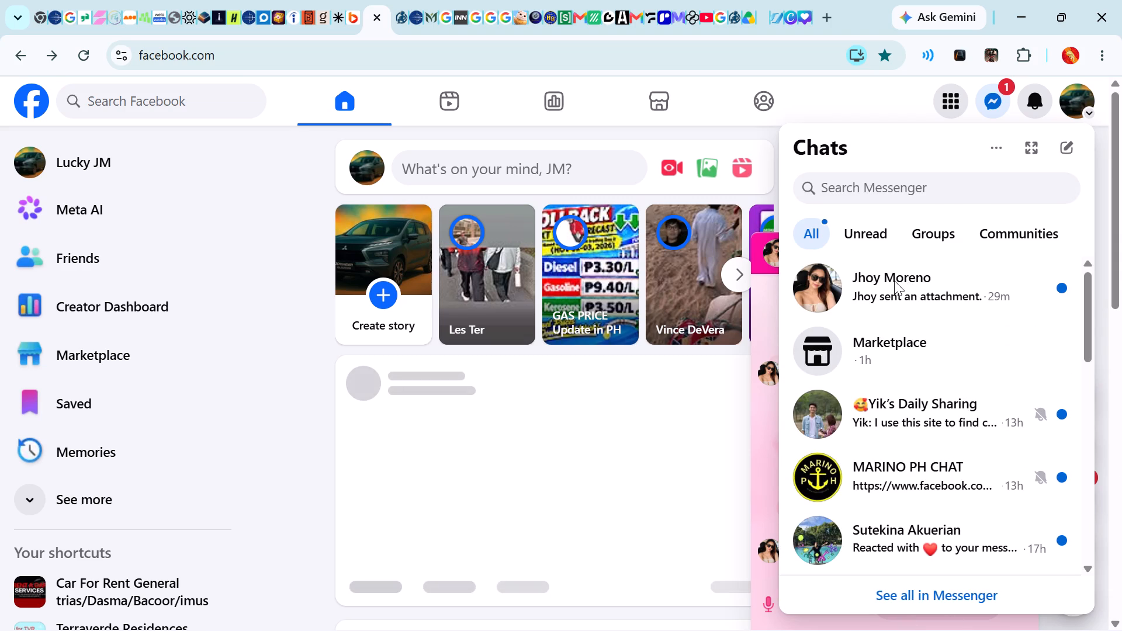
pyautogui.click(893, 279)
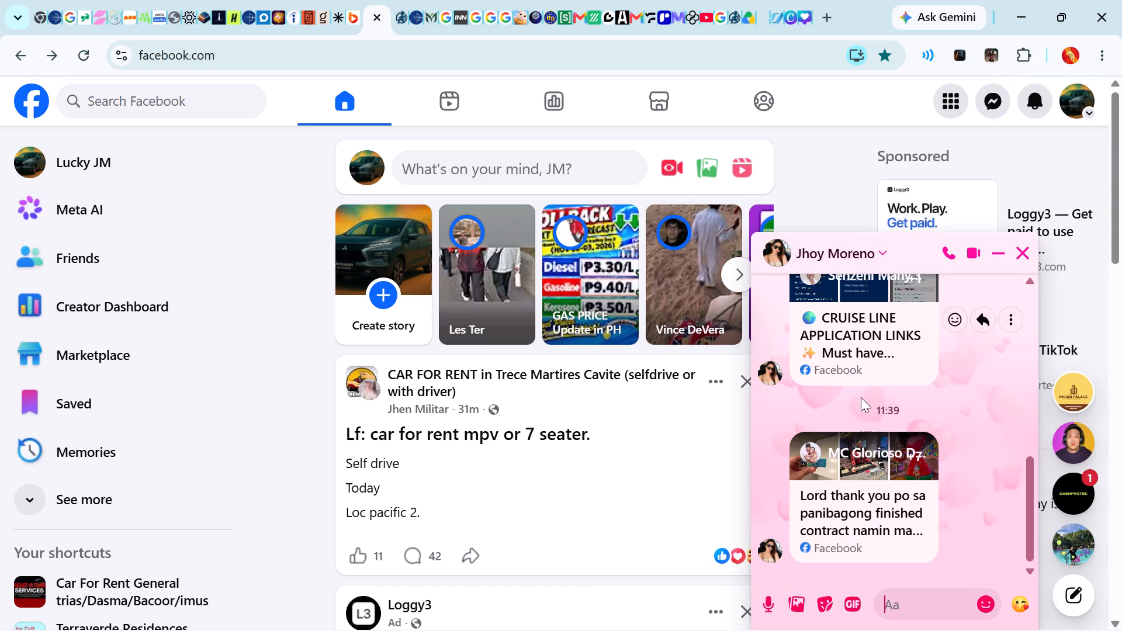
pyautogui.click(1020, 251)
# Browse the posts in the Facebook home feed.
pyautogui.scroll(-2, 490, 455)
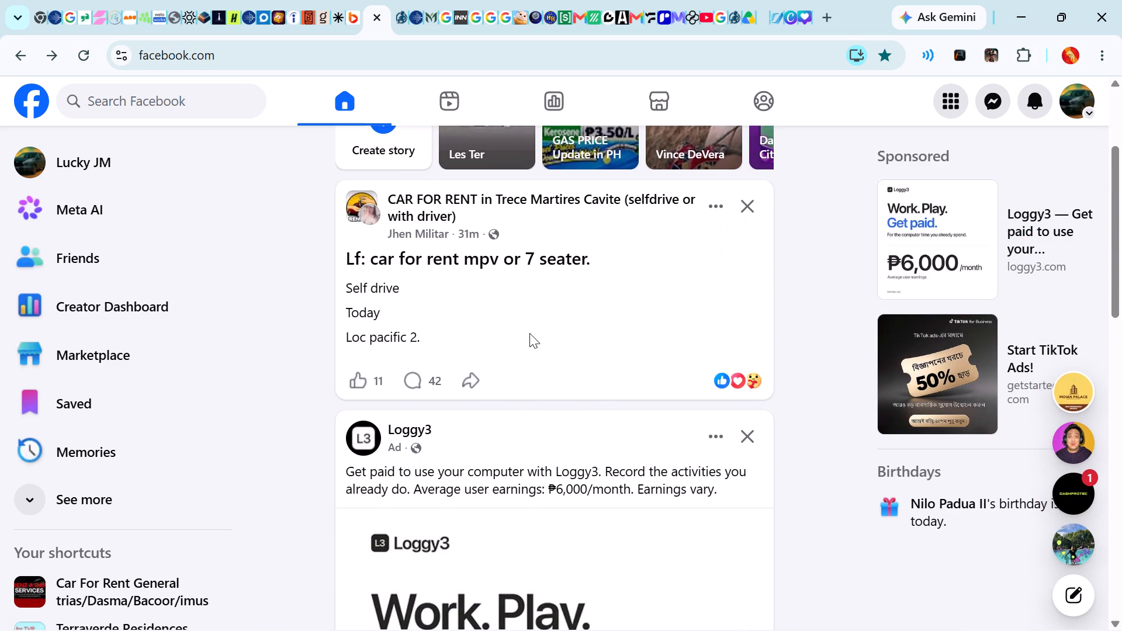
pyautogui.scroll(-2, 535, 329)
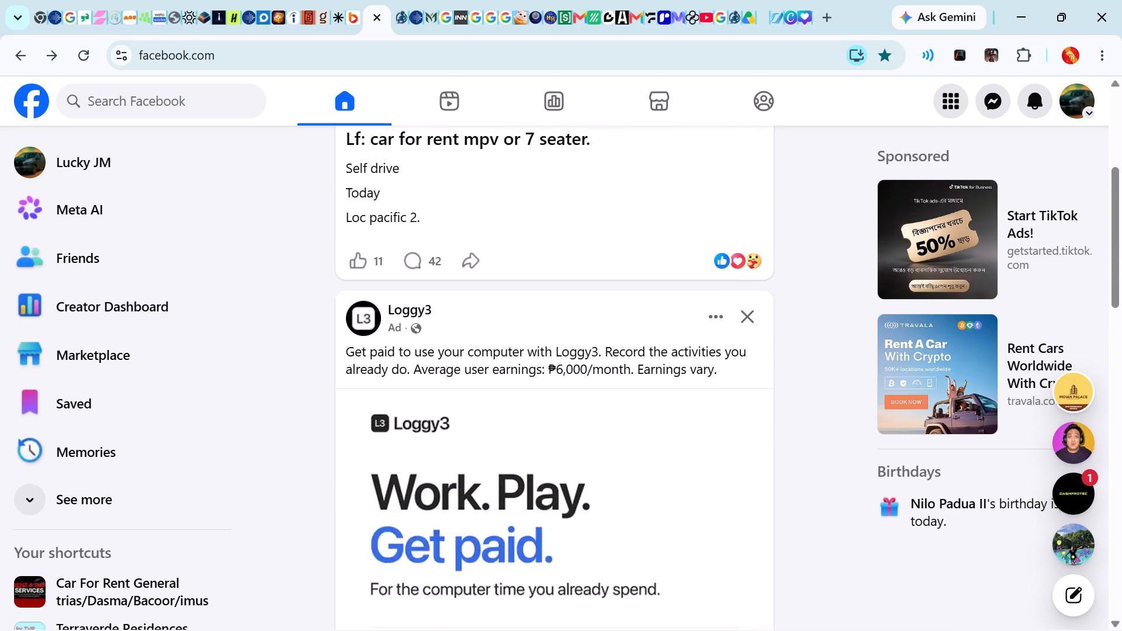
pyautogui.scroll(-11, 536, 329)
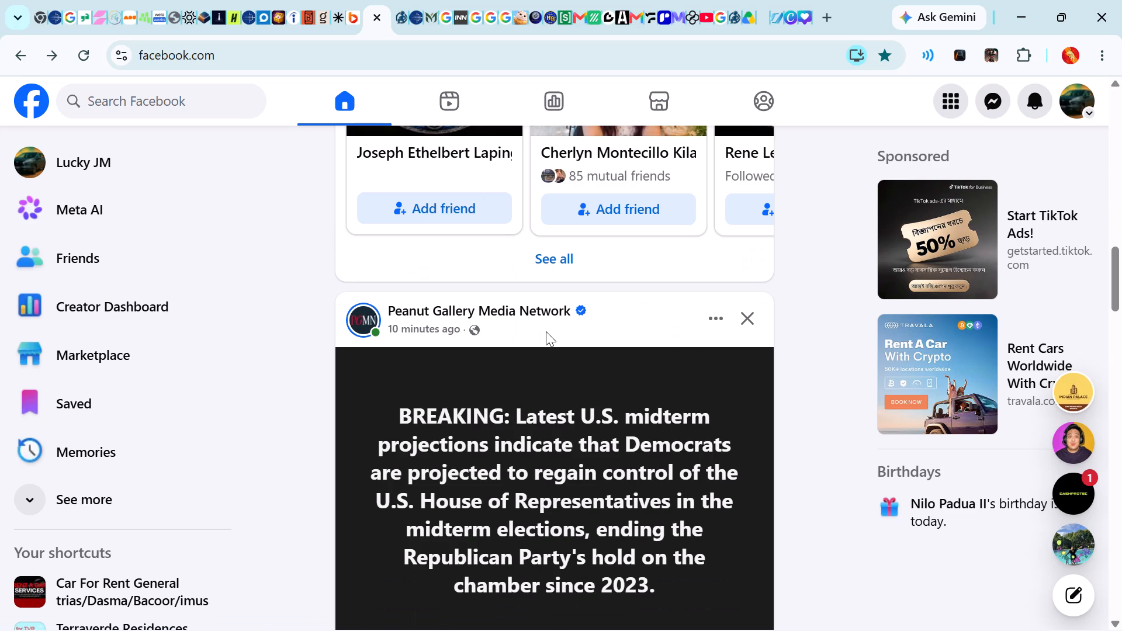
pyautogui.scroll(-2, 546, 331)
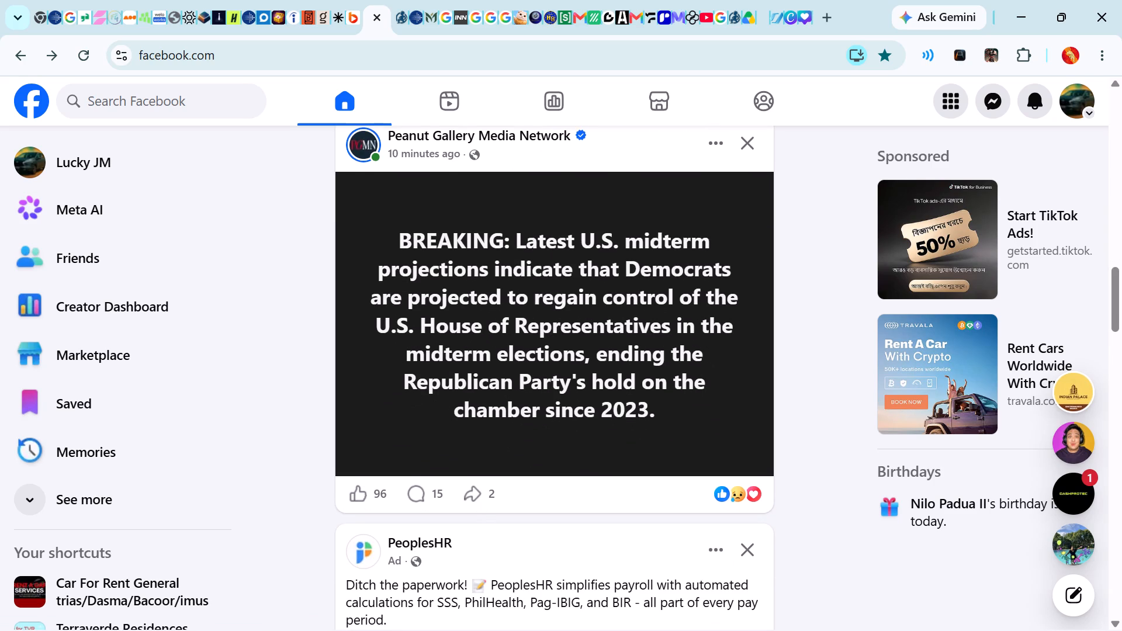
pyautogui.scroll(-3, 558, 324)
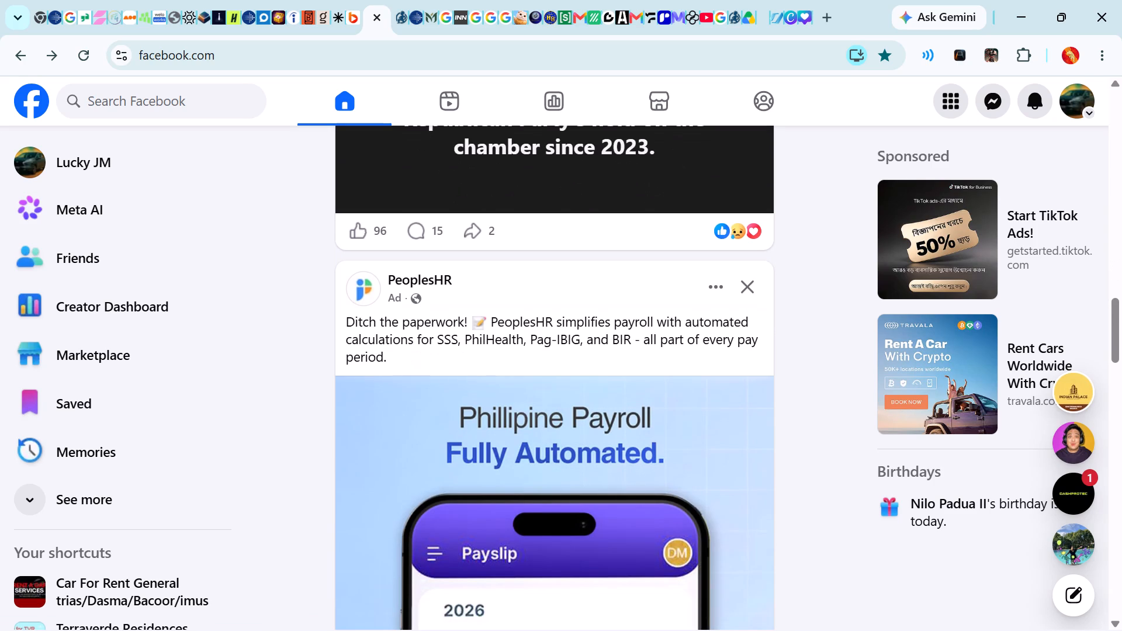
pyautogui.scroll(-8, 558, 318)
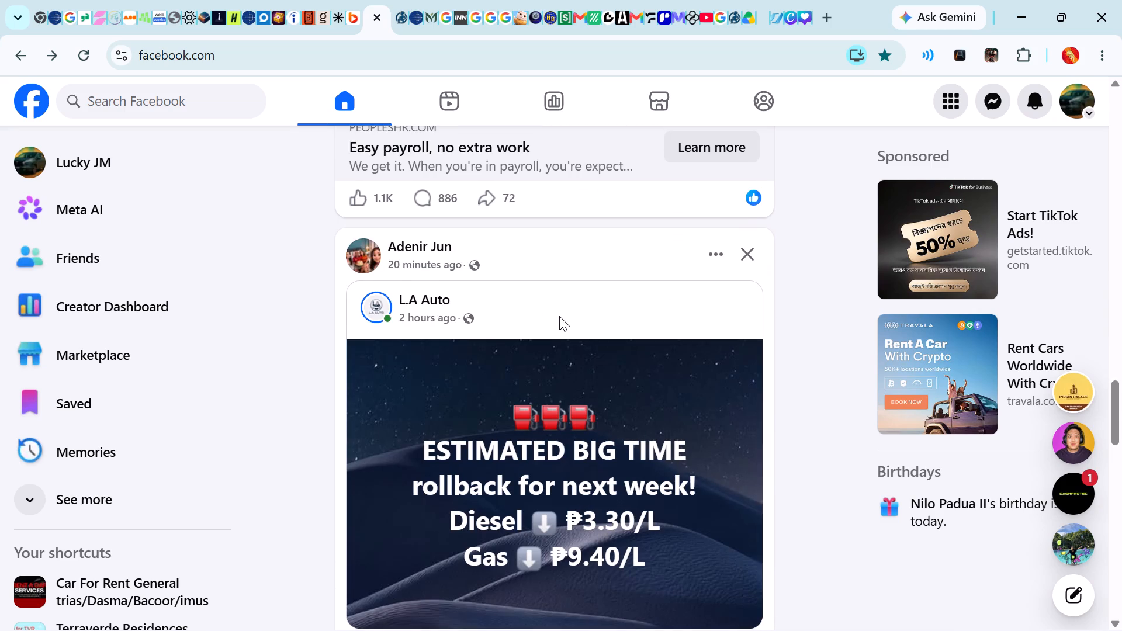
pyautogui.scroll(-7, 559, 316)
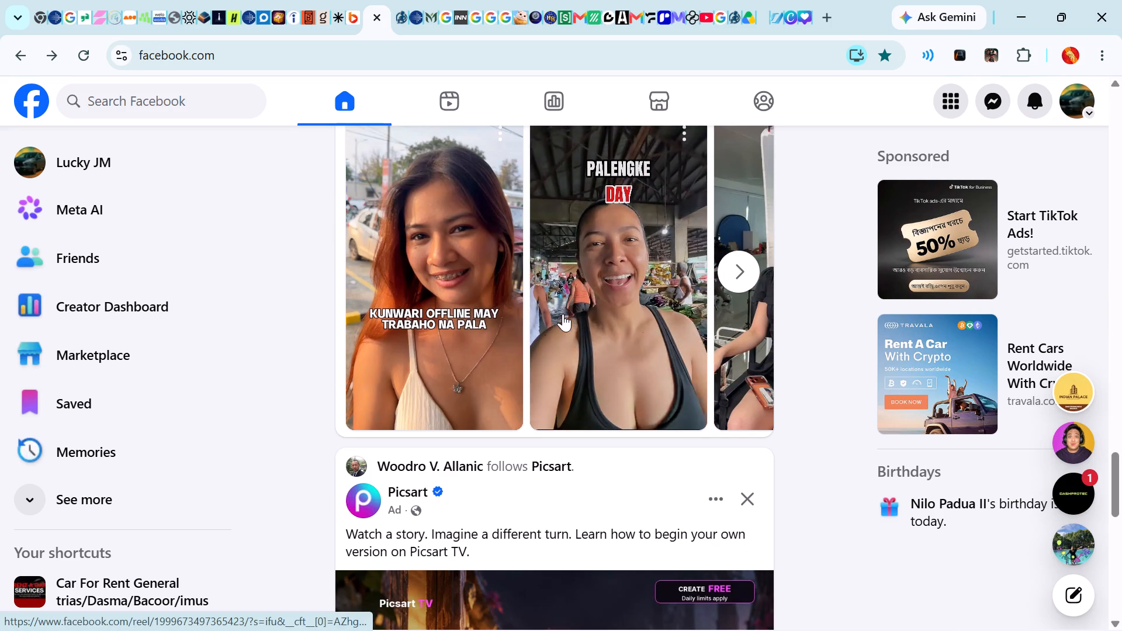
pyautogui.scroll(-5, 563, 314)
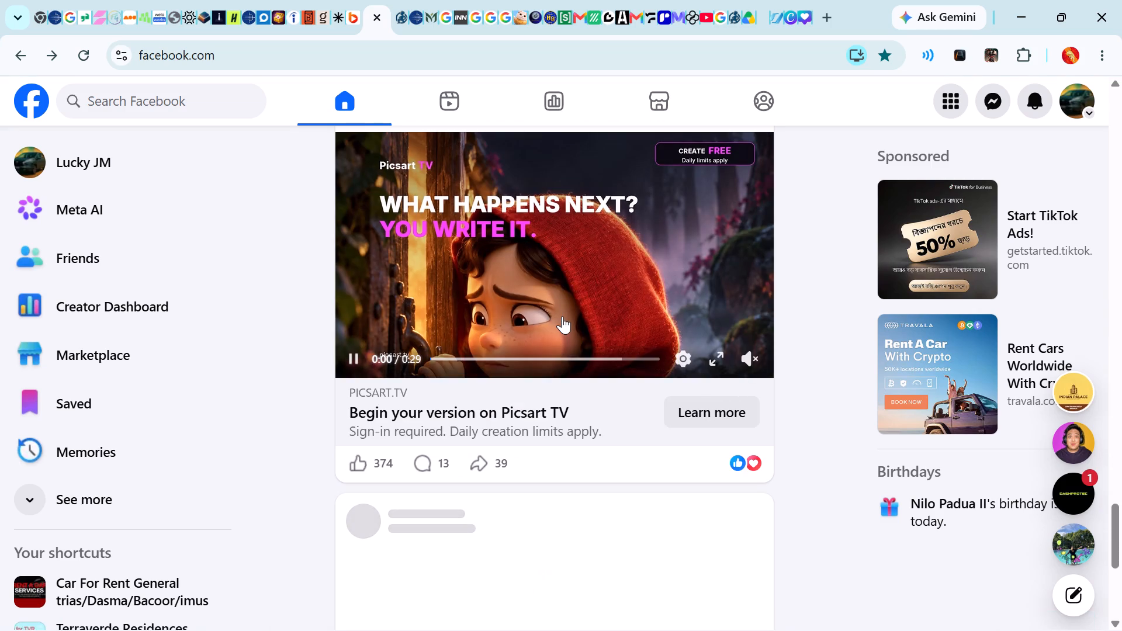
pyautogui.scroll(-5, 562, 316)
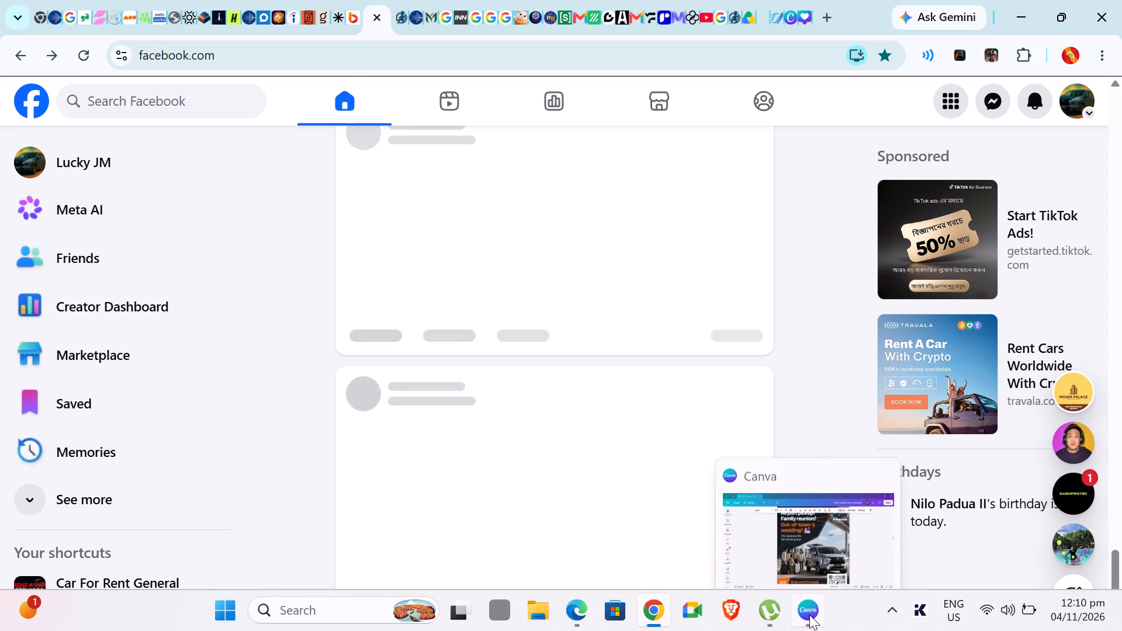
# Switch to Canva, select the "Book early for peak dates!" text at the bottom of page 8, and open its text effects settings.
pyautogui.click(808, 612)
pyautogui.scroll(-4, 679, 408)
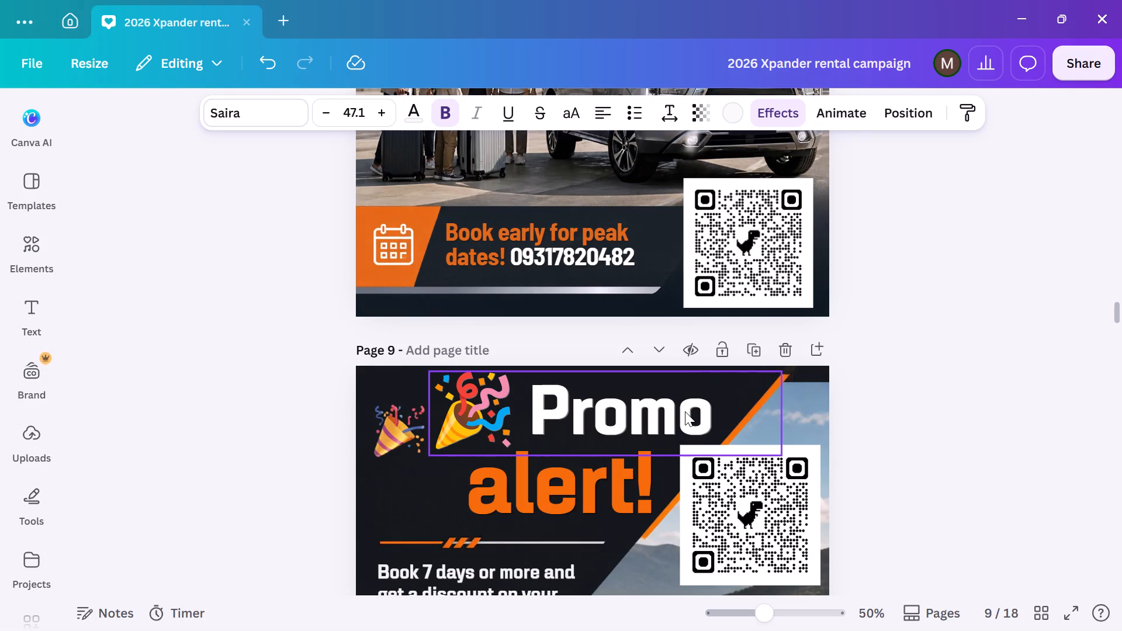
pyautogui.click(538, 227)
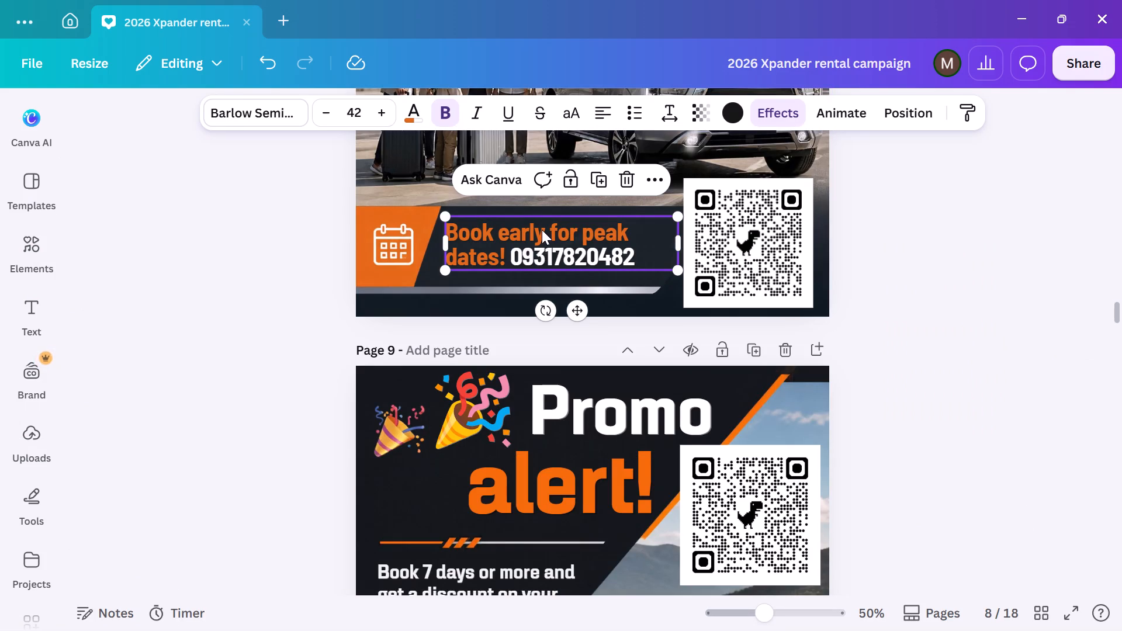
pyautogui.doubleClick(500, 230)
pyautogui.click(487, 262)
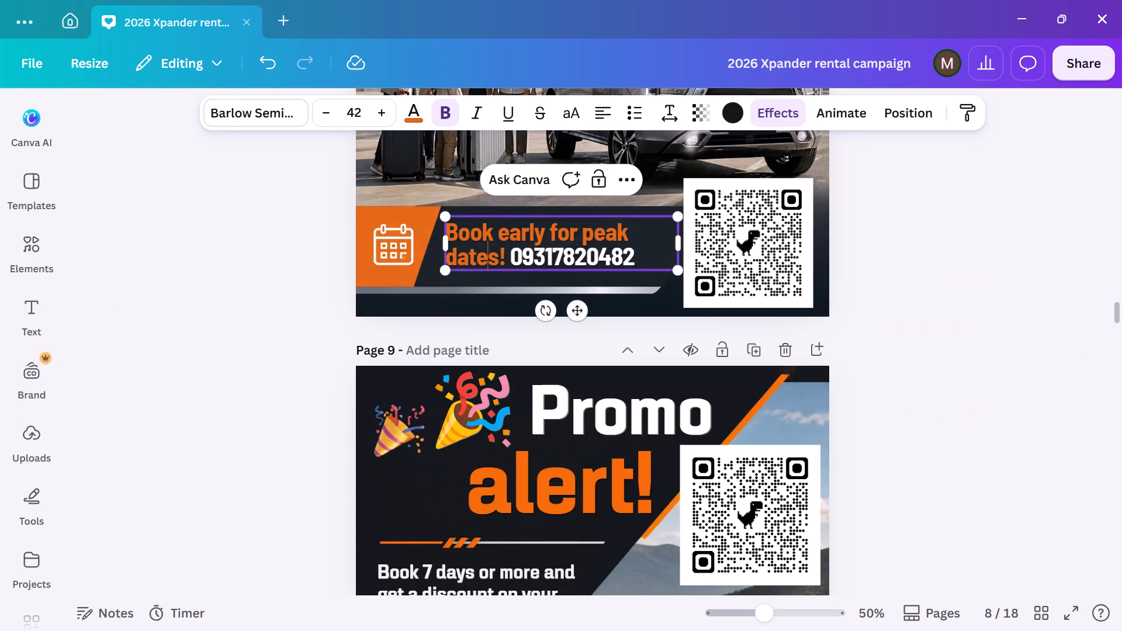
pyautogui.moveTo(507, 257); pyautogui.dragTo(437, 224)
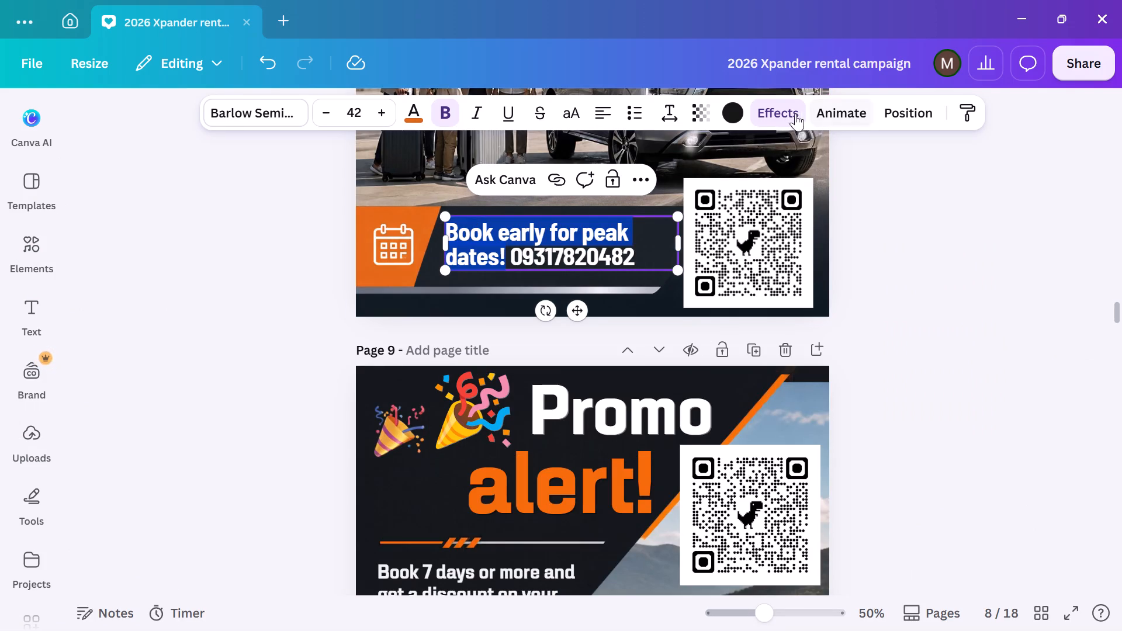
pyautogui.click(754, 110)
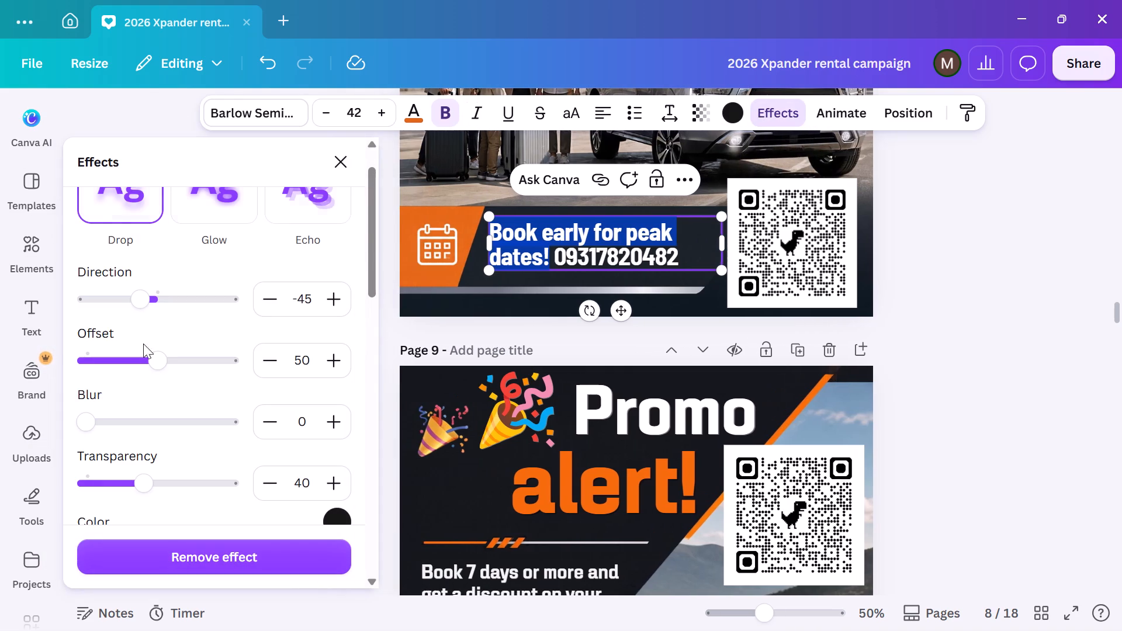
# Apply an Outline effect to the "Book early for peak dates!" text on page 8 and colour the outline white.
pyautogui.scroll(-2, 194, 288)
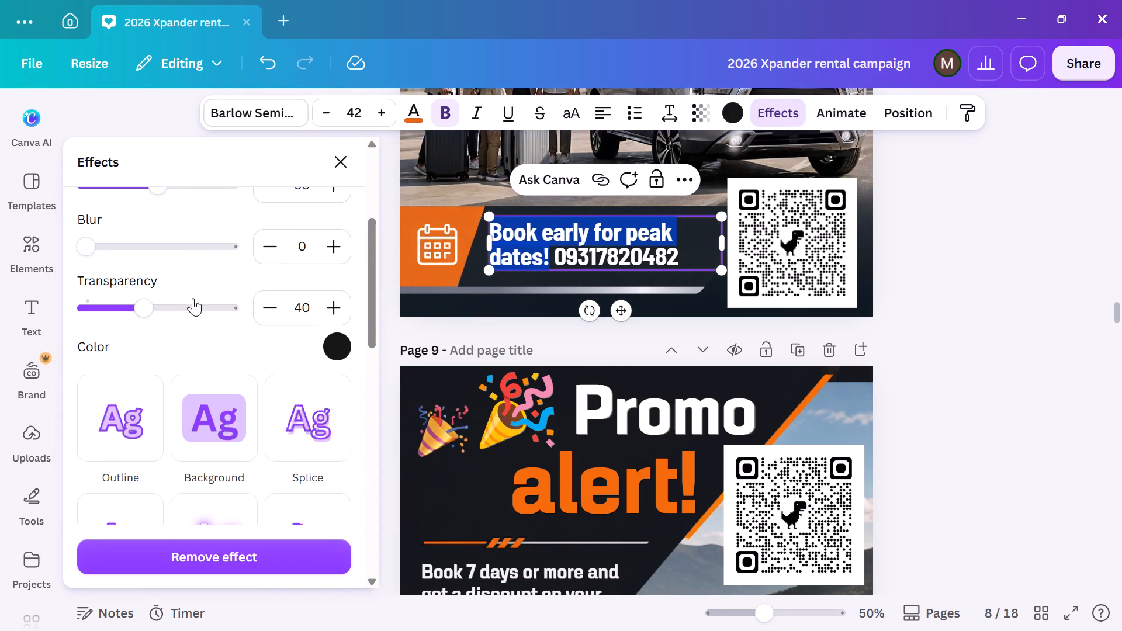
pyautogui.click(109, 441)
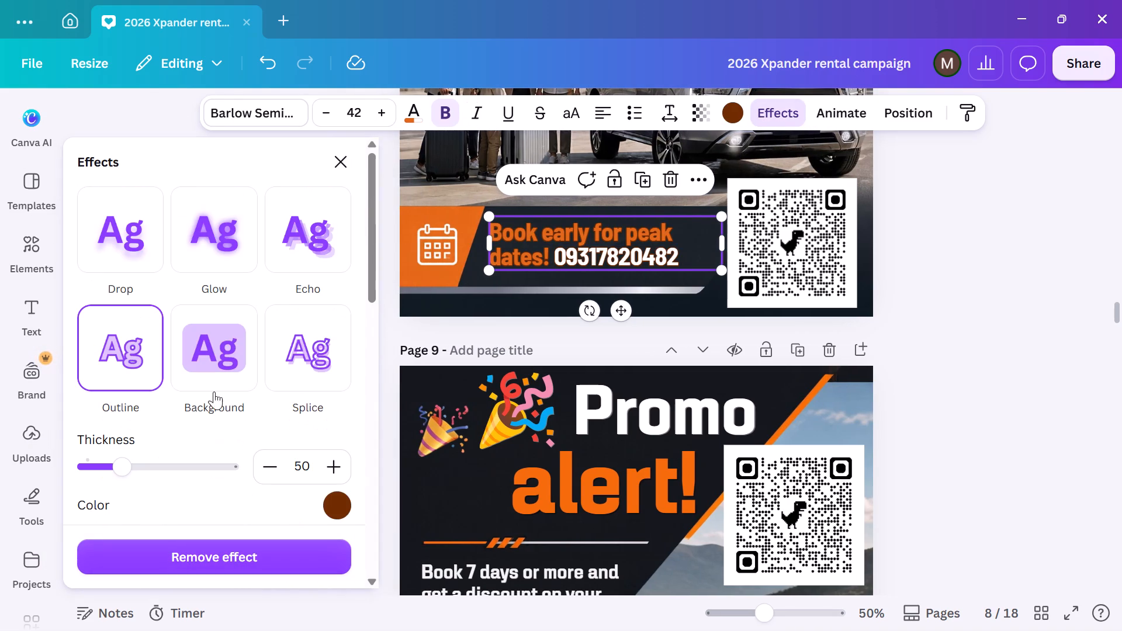
pyautogui.click(335, 507)
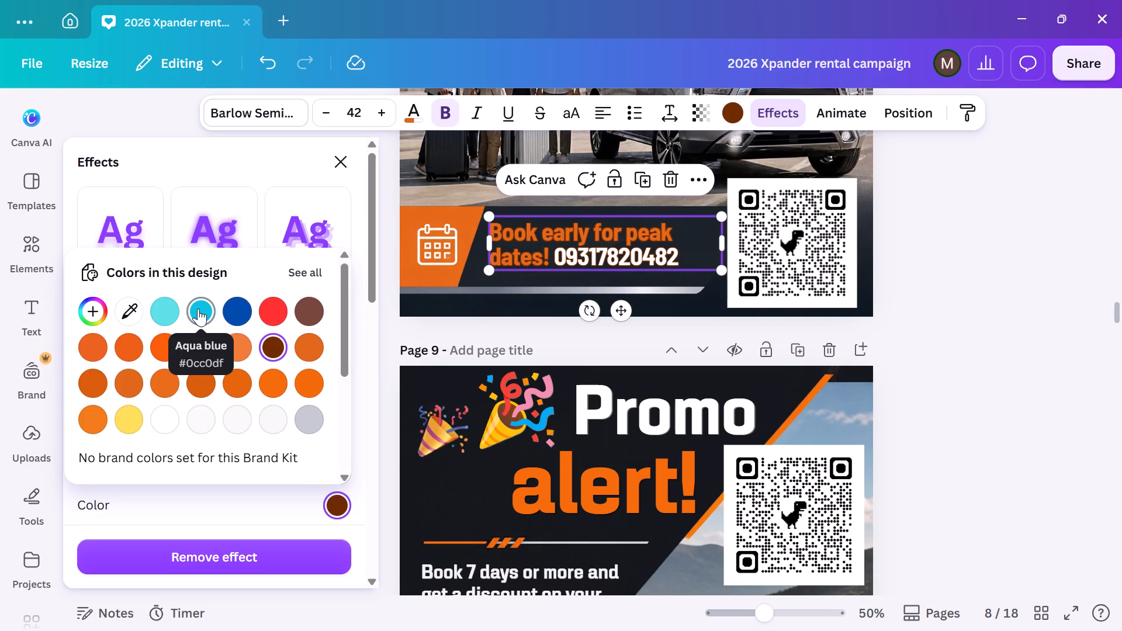
pyautogui.click(197, 308)
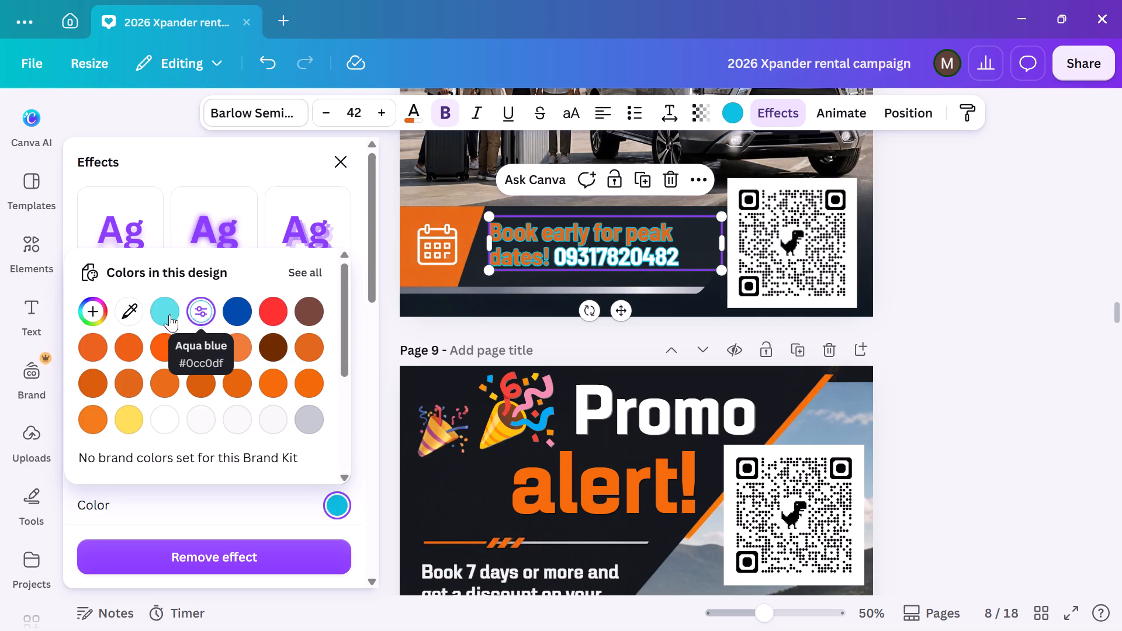
pyautogui.click(167, 313)
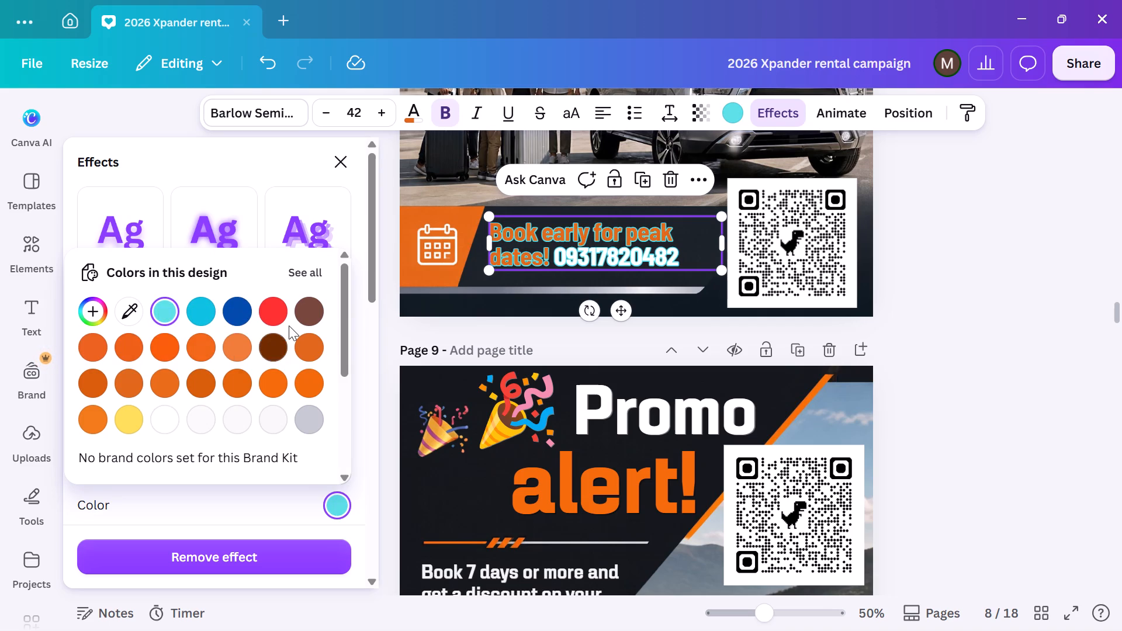
pyautogui.click(277, 310)
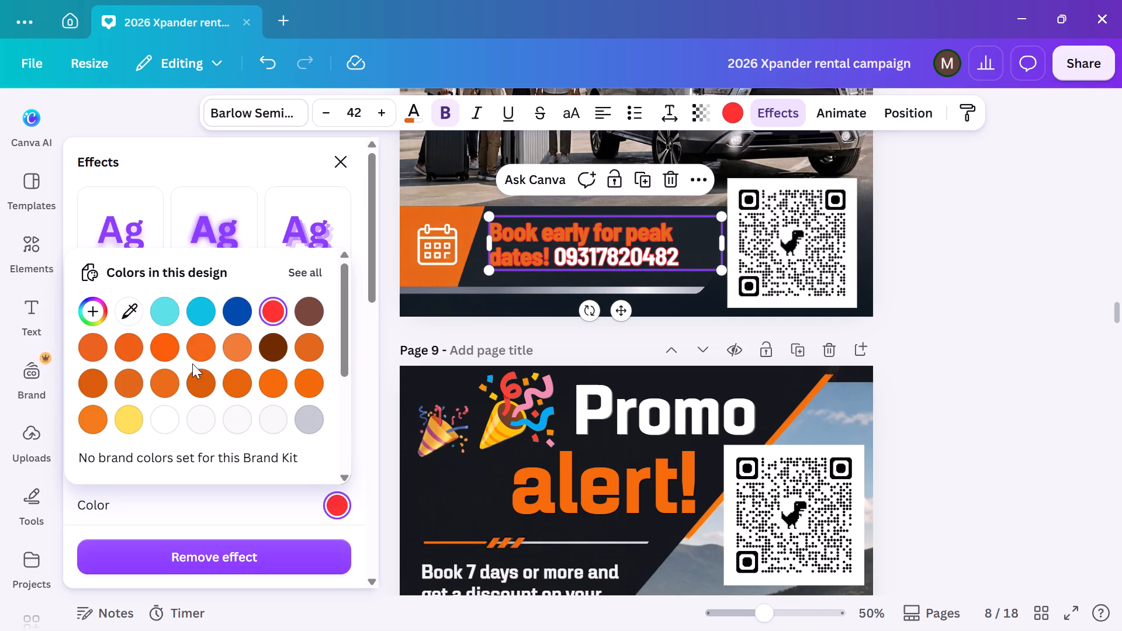
pyautogui.scroll(2, 211, 355)
pyautogui.scroll(-3, 211, 355)
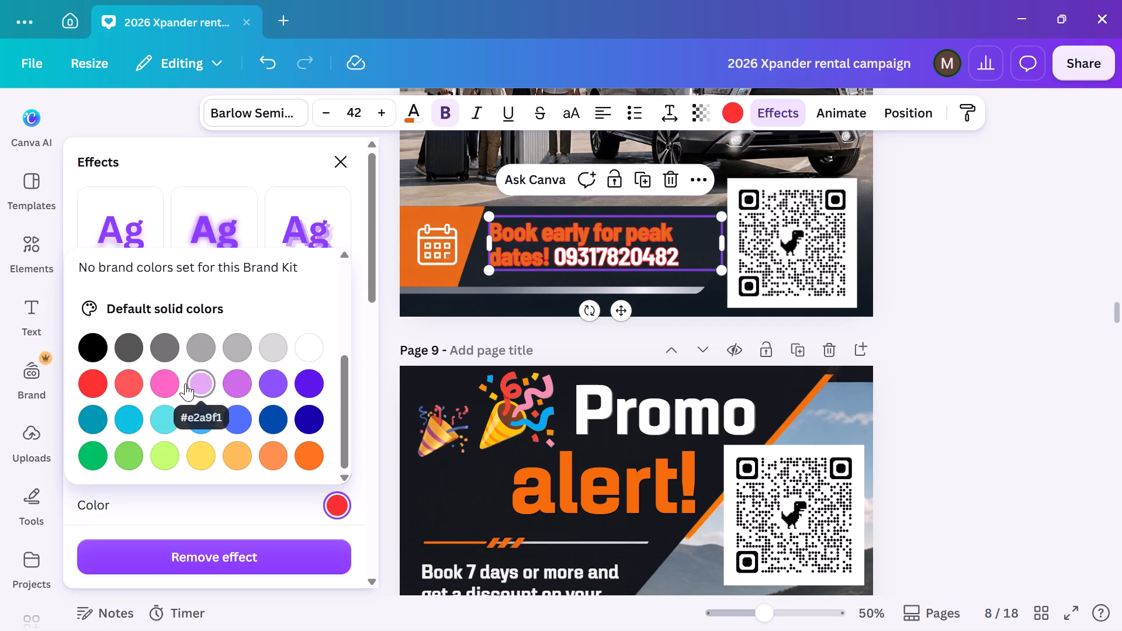
pyautogui.click(155, 382)
pyautogui.click(281, 414)
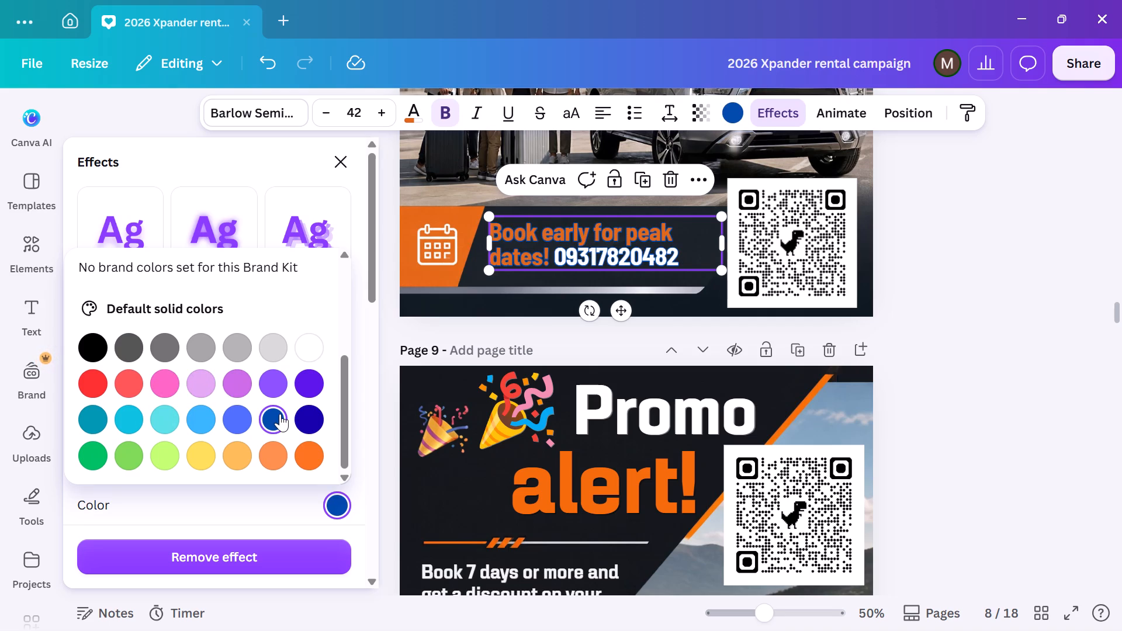
pyautogui.scroll(-1, 189, 450)
pyautogui.click(315, 344)
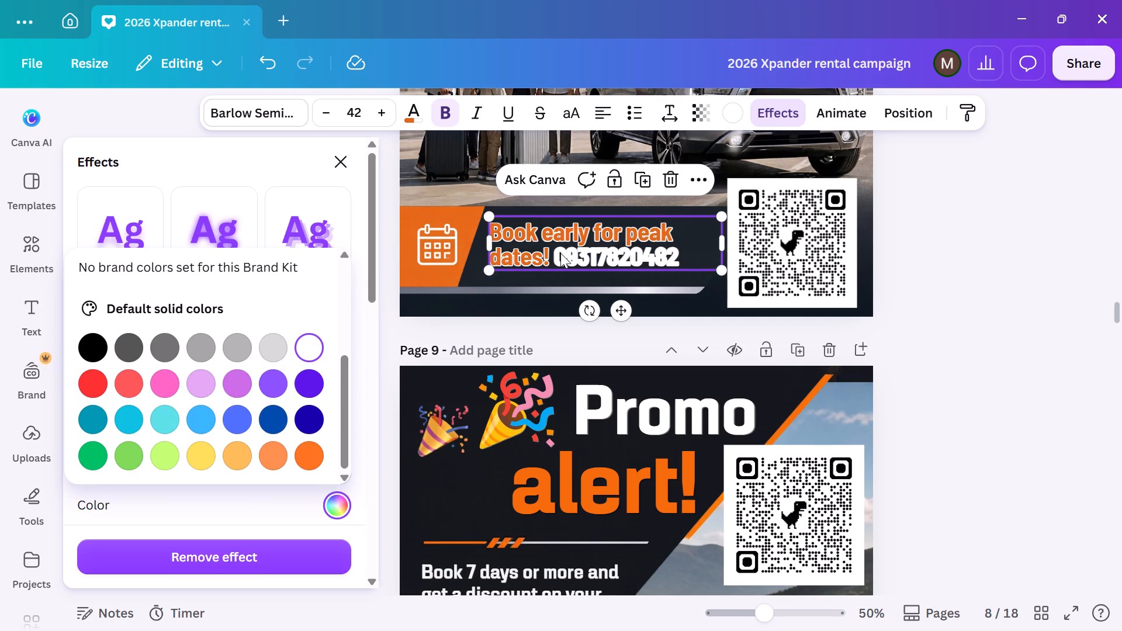
# Move the phone number out of the page 8 "Book early" text into its own text box, scaled to about size 49.7.
pyautogui.click(608, 258)
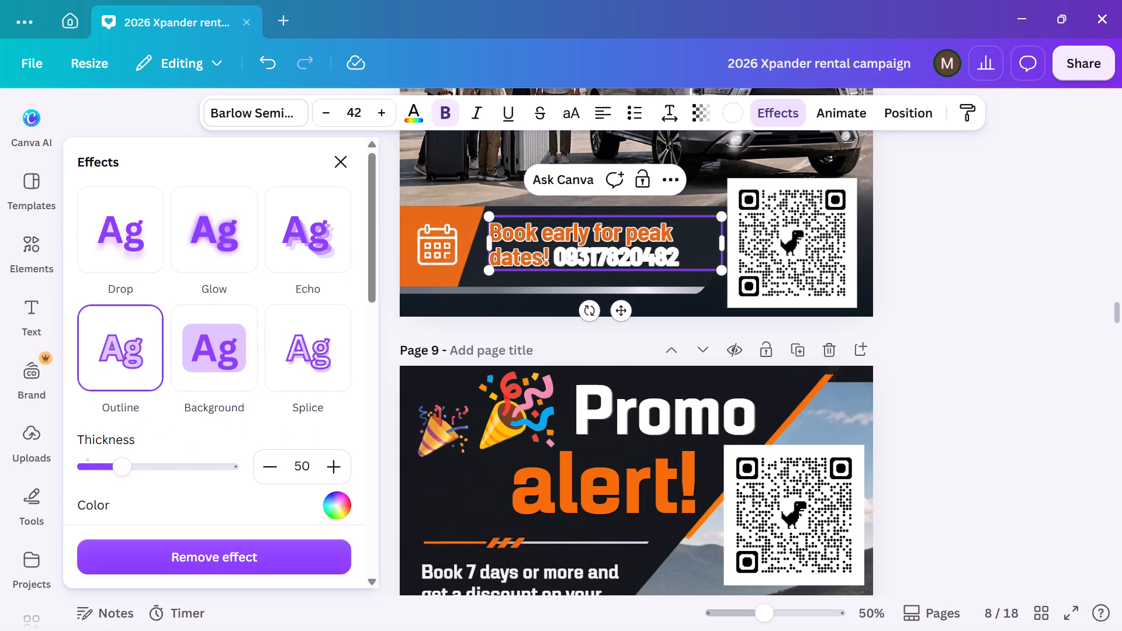
pyautogui.moveTo(682, 256); pyautogui.dragTo(561, 254)
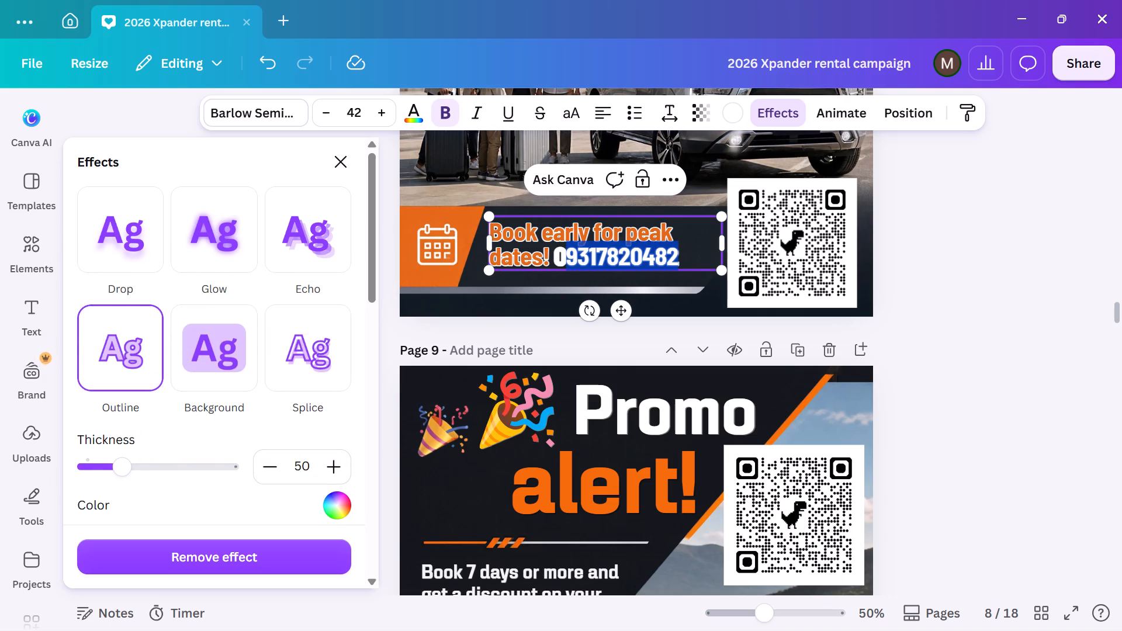
pyautogui.moveTo(561, 254); pyautogui.dragTo(559, 255)
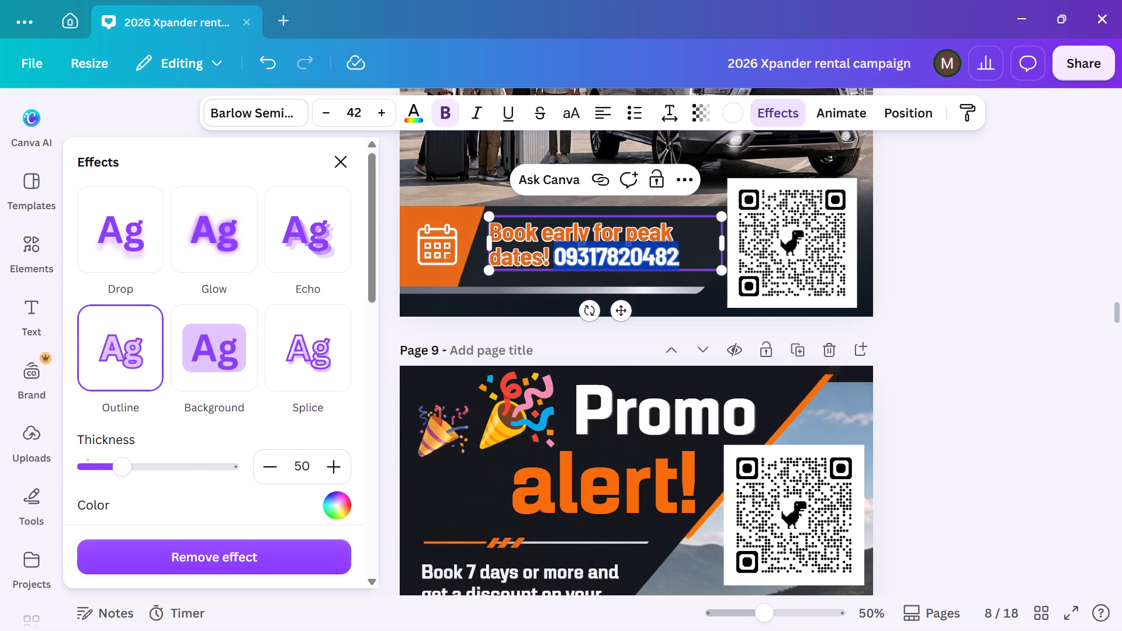
pyautogui.hotkey('ctrl', 'c')
pyautogui.press('BackSpace')
pyautogui.click(1005, 280)
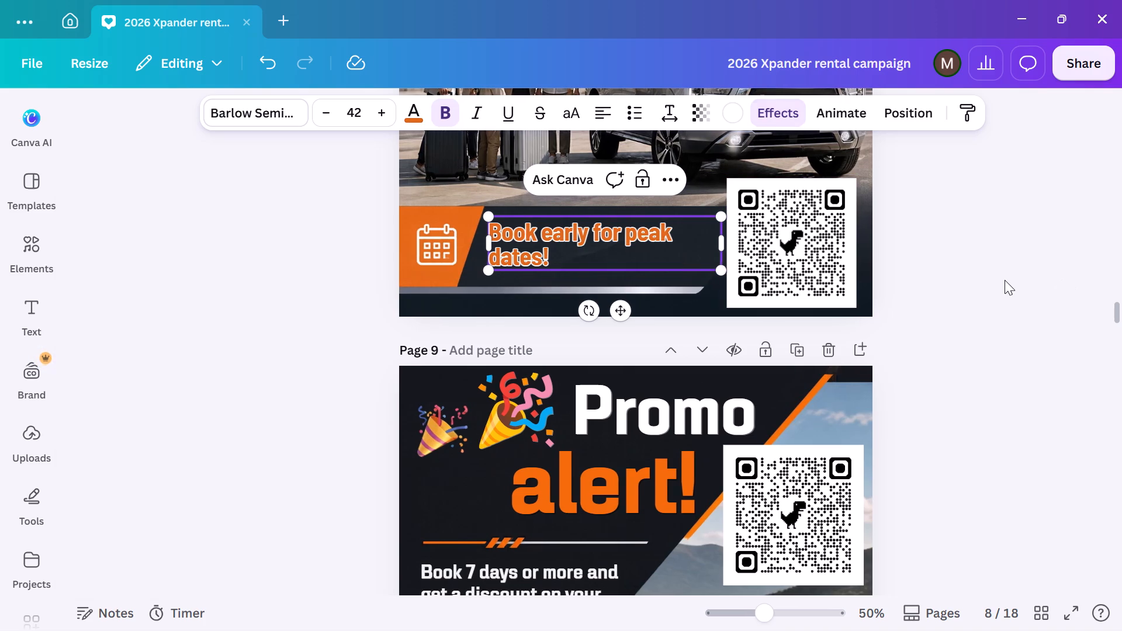
pyautogui.click(495, 277)
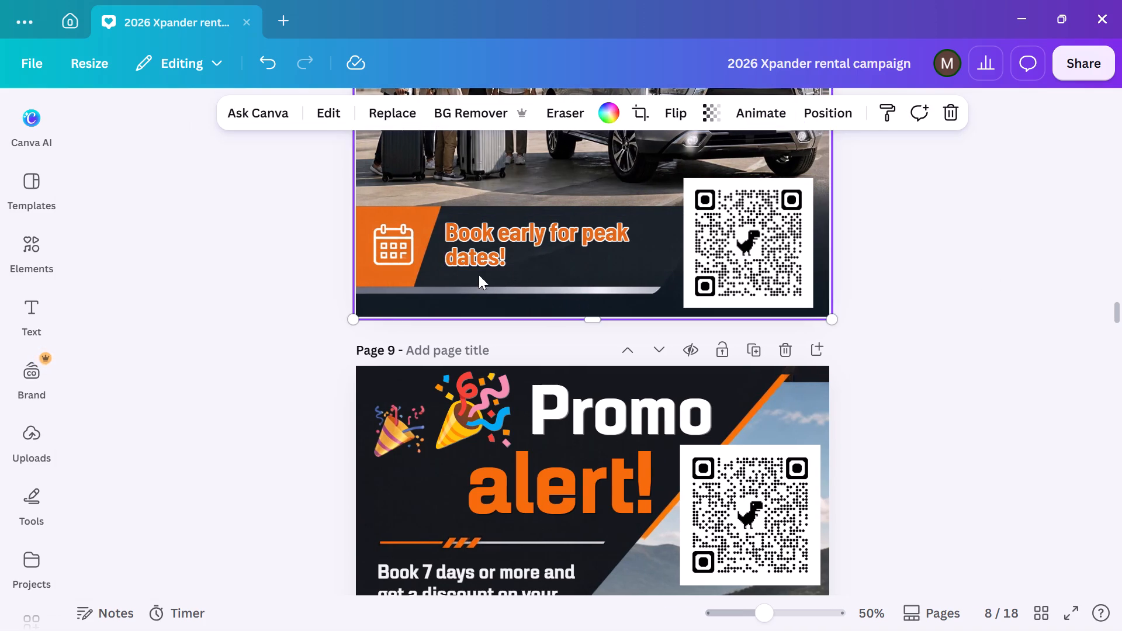
pyautogui.hotkey('ctrl', 'v')
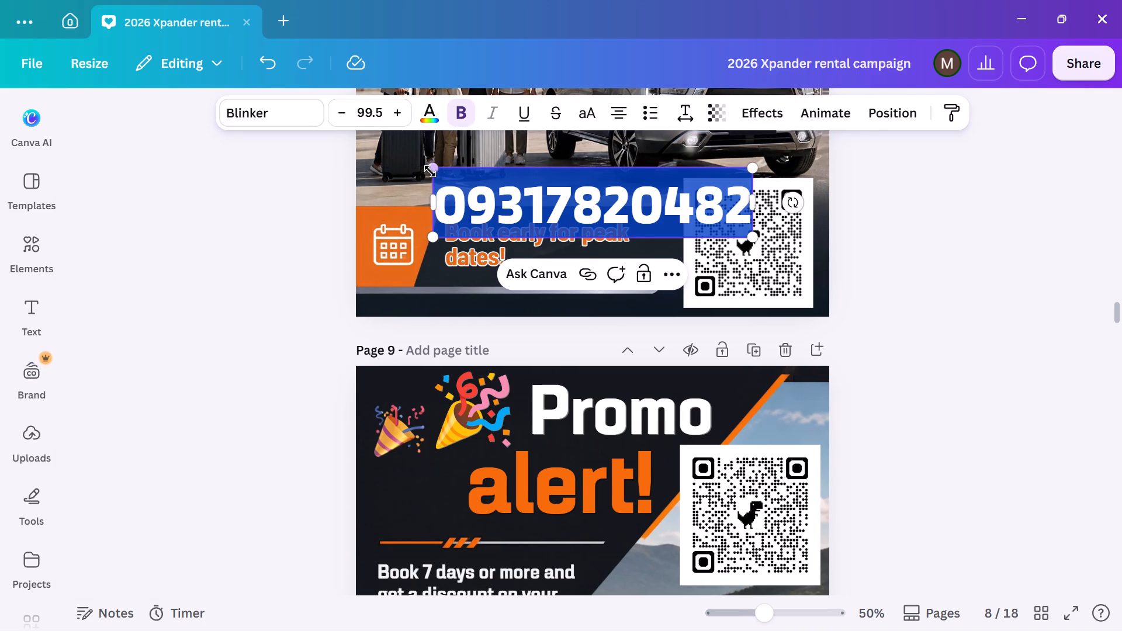
pyautogui.moveTo(430, 169); pyautogui.dragTo(583, 215)
pyautogui.click(960, 271)
# Colour the separate page 8 phone number red and place it just after "dates!" in the footer banner.
pyautogui.click(652, 216)
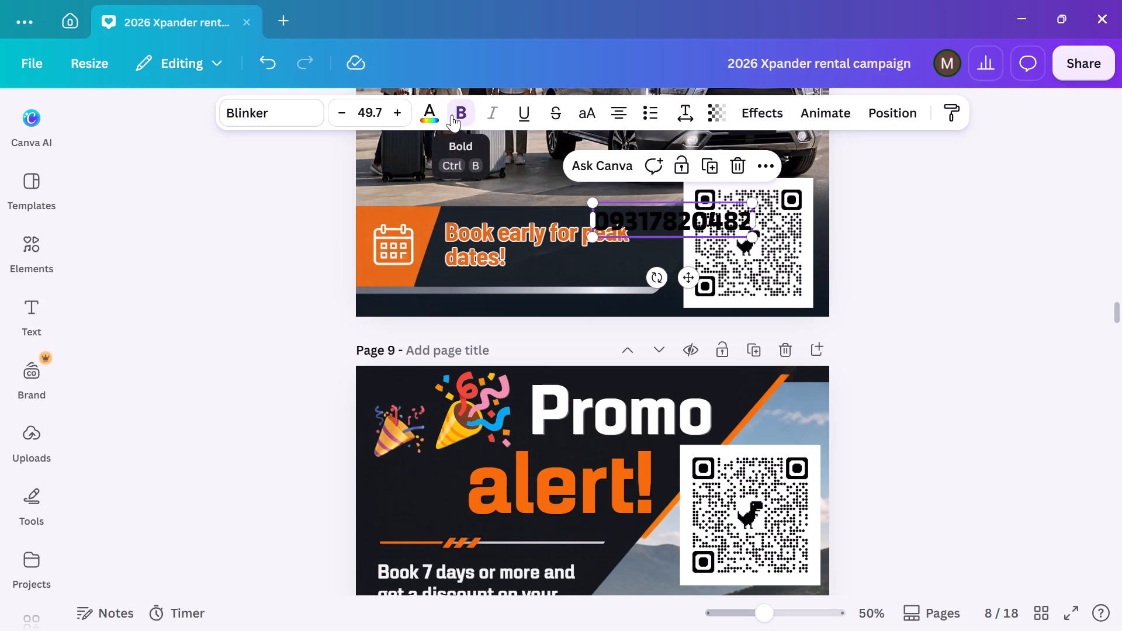
pyautogui.click(432, 112)
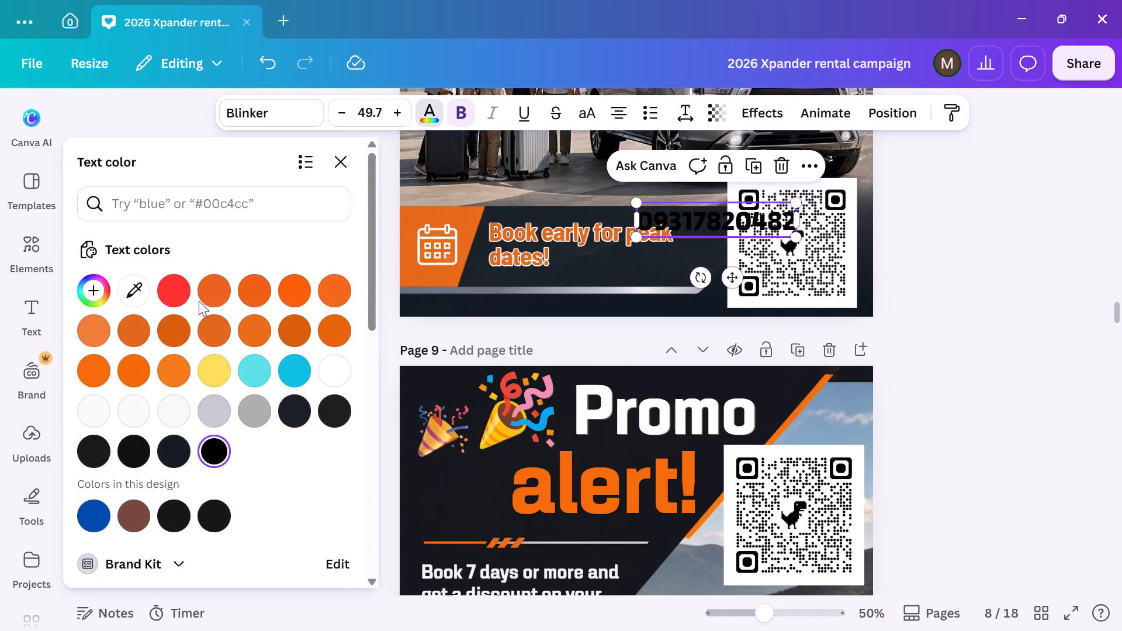
pyautogui.click(162, 293)
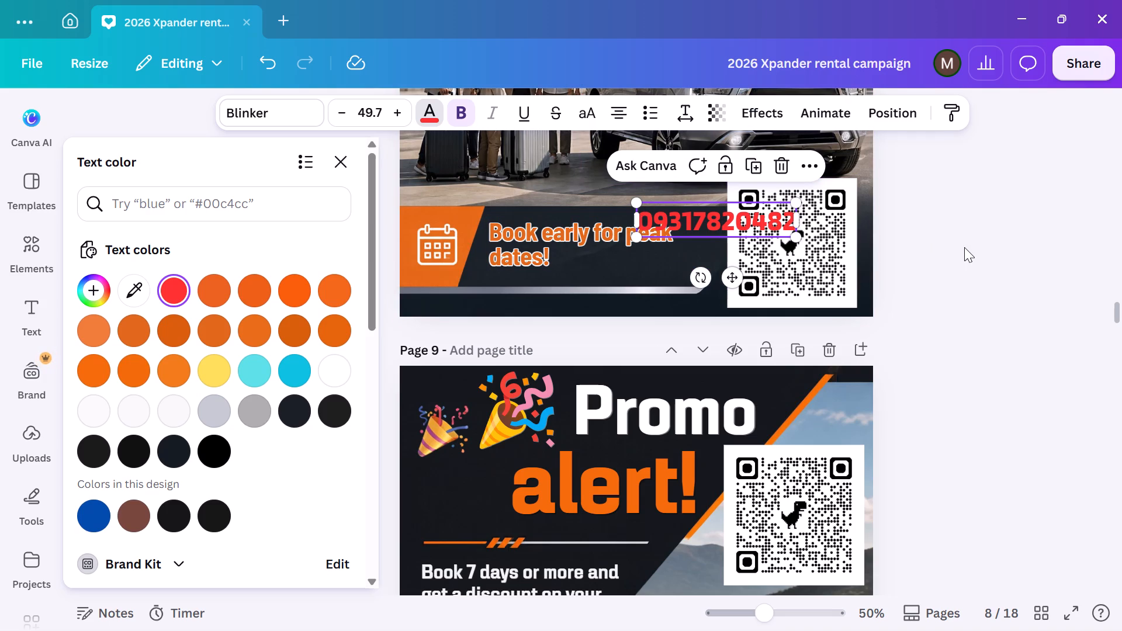
pyautogui.moveTo(713, 220); pyautogui.dragTo(664, 246)
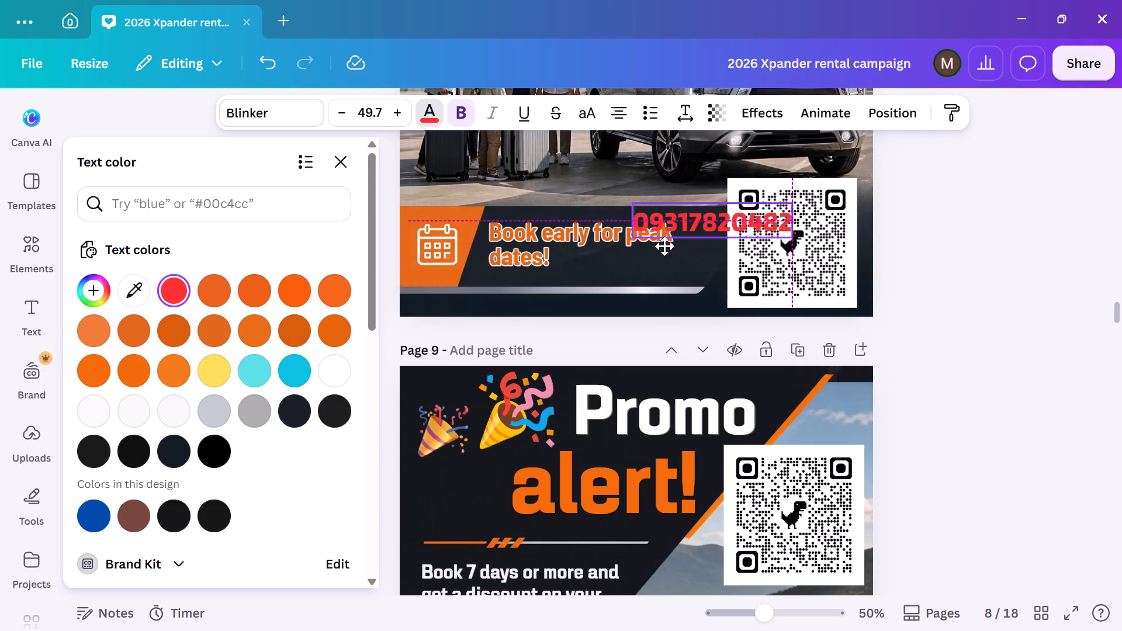
pyautogui.moveTo(664, 246); pyautogui.dragTo(629, 262)
# Apply an Outline effect to the red phone number on page 8 with the light gray #f9f9f9 outline colour.
pyautogui.click(630, 260)
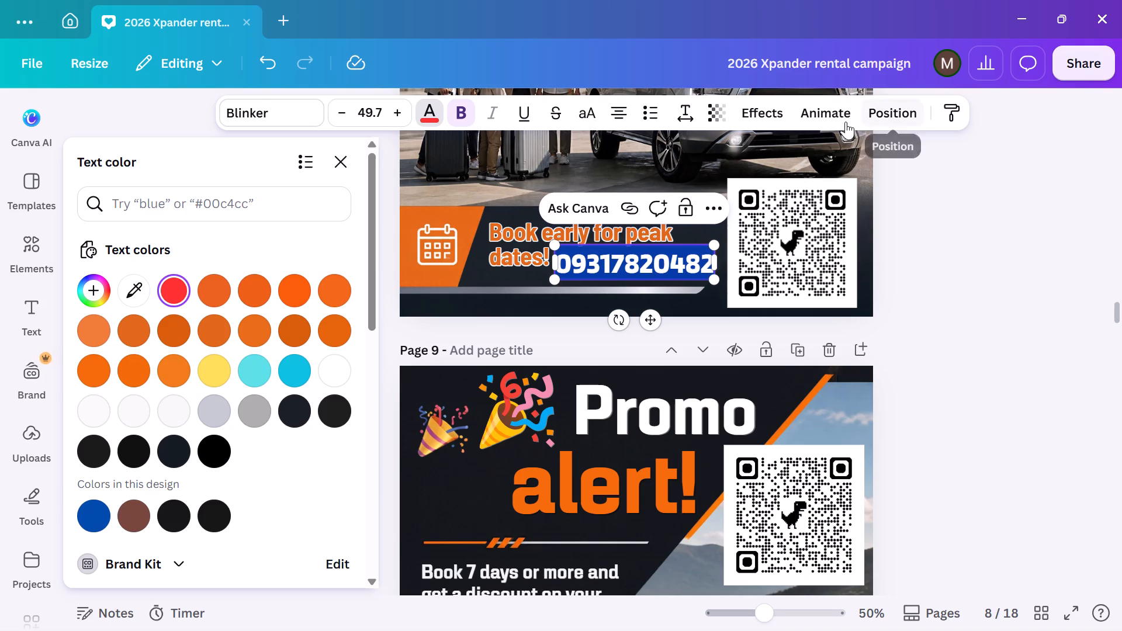
pyautogui.click(771, 112)
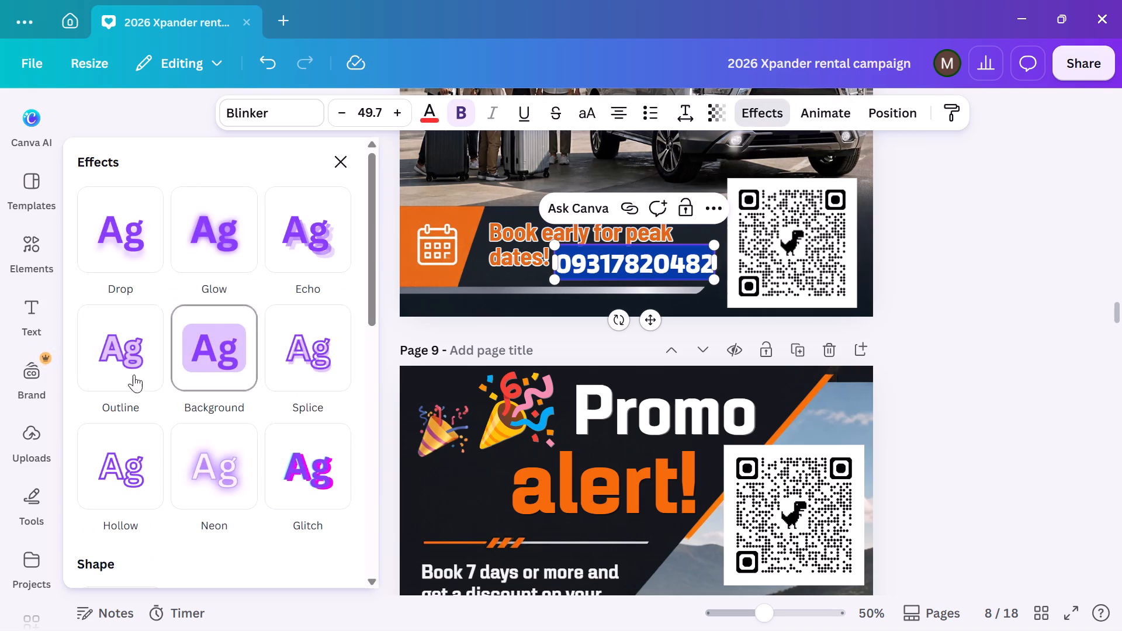
pyautogui.click(137, 365)
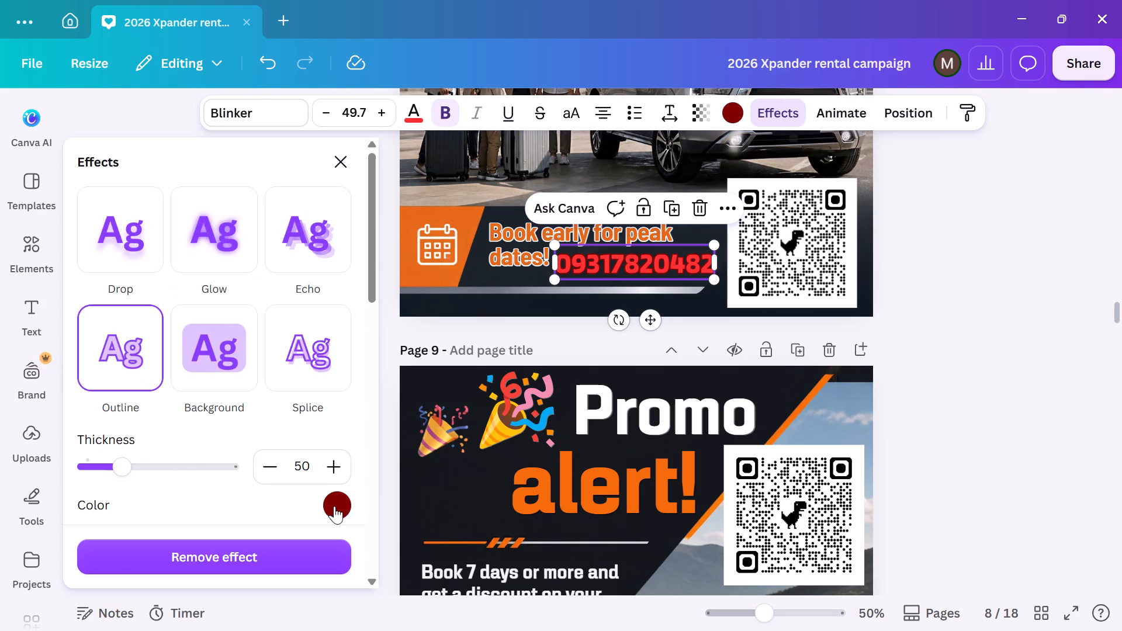
pyautogui.click(338, 506)
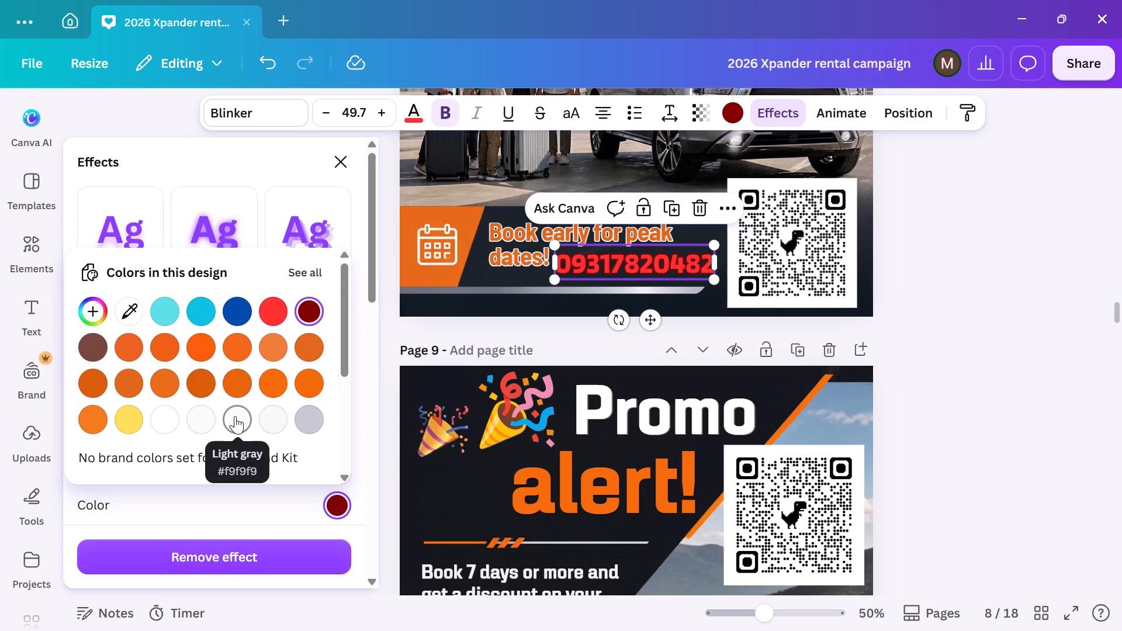
pyautogui.click(235, 416)
pyautogui.click(979, 247)
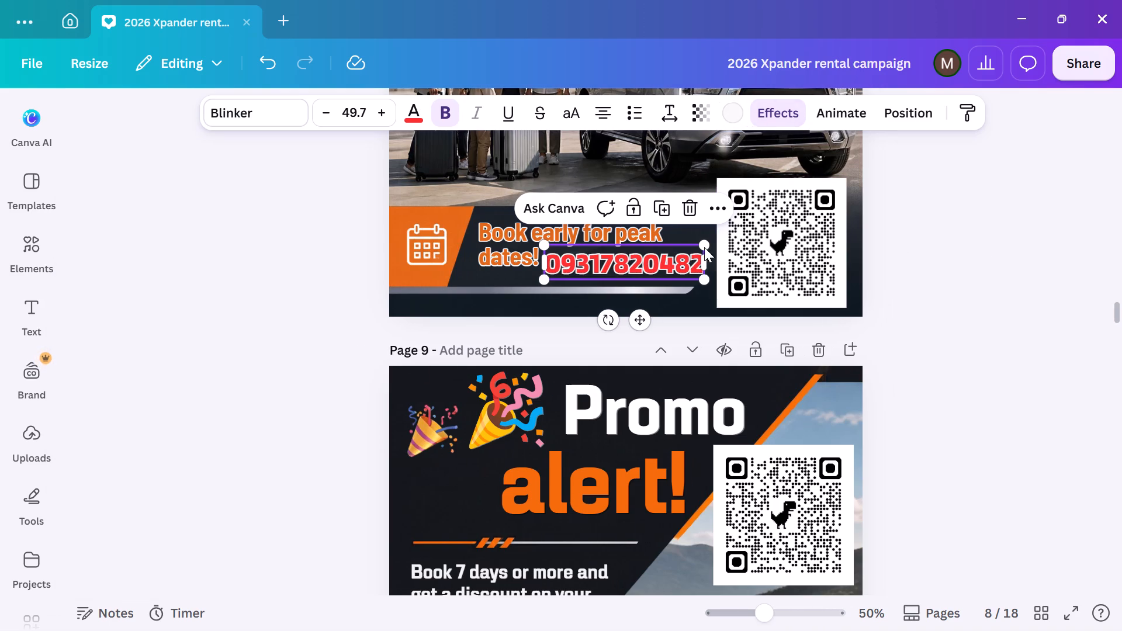
pyautogui.click(986, 258)
# Shrink the page 8 phone number to about size 40.8 beside "dates!".
pyautogui.click(581, 268)
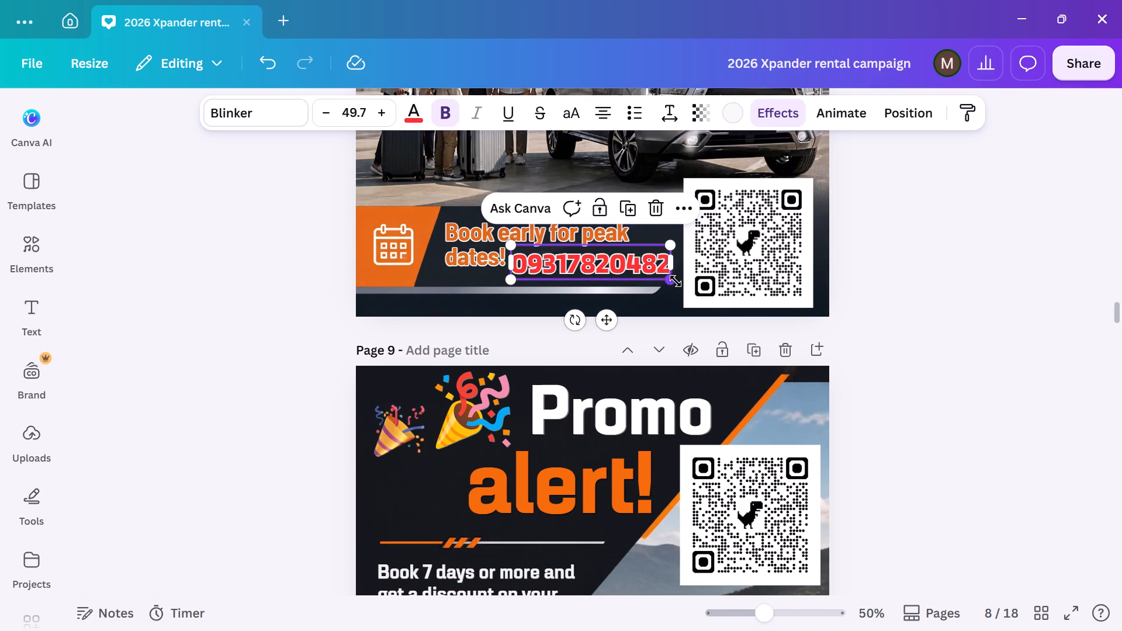
pyautogui.moveTo(667, 279); pyautogui.dragTo(640, 273)
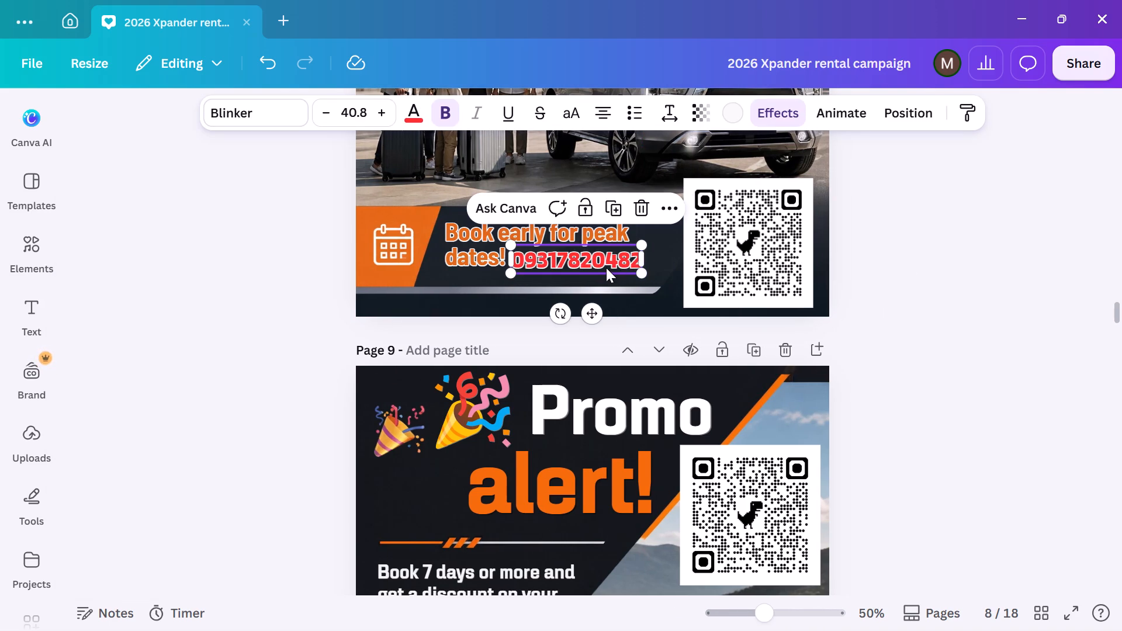
pyautogui.click(1008, 259)
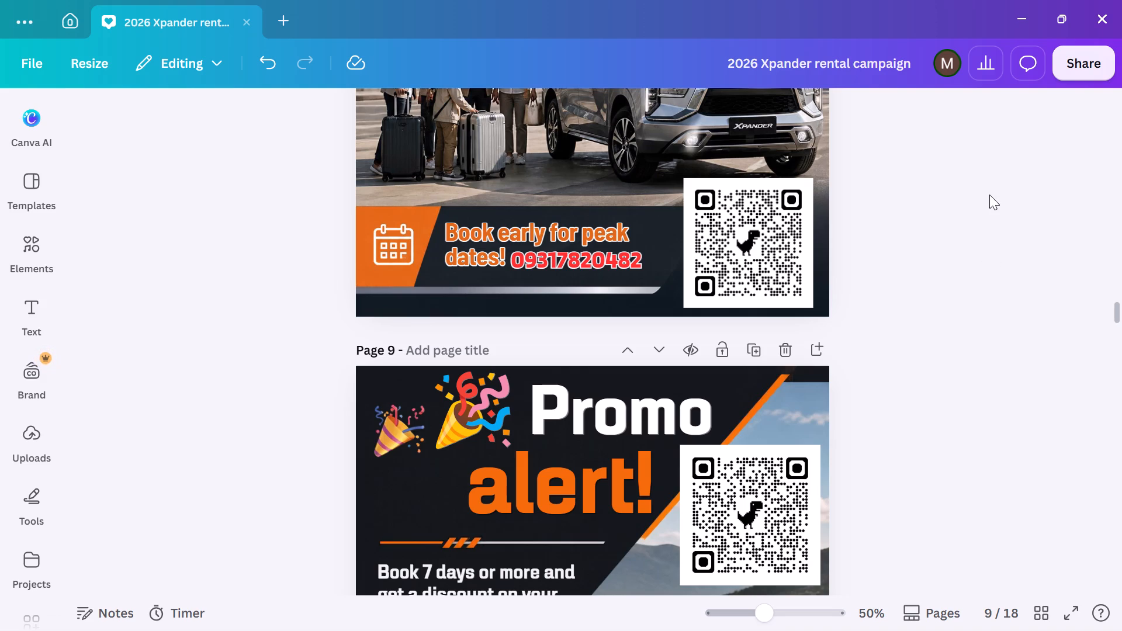
# Apply an Outline effect in white to the orange phone number beside "Book now:" on page 10.
pyautogui.scroll(-6, 926, 273)
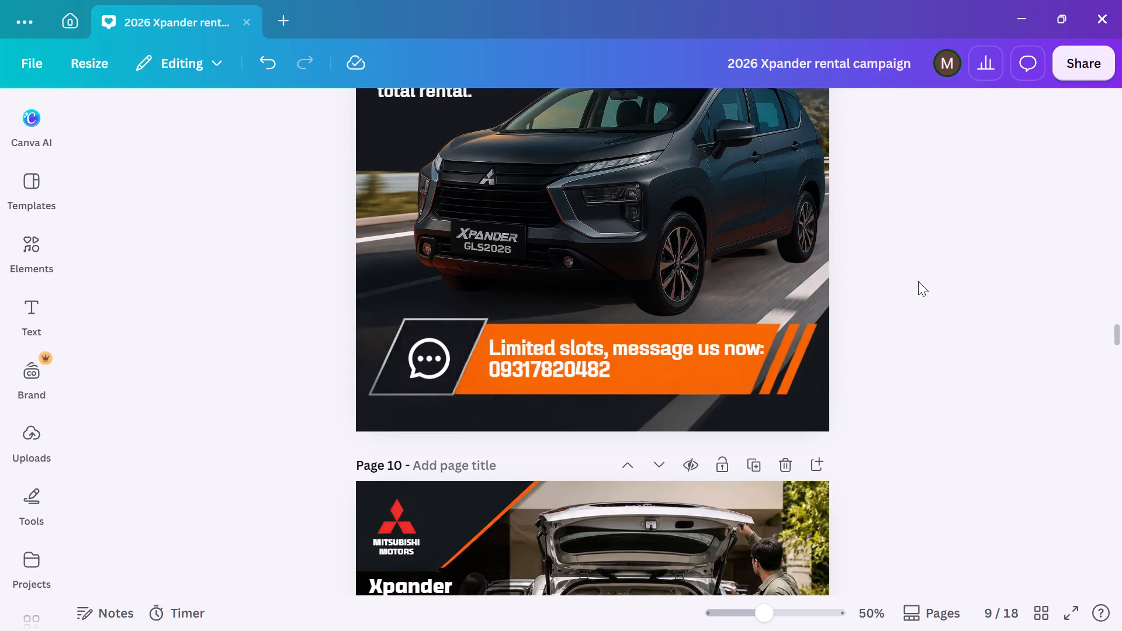
pyautogui.scroll(-5, 918, 279)
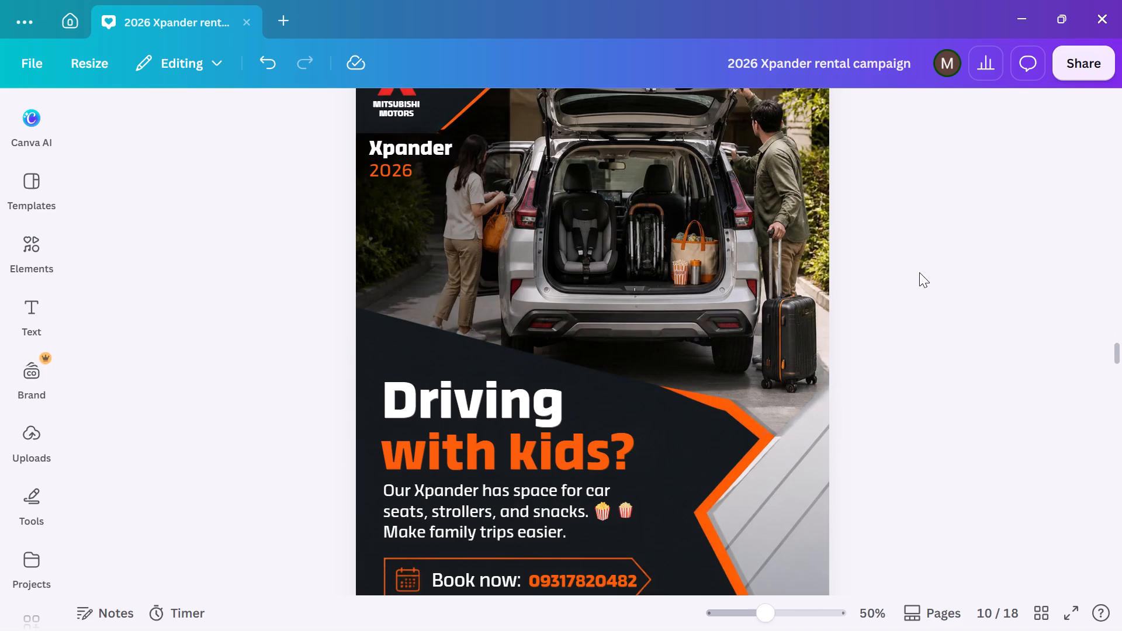
pyautogui.scroll(-4, 919, 272)
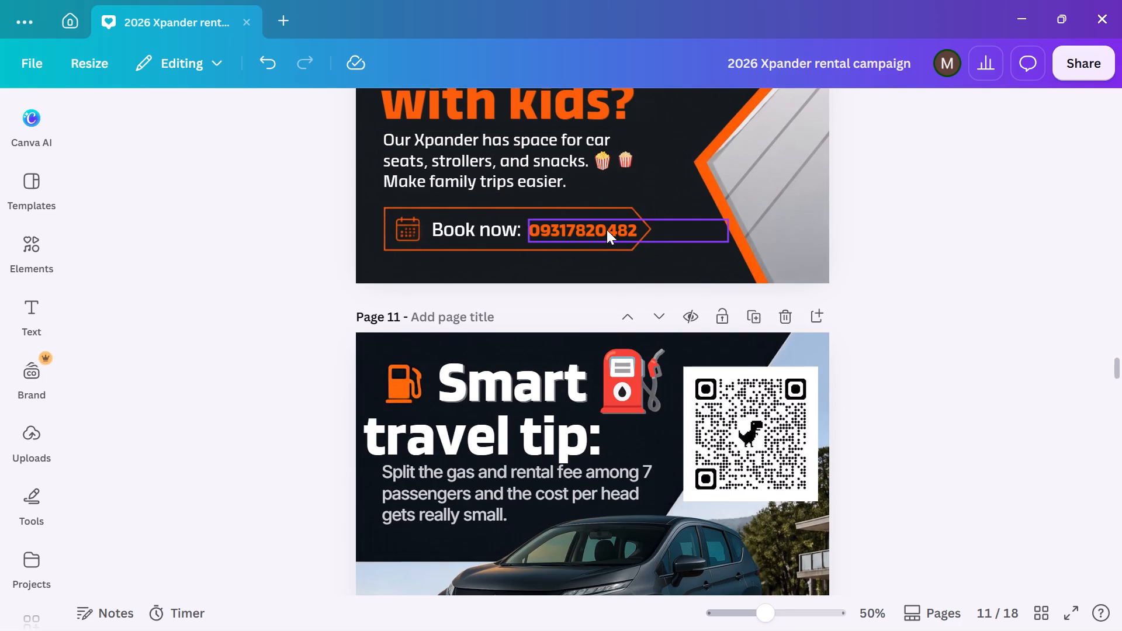
pyautogui.click(607, 230)
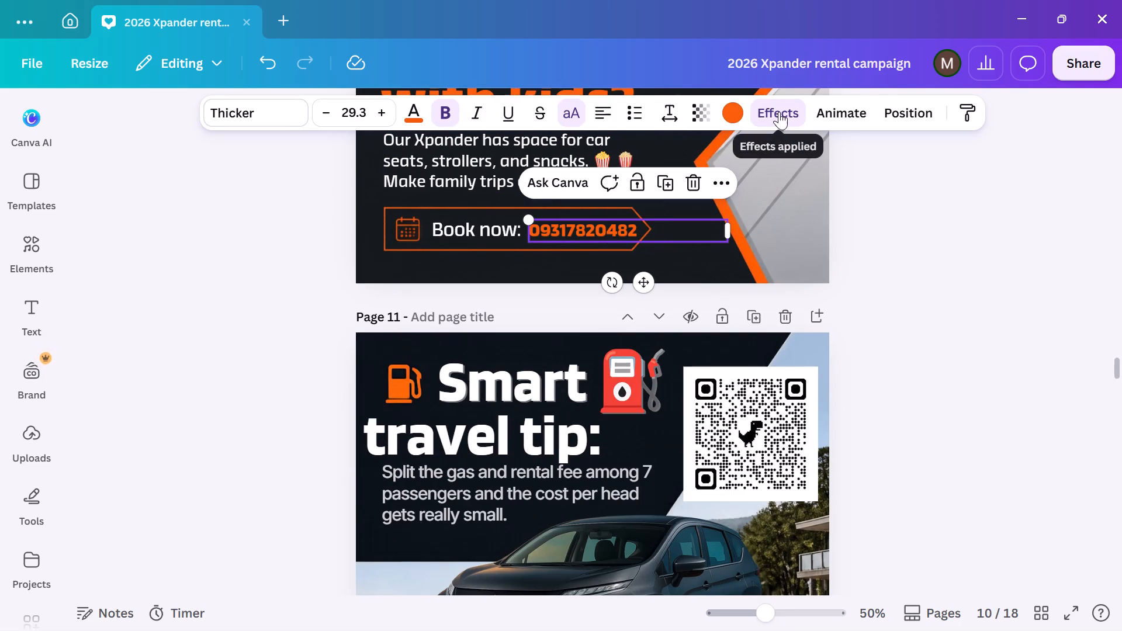
pyautogui.click(779, 110)
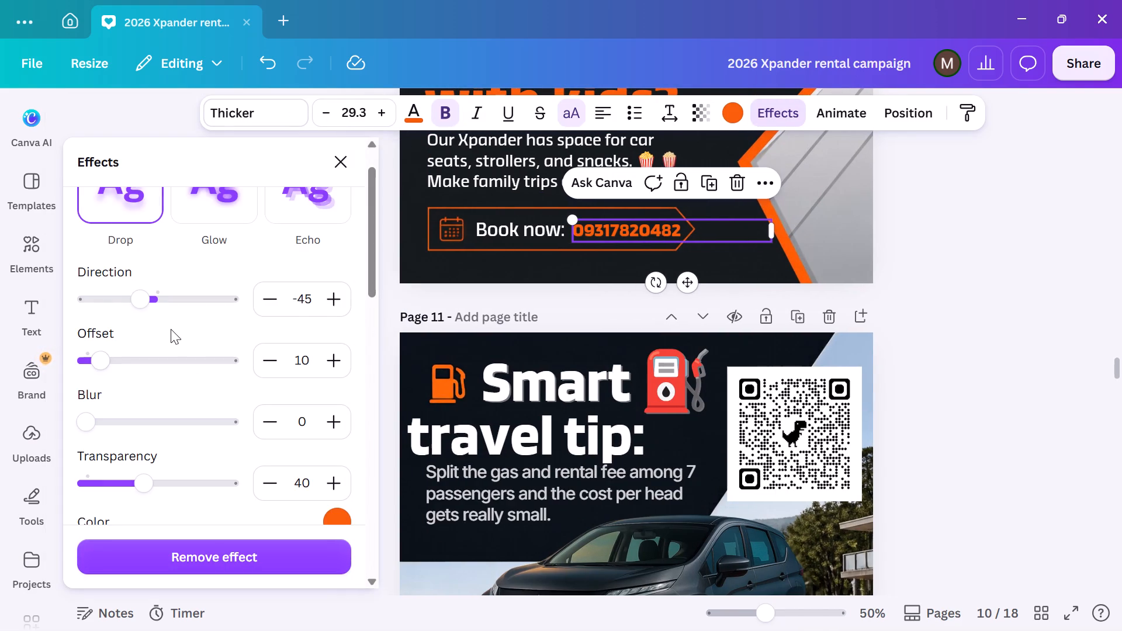
pyautogui.scroll(-2, 171, 330)
pyautogui.click(135, 425)
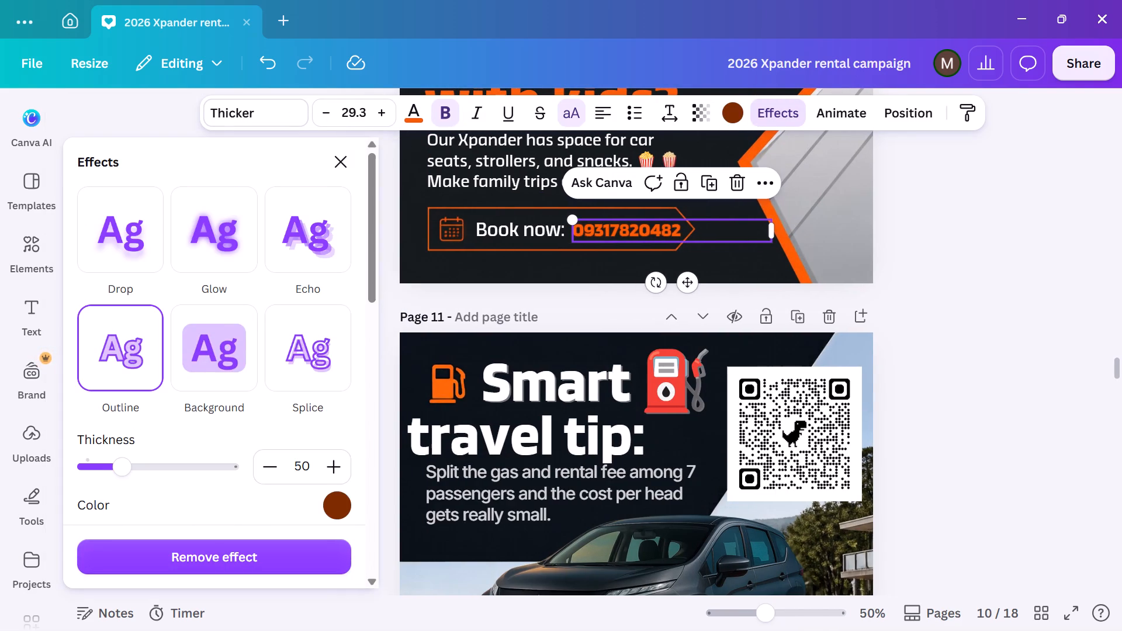
pyautogui.click(335, 501)
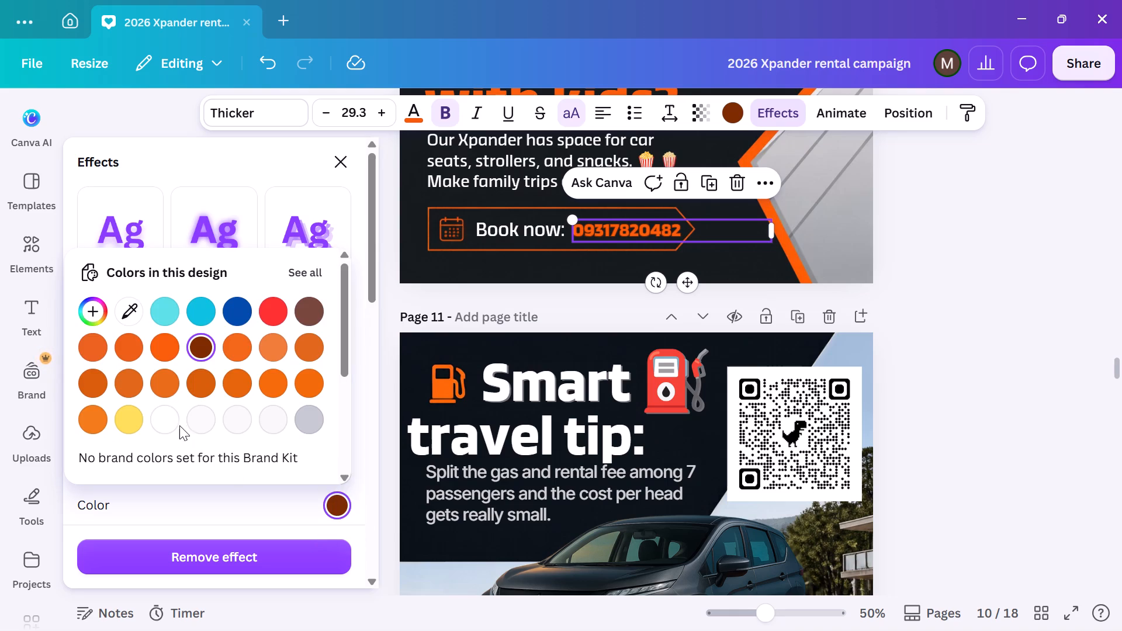
pyautogui.click(165, 417)
pyautogui.click(997, 273)
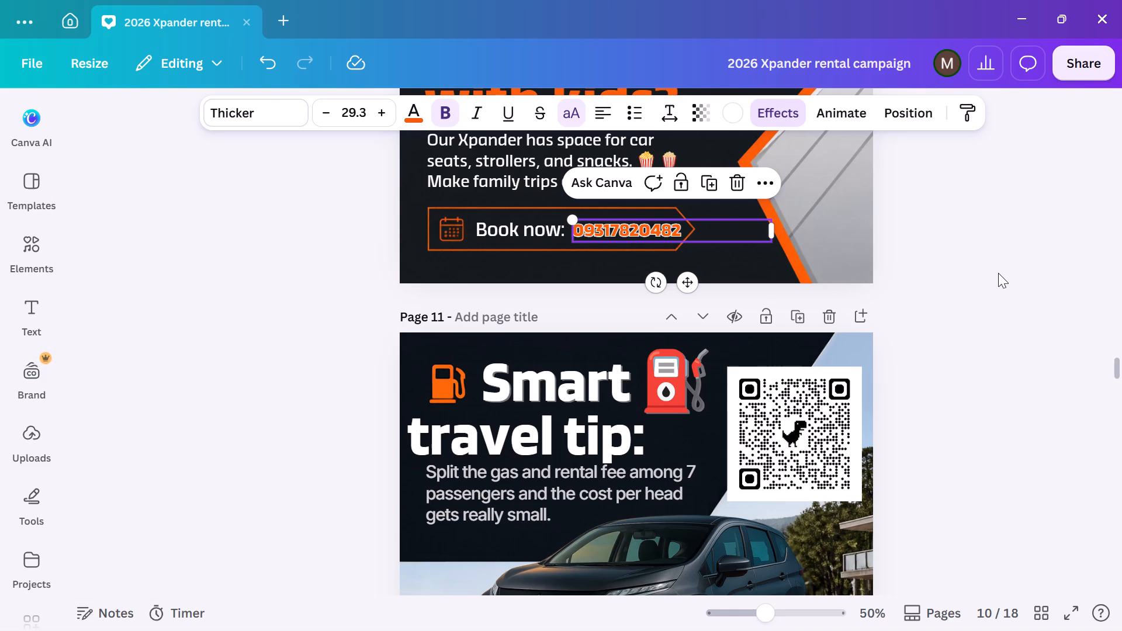
pyautogui.click(984, 243)
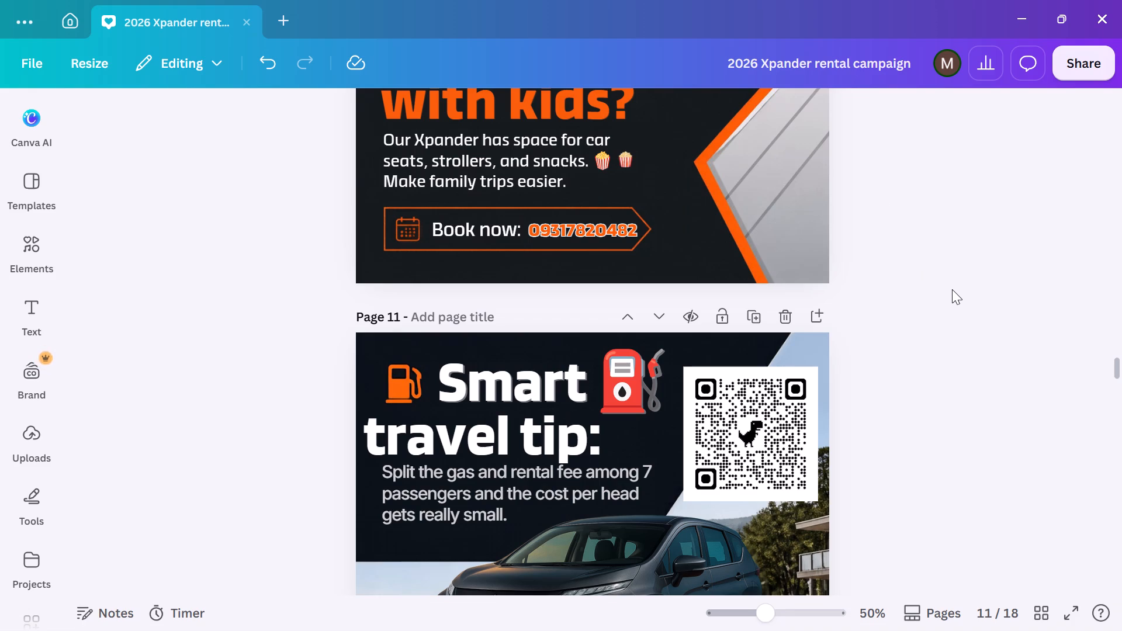
# Review the layouts and contact banners on pages 11 through 18.
pyautogui.scroll(-6, 931, 261)
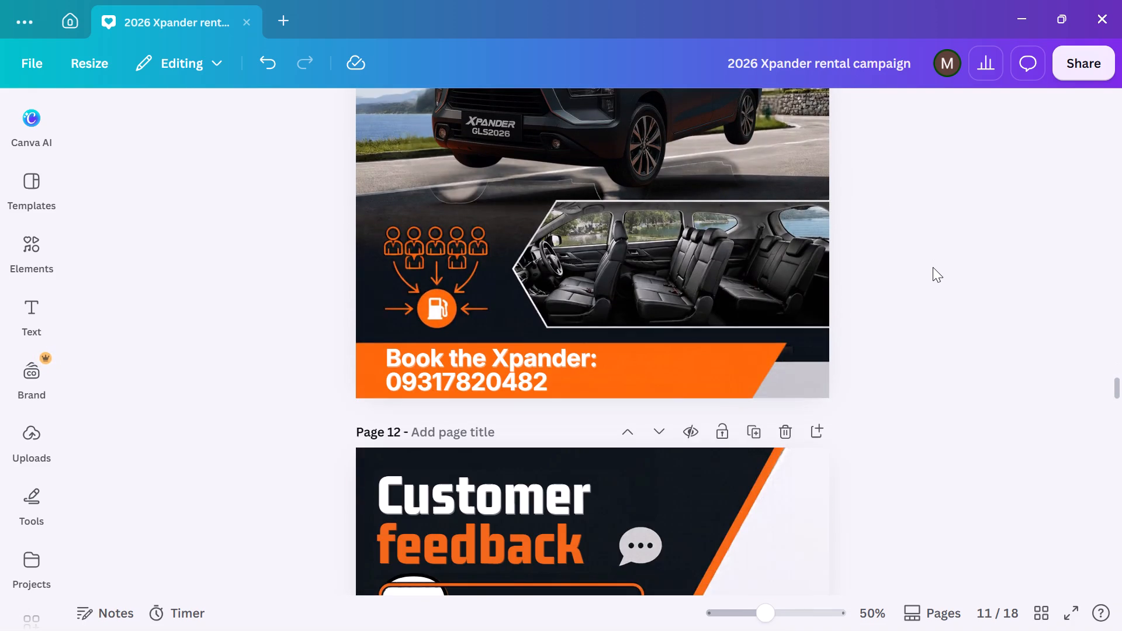
pyautogui.scroll(-7, 952, 254)
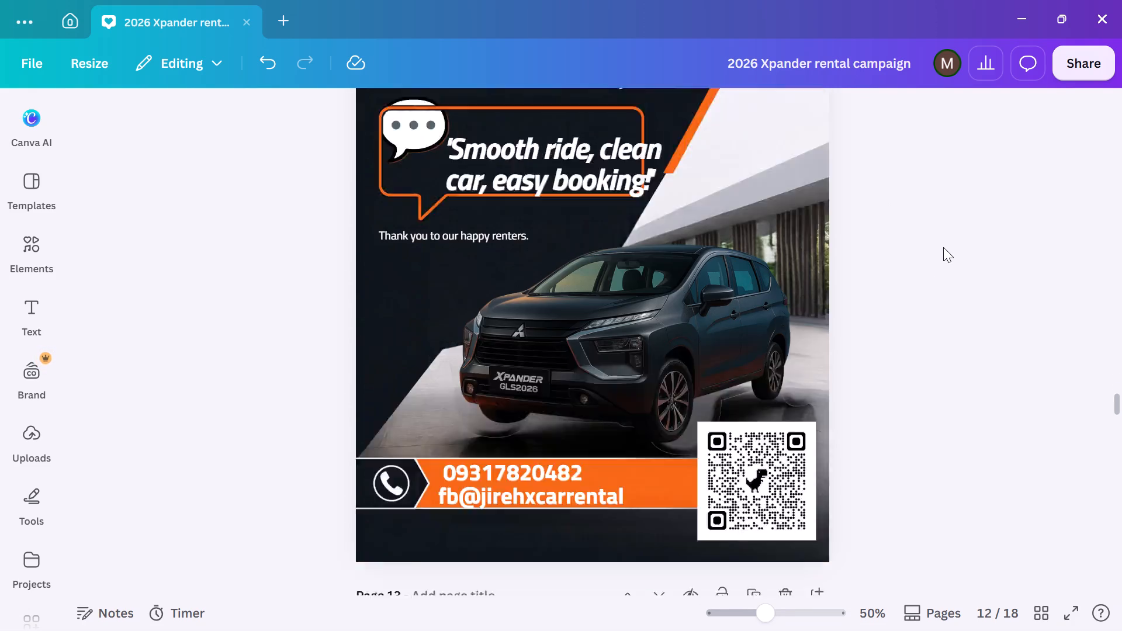
pyautogui.scroll(4, 941, 246)
pyautogui.scroll(-3, 941, 246)
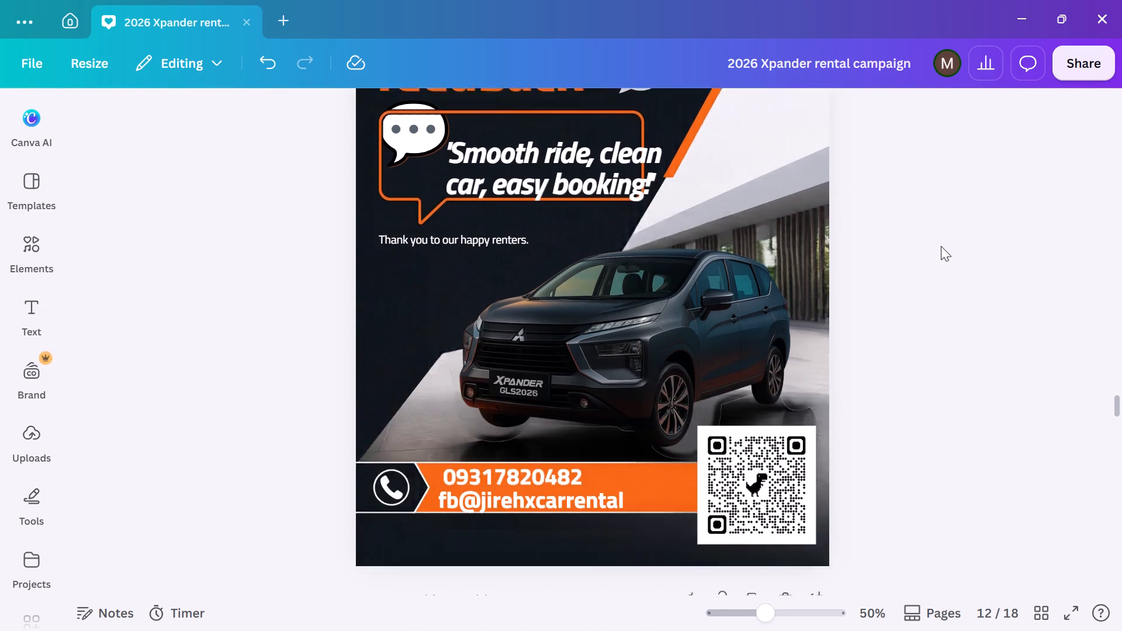
pyautogui.scroll(-14, 941, 244)
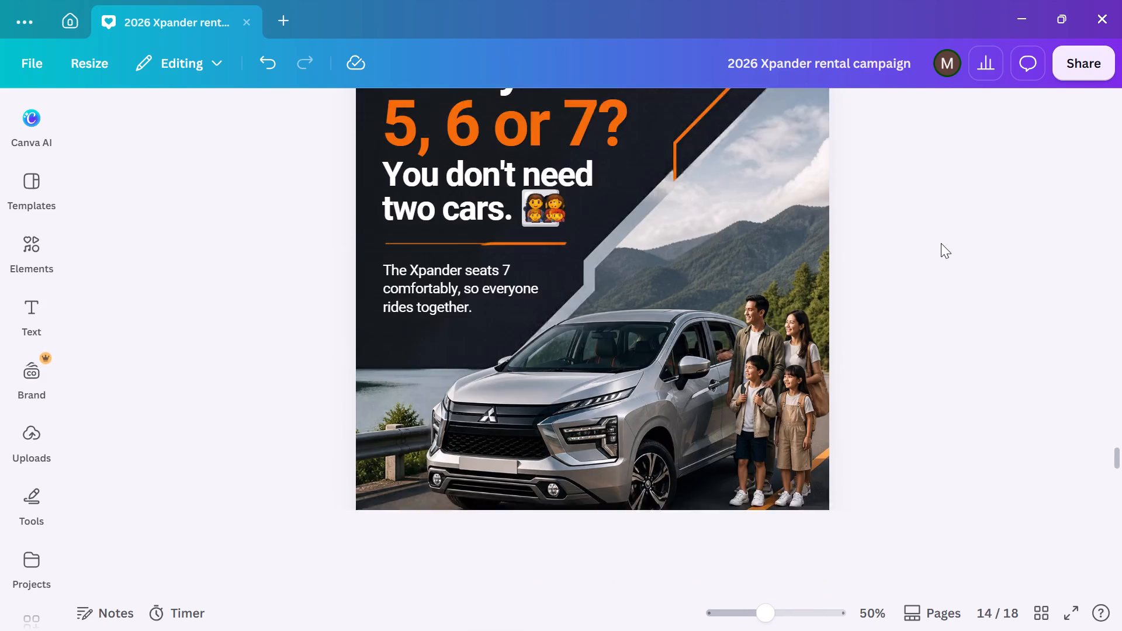
pyautogui.scroll(-16, 941, 241)
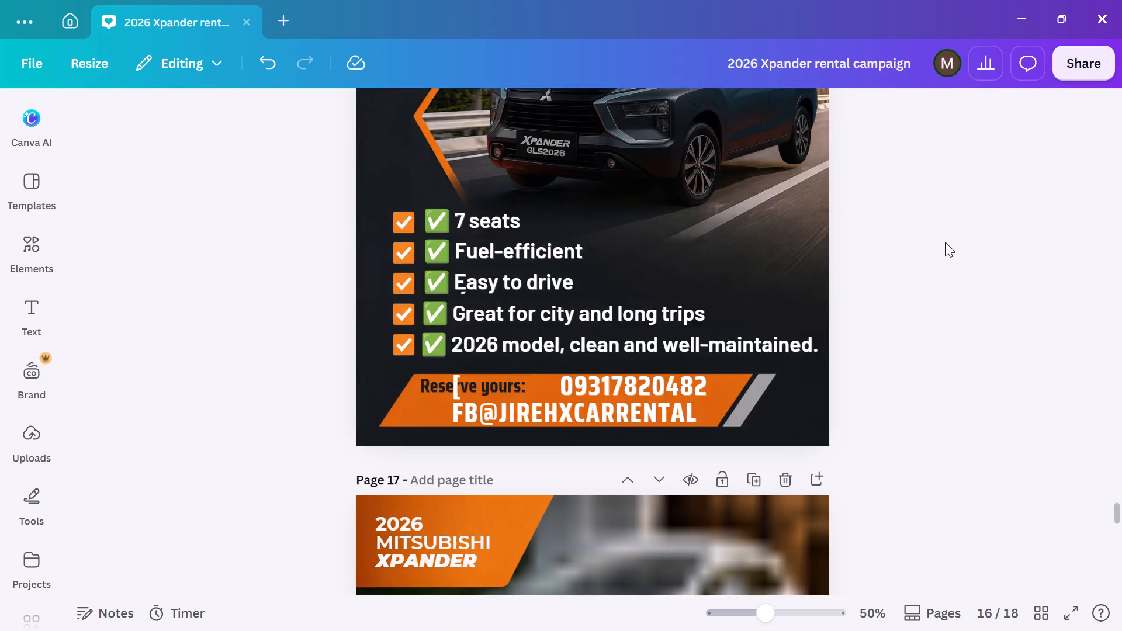
pyautogui.scroll(-20, 945, 237)
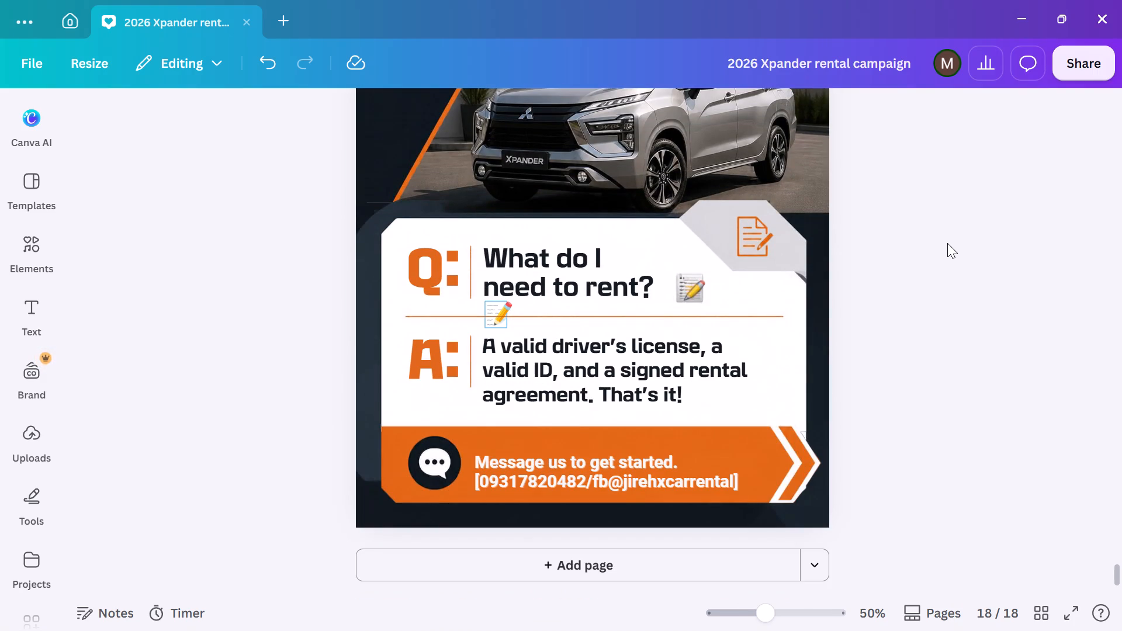
pyautogui.scroll(9, 947, 241)
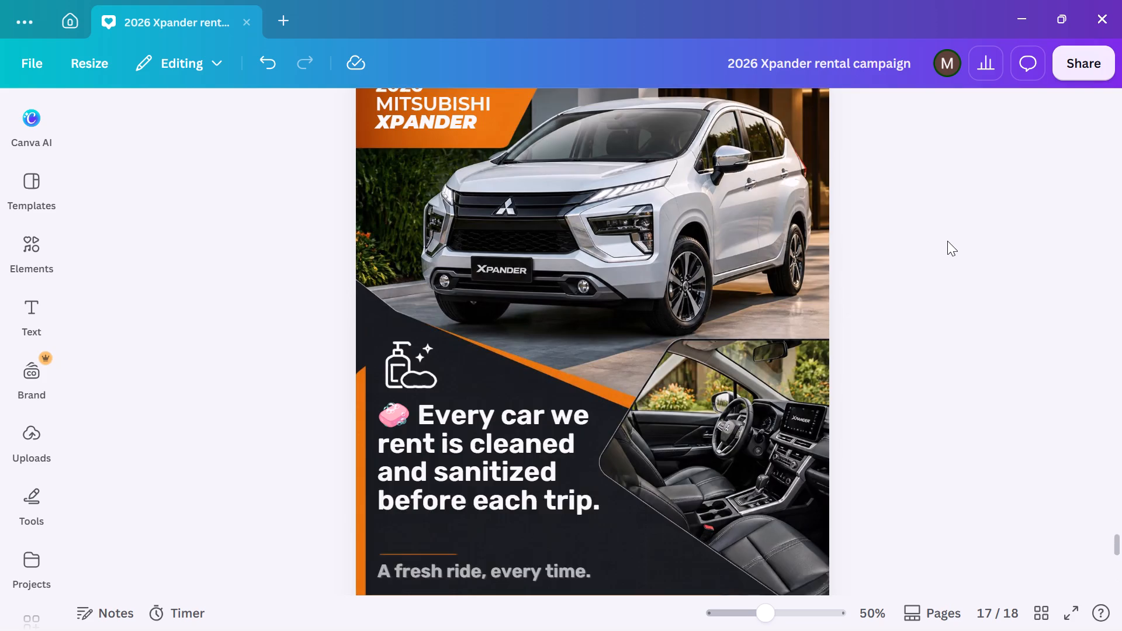
pyautogui.scroll(8, 948, 241)
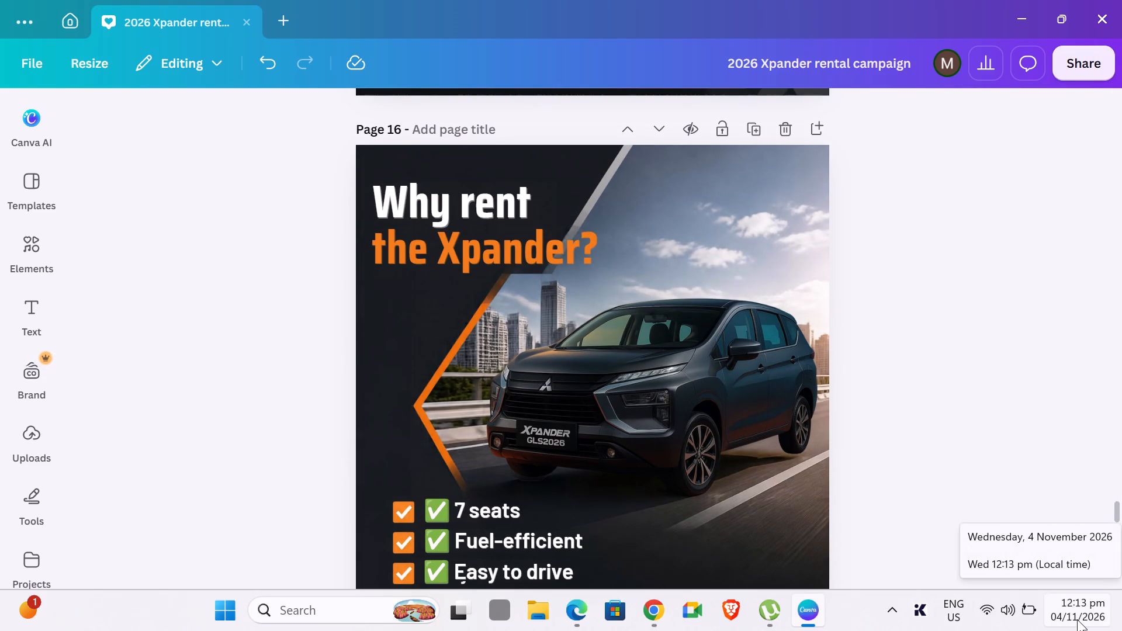
pyautogui.scroll(-5, 744, 286)
pyautogui.scroll(1, 730, 302)
pyautogui.scroll(-3, 924, 280)
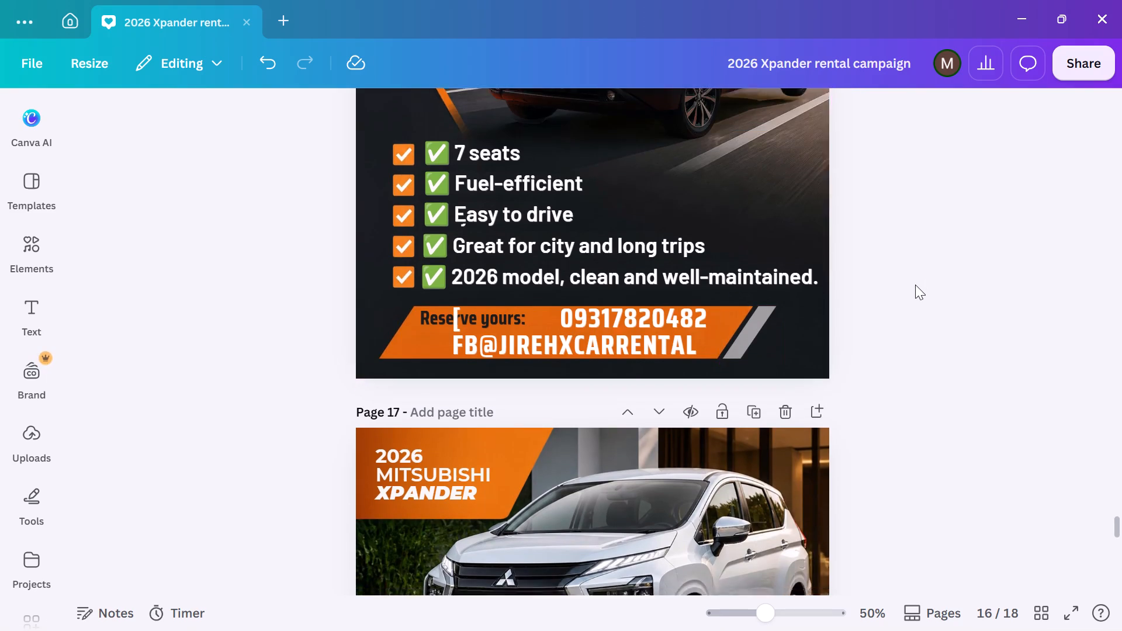
pyautogui.scroll(-1, 915, 285)
pyautogui.scroll(4, 914, 283)
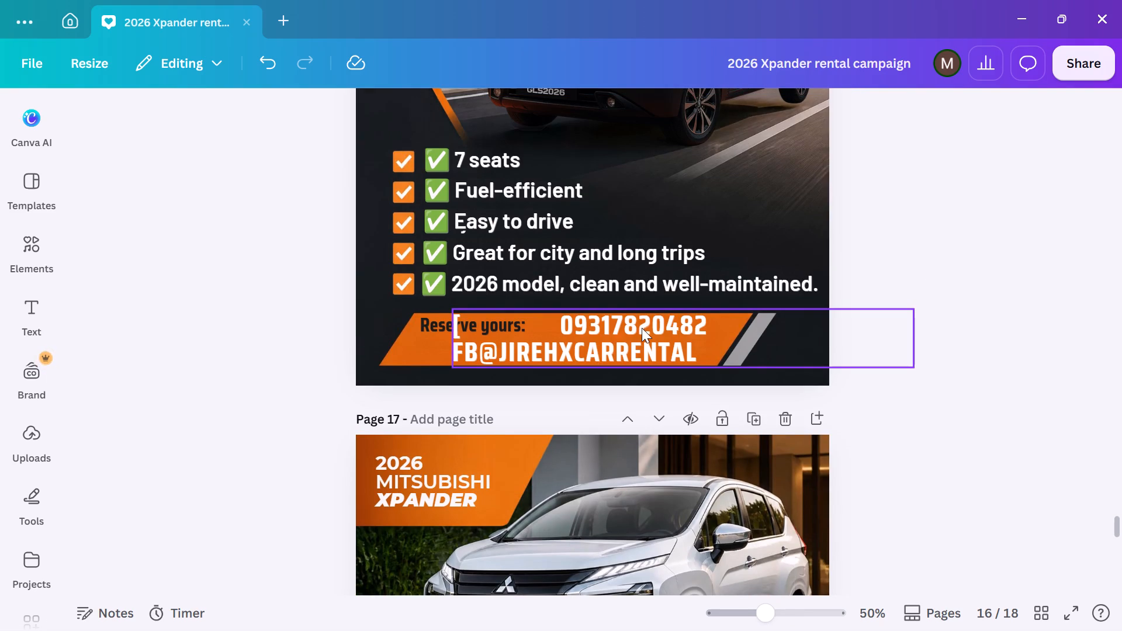
pyautogui.scroll(4, 954, 260)
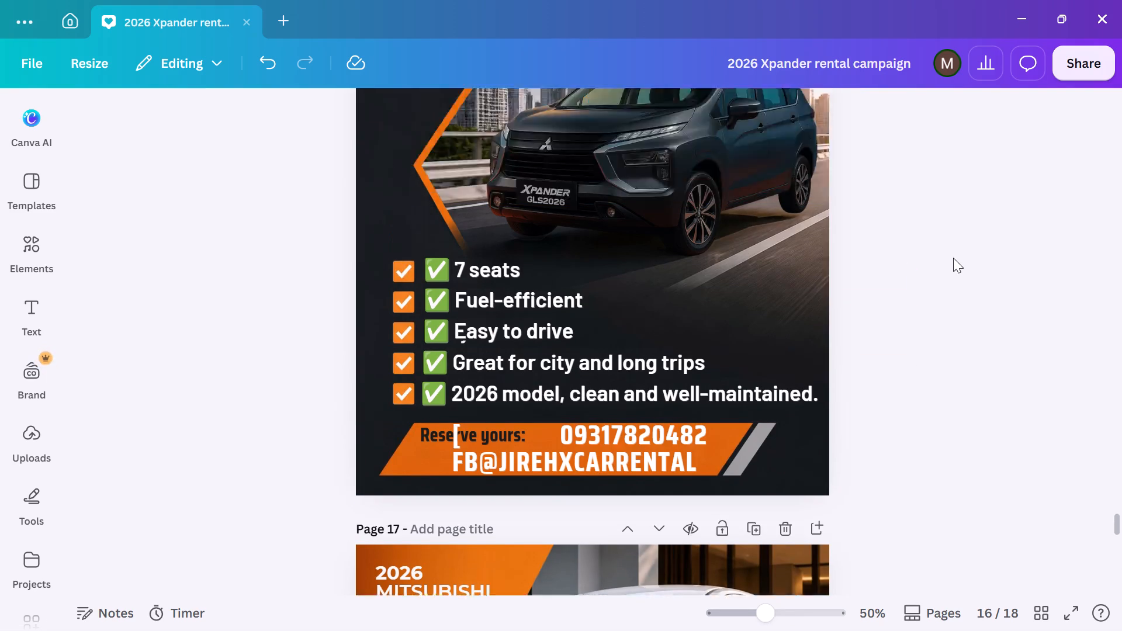
pyautogui.scroll(9, 953, 258)
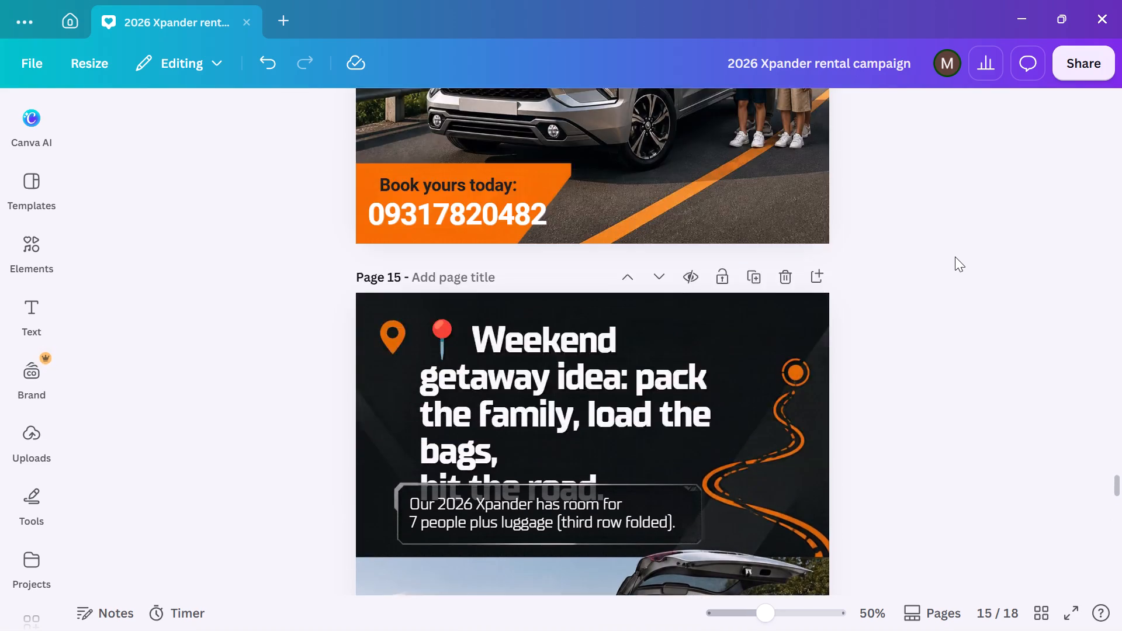
pyautogui.scroll(20, 955, 256)
pyautogui.scroll(-5, 959, 245)
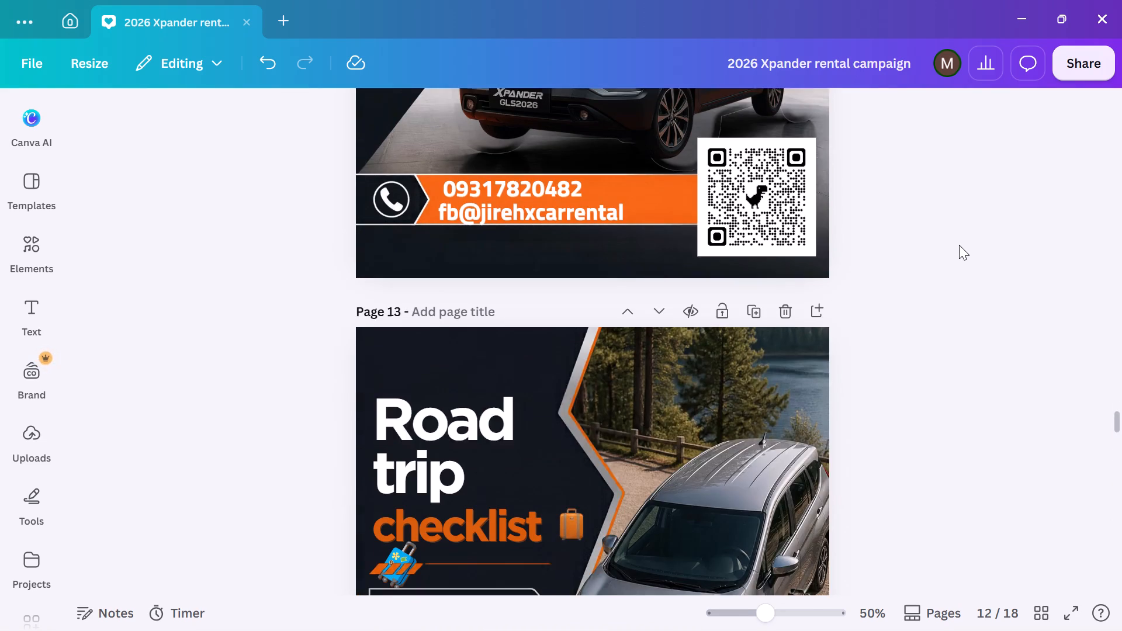
# Copy the QR code from page 12 and place the copy over the car photo on page 13.
pyautogui.click(777, 204)
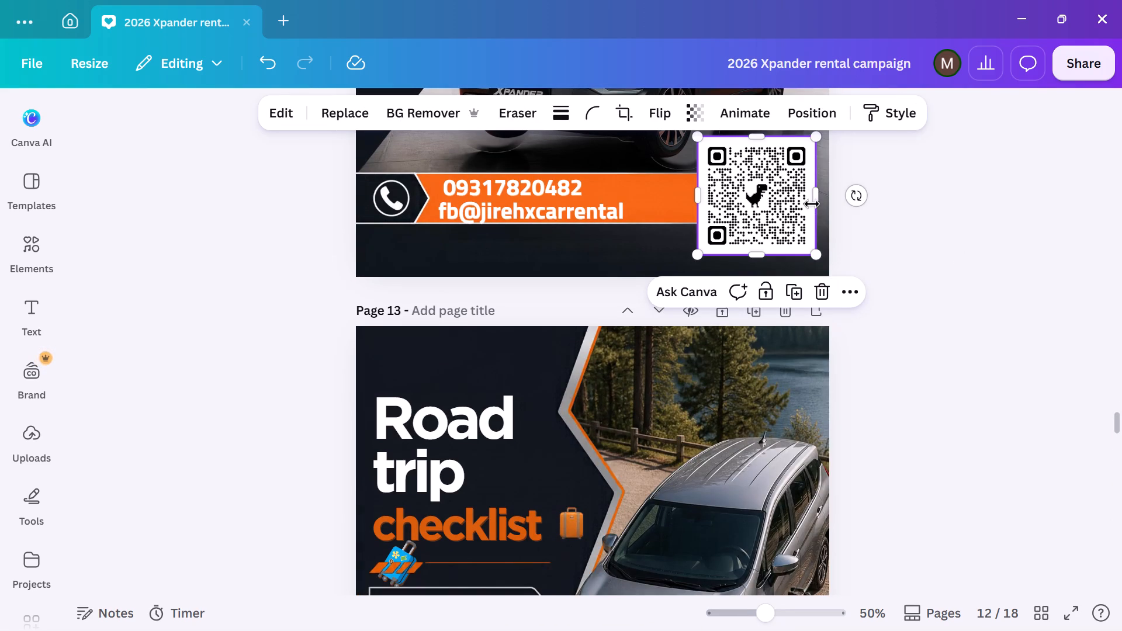
pyautogui.hotkey('ctrl', 'c')
pyautogui.hotkey('ctrl', 'v')
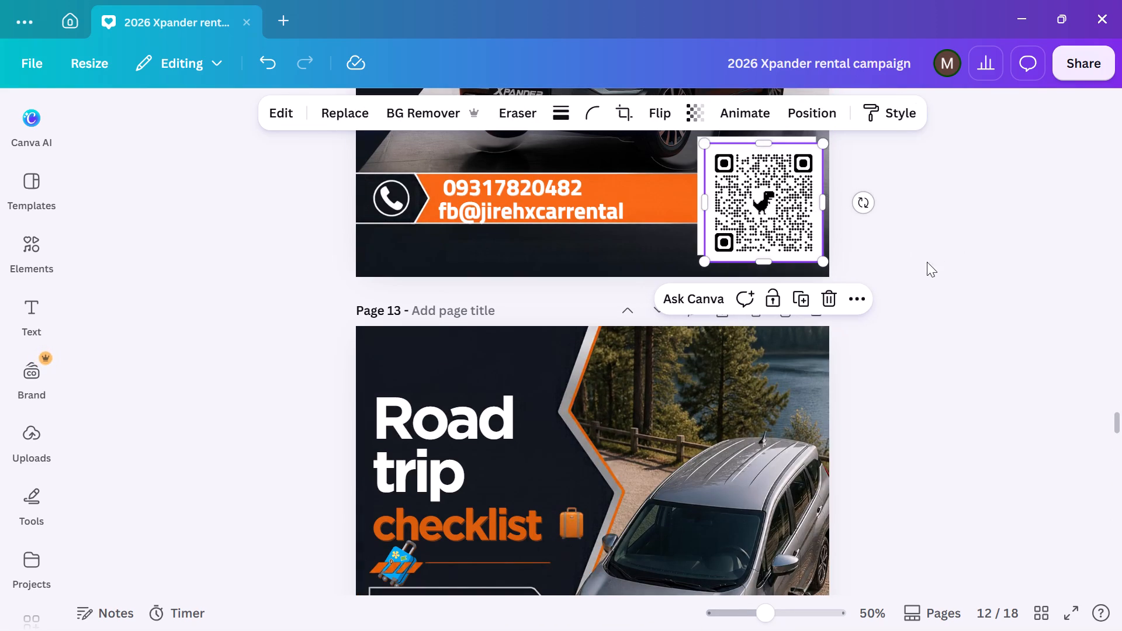
pyautogui.moveTo(748, 206); pyautogui.dragTo(722, 508)
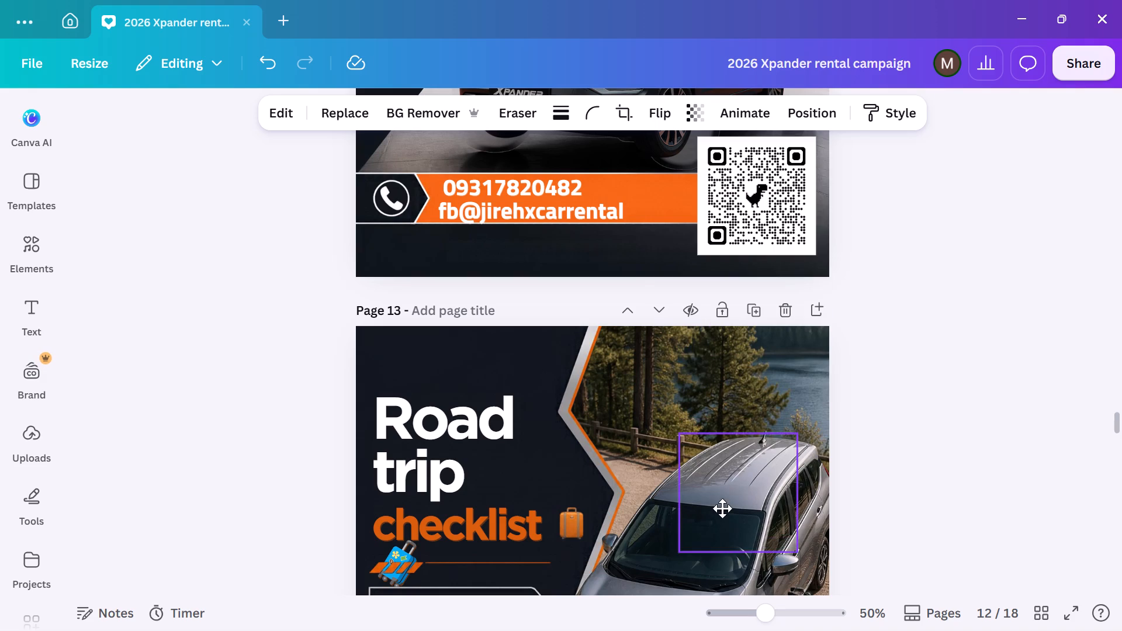
pyautogui.moveTo(722, 508); pyautogui.dragTo(705, 462)
# Shrink the page 13 QR code to about 228 by 228 and place it near the page's upper edge, beside the "Road trip" headline.
pyautogui.scroll(-4, 721, 453)
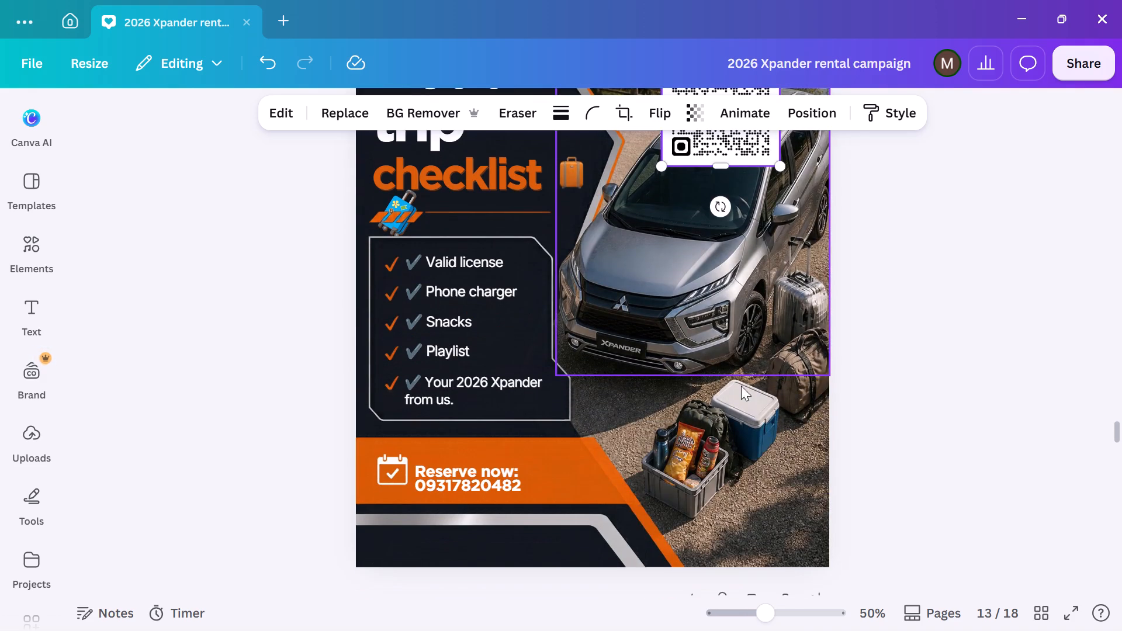
pyautogui.scroll(3, 916, 274)
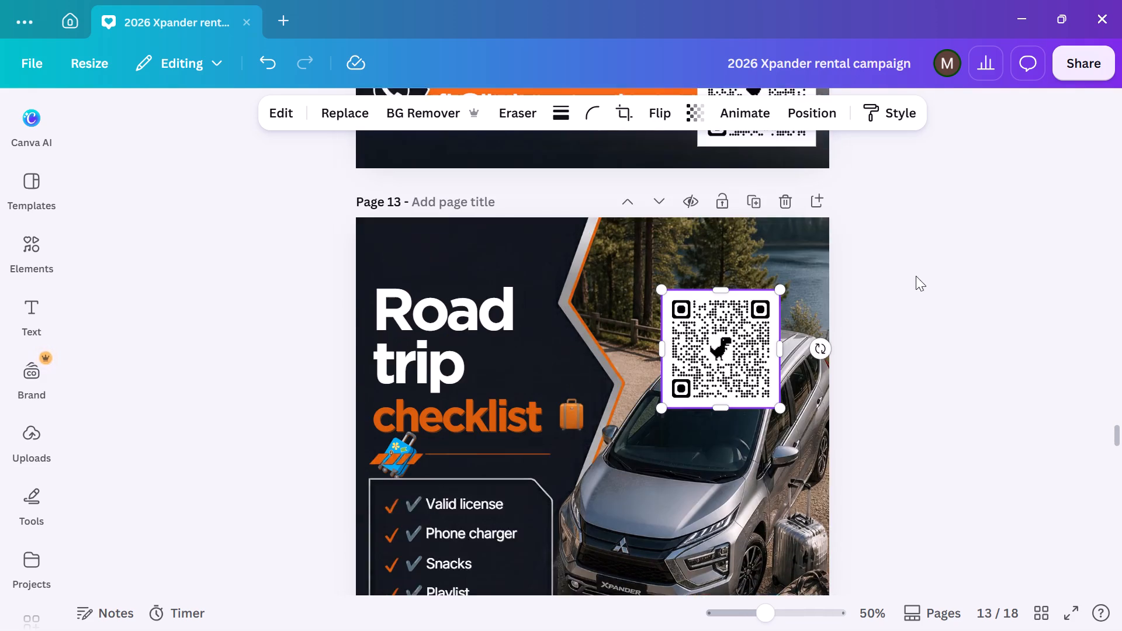
pyautogui.moveTo(709, 337); pyautogui.dragTo(569, 275)
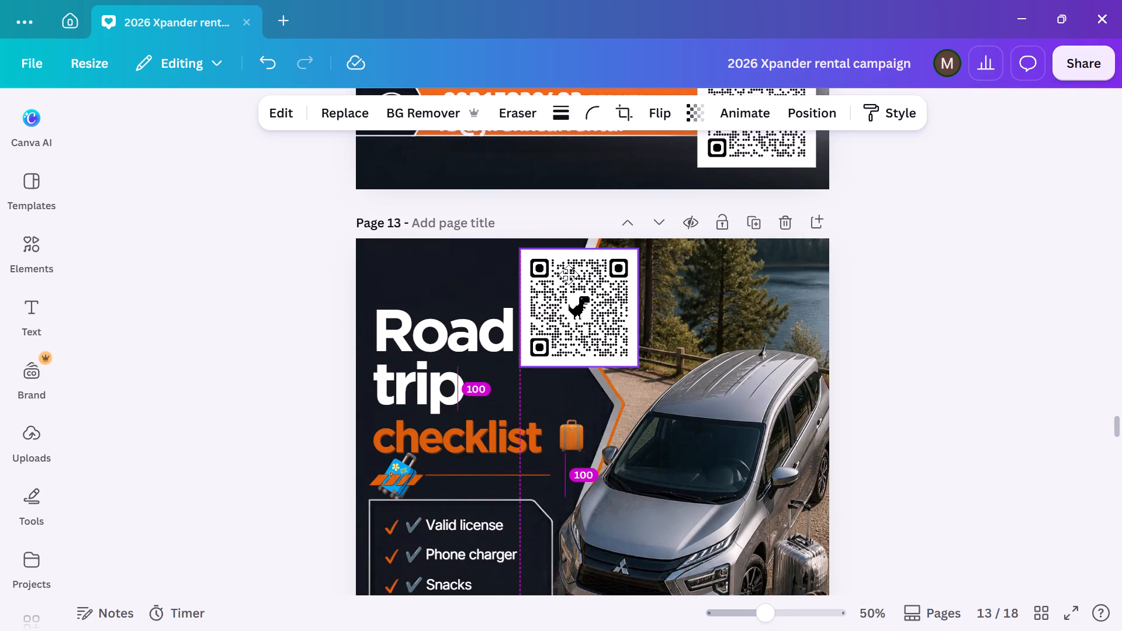
pyautogui.moveTo(569, 275); pyautogui.dragTo(663, 270)
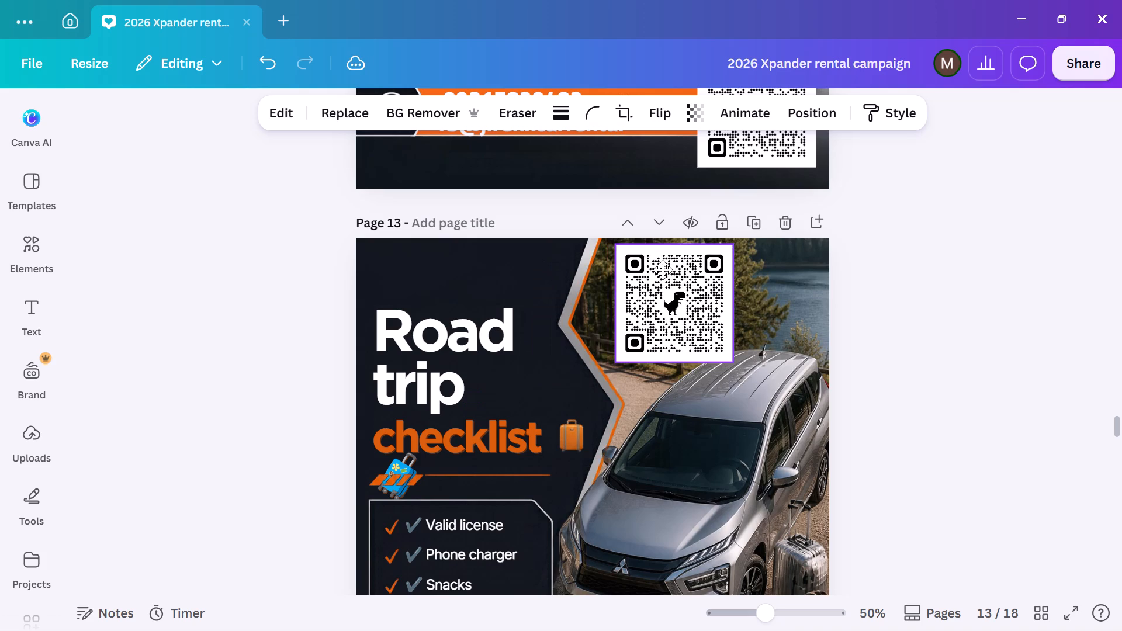
pyautogui.moveTo(663, 270); pyautogui.dragTo(654, 269)
pyautogui.moveTo(610, 249); pyautogui.dragTo(625, 272)
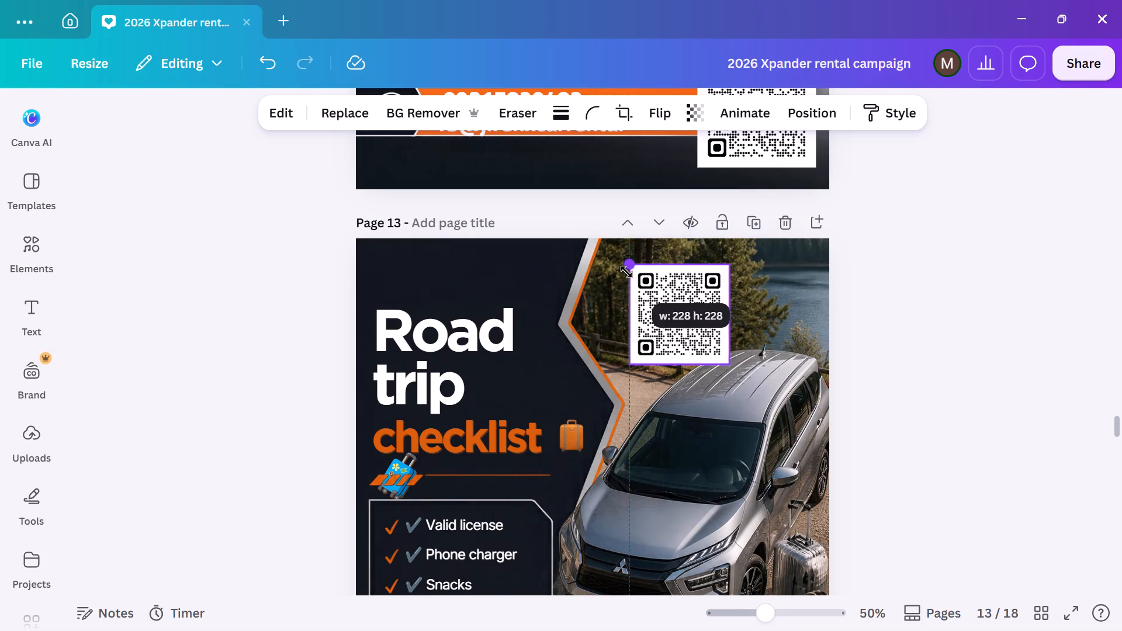
pyautogui.moveTo(680, 293); pyautogui.dragTo(653, 279)
pyautogui.click(962, 296)
# Move the page 13 QR code down to the orange "Reserve now:" banner, just after the phone number.
pyautogui.scroll(-3, 1017, 304)
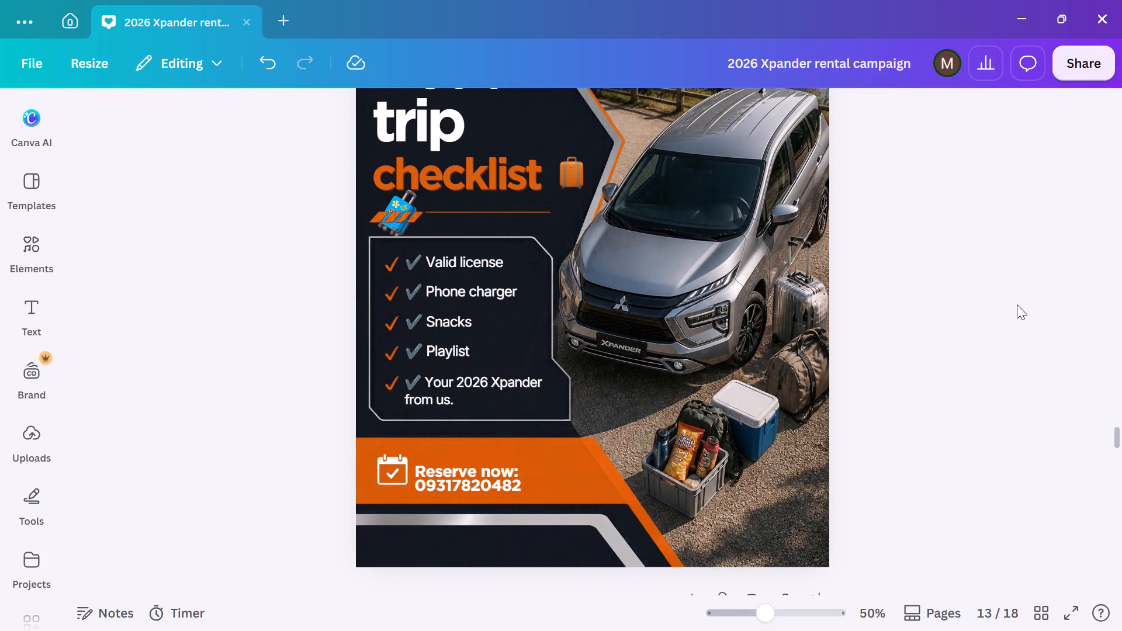
pyautogui.scroll(-1, 1016, 304)
pyautogui.scroll(4, 1013, 302)
pyautogui.moveTo(645, 296); pyautogui.dragTo(575, 481)
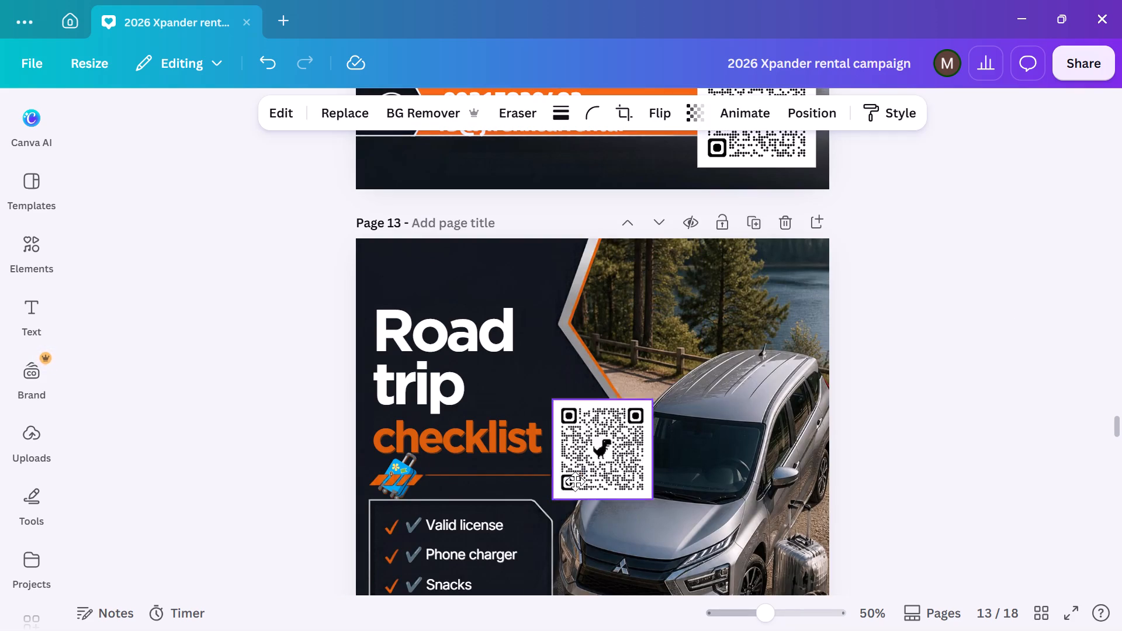
pyautogui.moveTo(575, 481); pyautogui.dragTo(542, 546)
pyautogui.scroll(-4, 734, 352)
pyautogui.moveTo(555, 182); pyautogui.dragTo(559, 189)
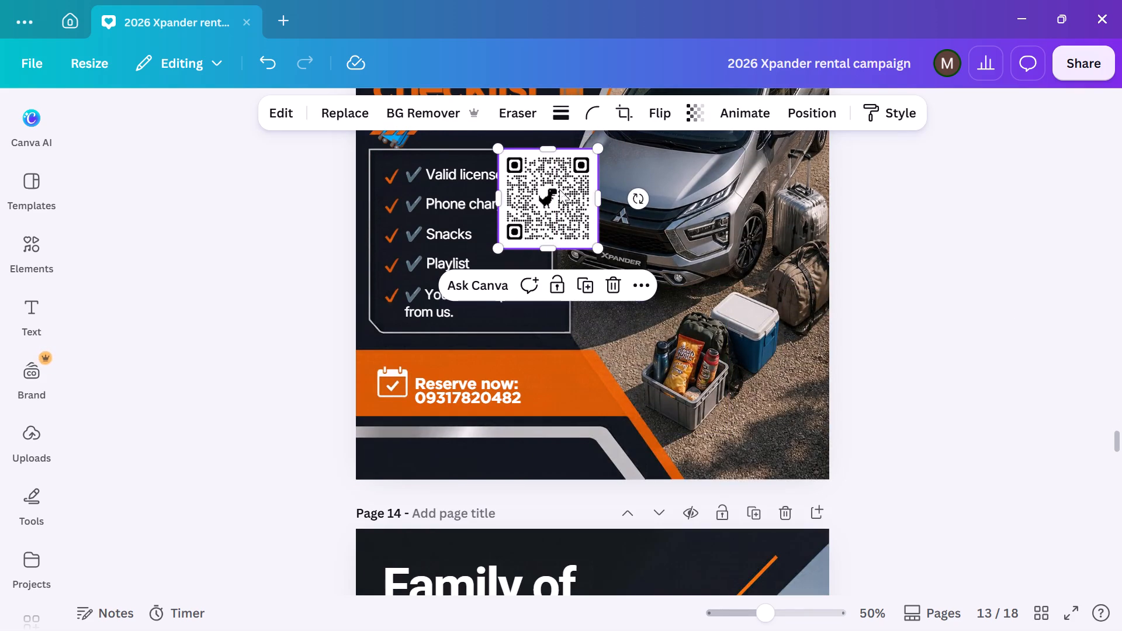
pyautogui.moveTo(559, 189); pyautogui.dragTo(584, 385)
pyautogui.click(962, 320)
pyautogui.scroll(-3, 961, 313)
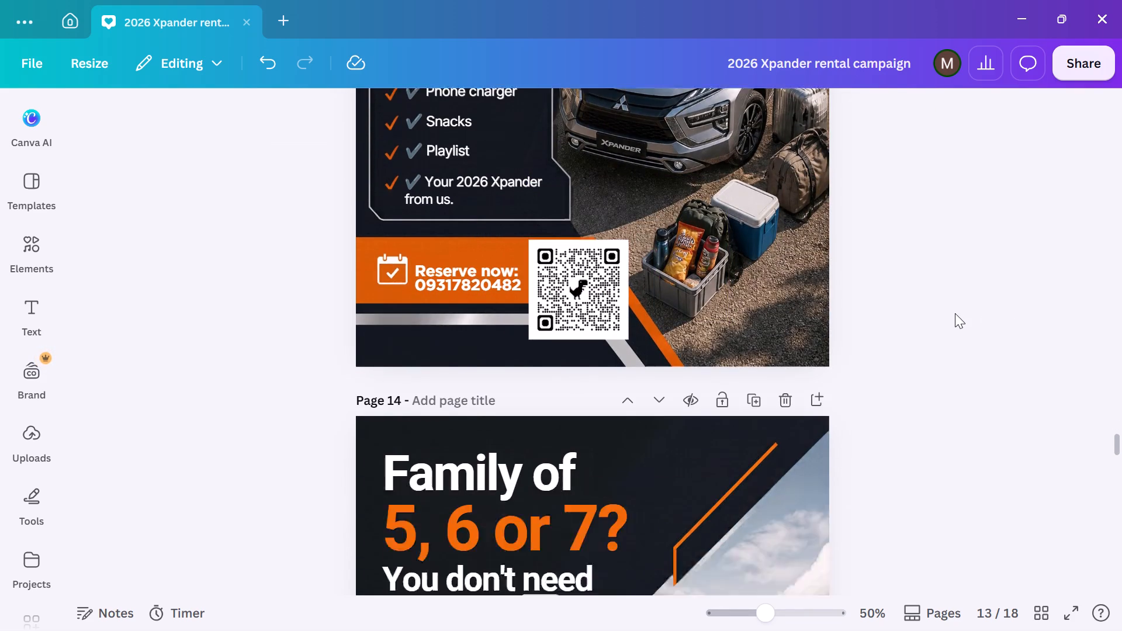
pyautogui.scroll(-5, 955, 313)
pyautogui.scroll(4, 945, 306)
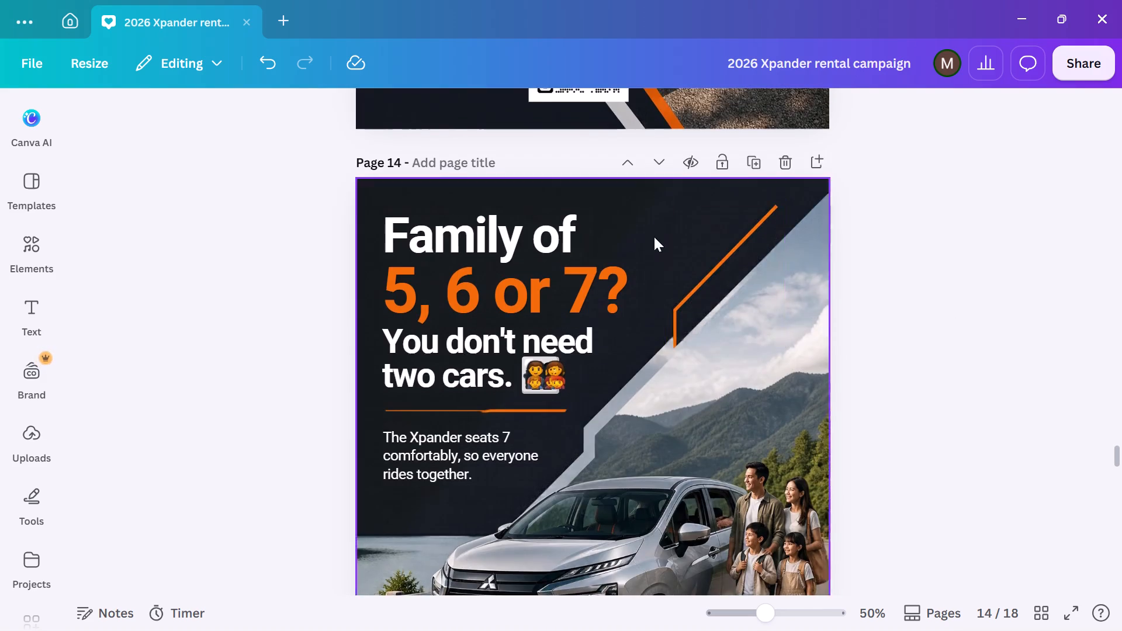
# Nudge the page 13 QR code up so its upper edge aligns with the orange "Reserve now:" banner's upper edge.
pyautogui.scroll(3, 677, 242)
pyautogui.click(574, 297)
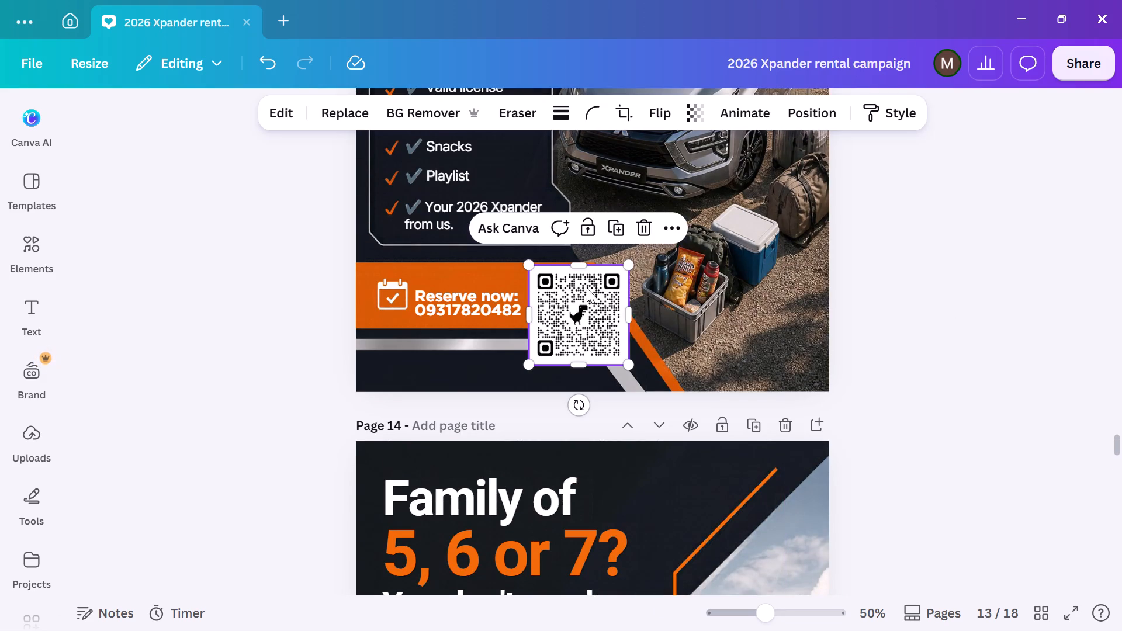
pyautogui.press('Up')
pyautogui.press('Up')
pyautogui.press('Up')
pyautogui.press('Up')
pyautogui.press('Up')
pyautogui.press('Up')
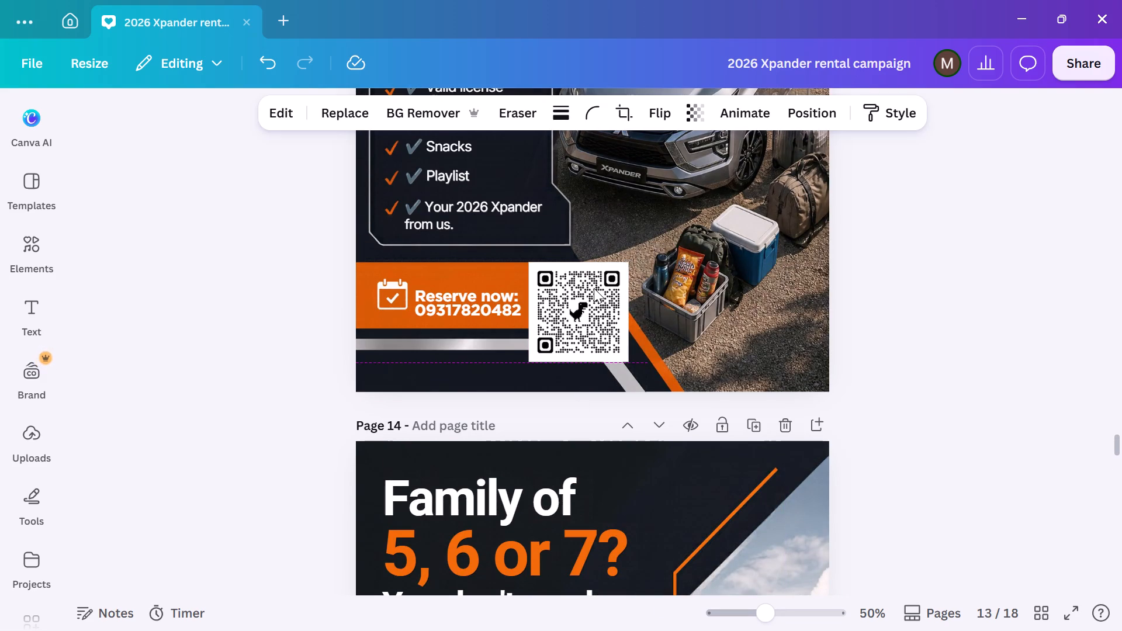
# Copy the page 13 QR code to page 14 and place it directly beside the orange "Book yours today:" banner.
pyautogui.hotkey('ctrl', 'c')
pyautogui.hotkey('ctrl', 'v')
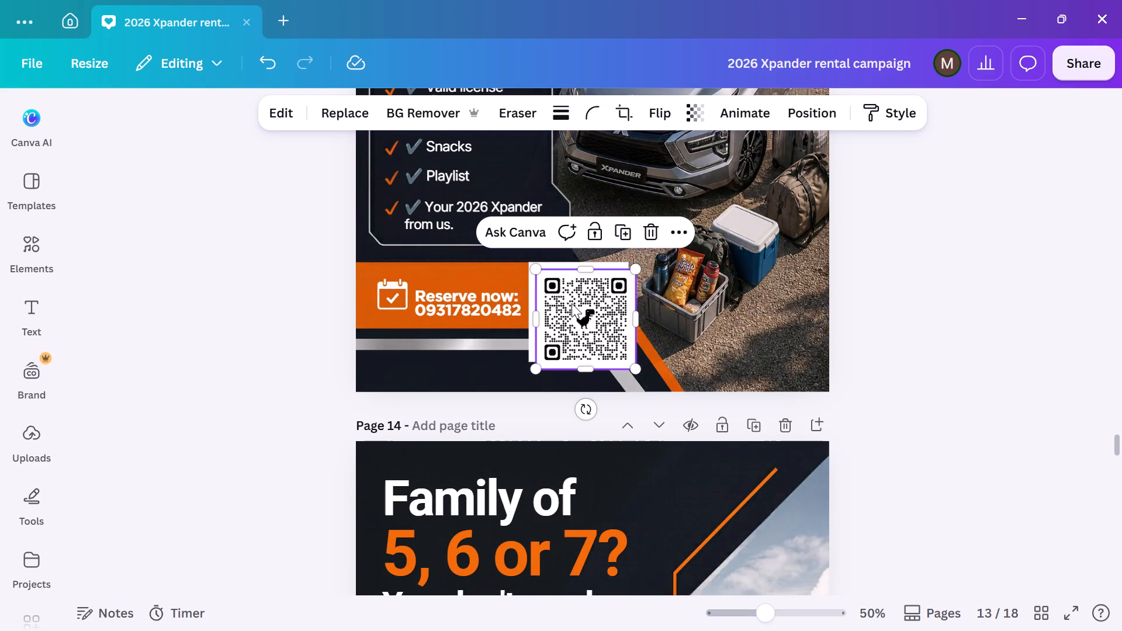
pyautogui.moveTo(584, 307); pyautogui.dragTo(671, 583)
pyautogui.scroll(-4, 690, 480)
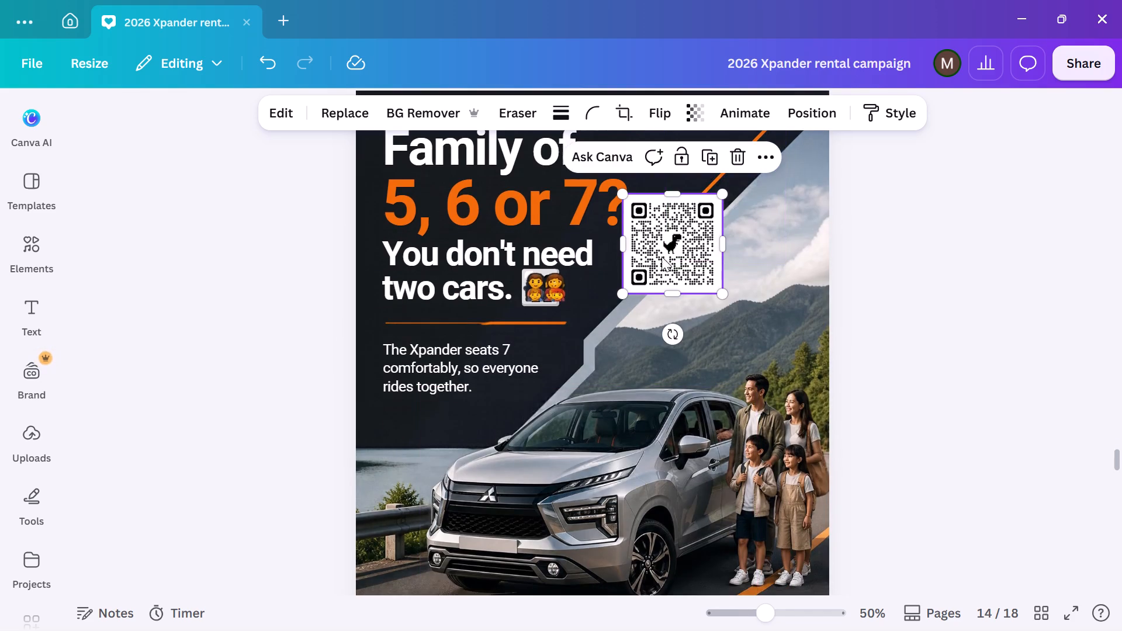
pyautogui.moveTo(666, 249); pyautogui.dragTo(615, 547)
pyautogui.scroll(-4, 684, 435)
pyautogui.moveTo(624, 189); pyautogui.dragTo(647, 229)
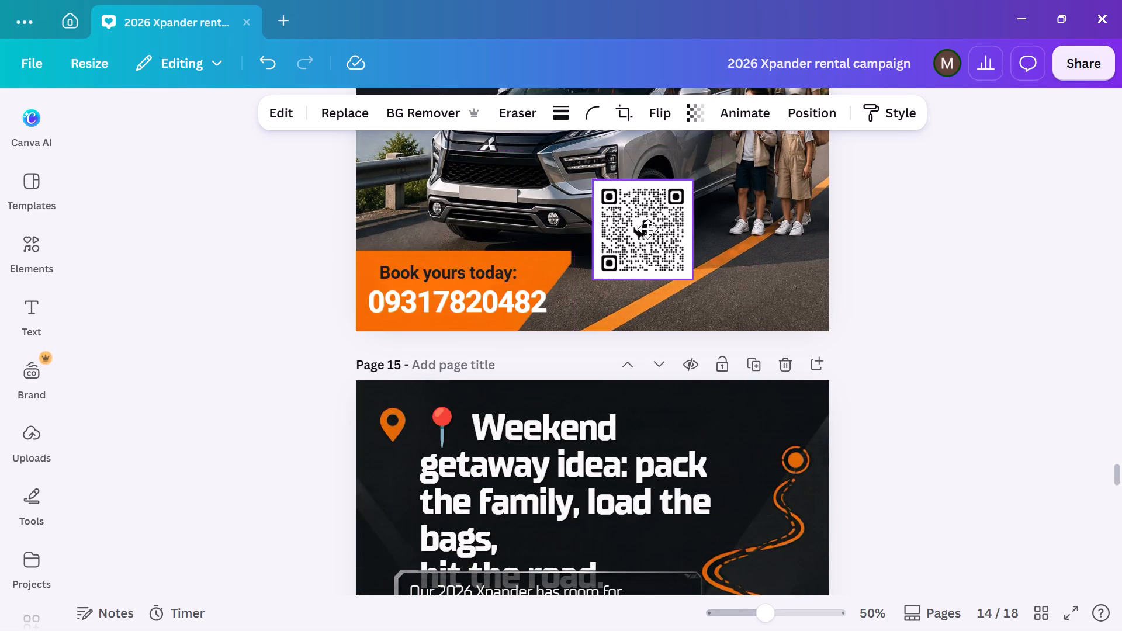
pyautogui.moveTo(647, 229); pyautogui.dragTo(743, 285)
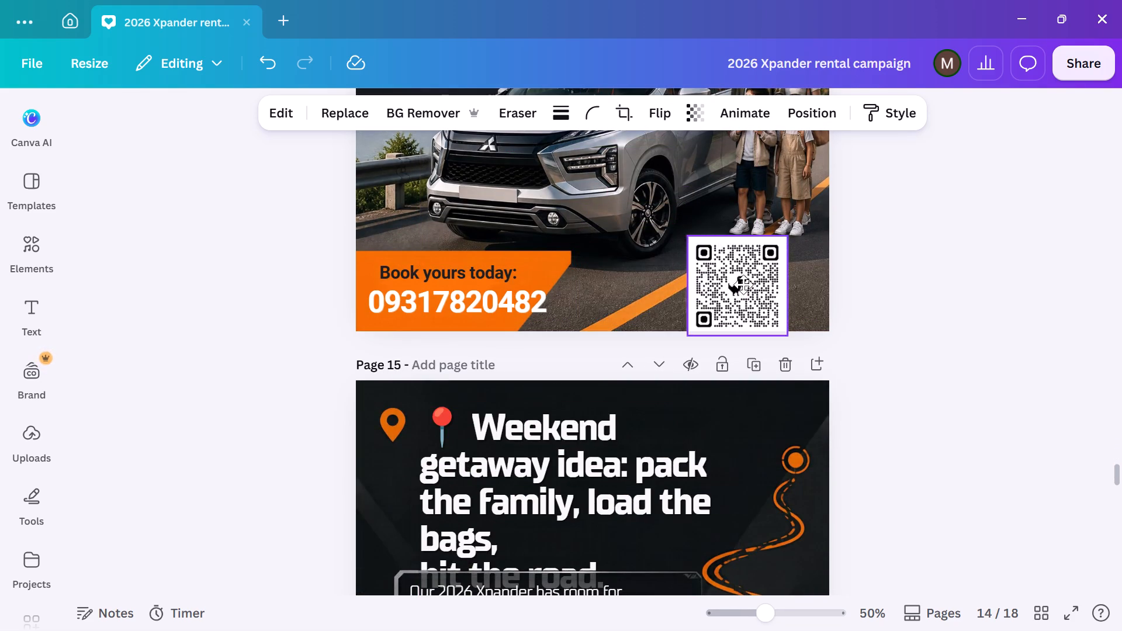
pyautogui.moveTo(743, 285); pyautogui.dragTo(627, 268)
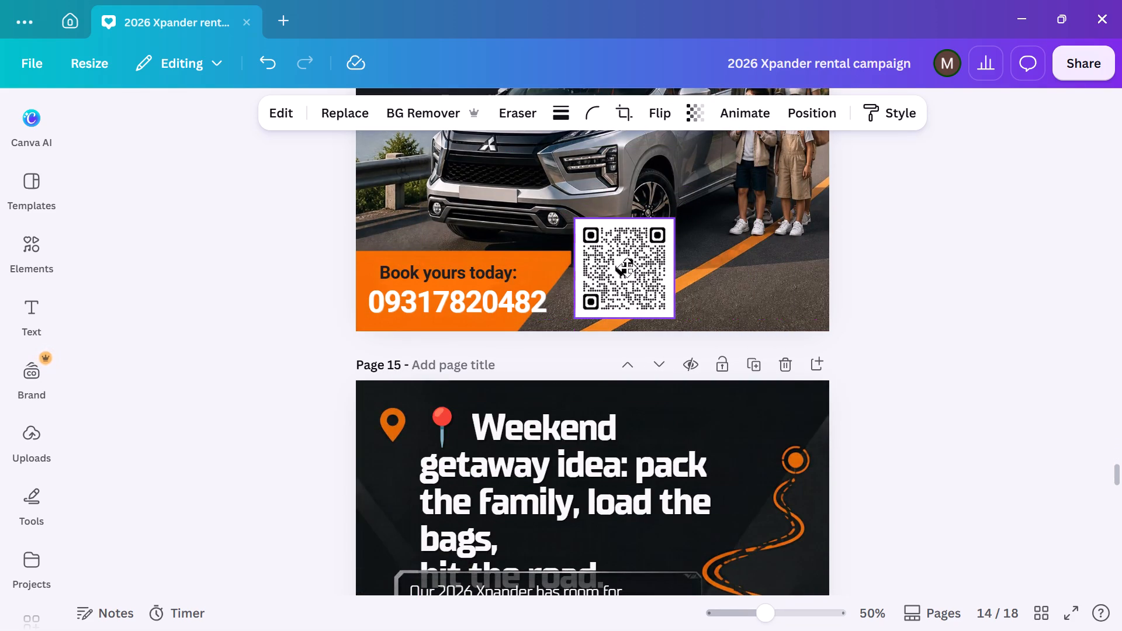
pyautogui.moveTo(627, 268); pyautogui.dragTo(627, 269)
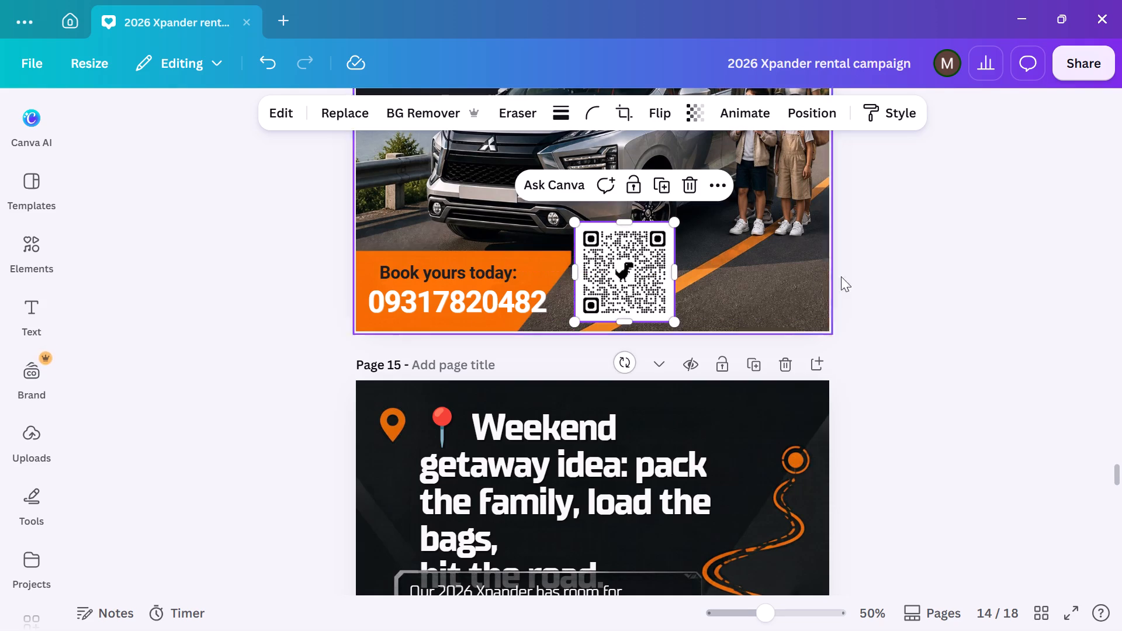
pyautogui.click(952, 278)
# Bold the "Our 2026 Xpander has room for 7 people plus luggage" text on page 15 and move it slightly lower.
pyautogui.scroll(-5, 959, 287)
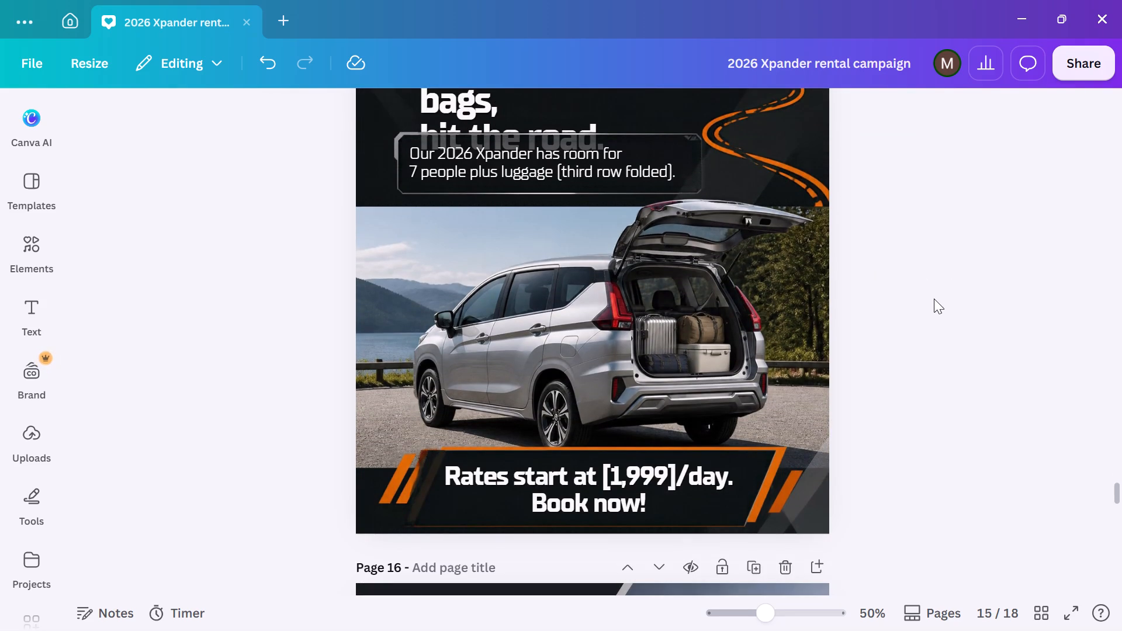
pyautogui.click(584, 165)
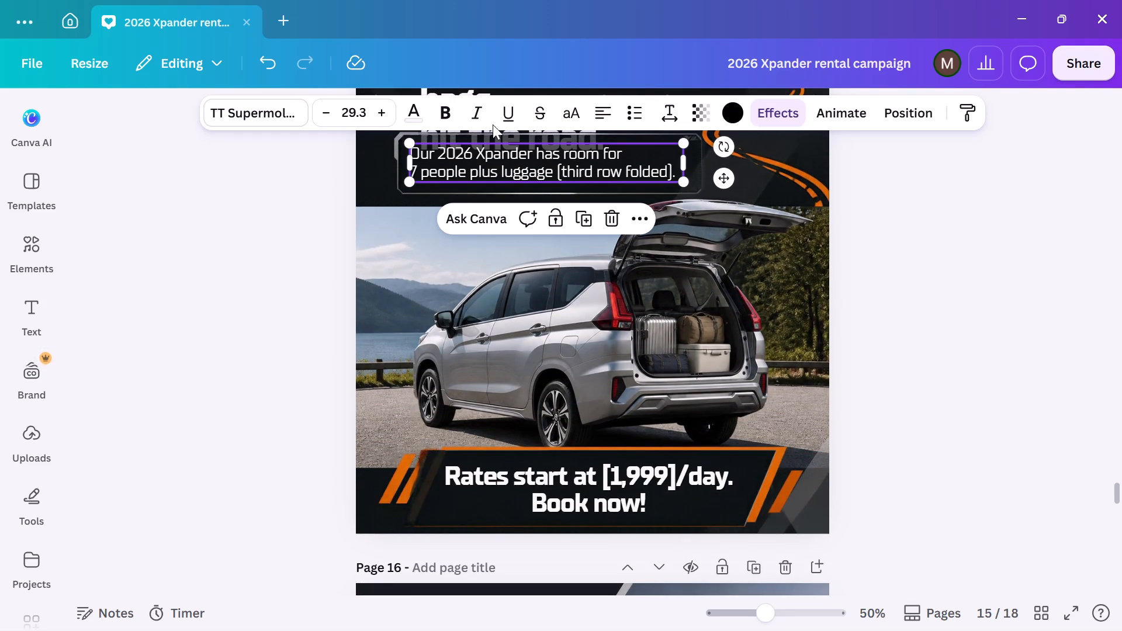
pyautogui.click(448, 113)
pyautogui.moveTo(602, 175); pyautogui.dragTo(592, 193)
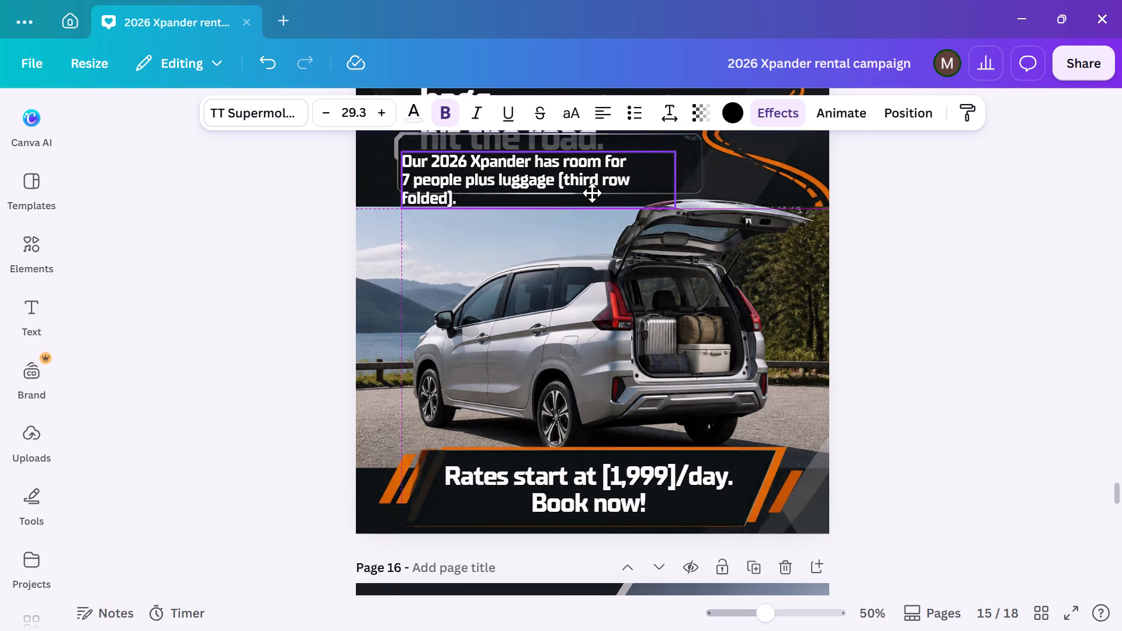
pyautogui.moveTo(592, 193); pyautogui.dragTo(599, 197)
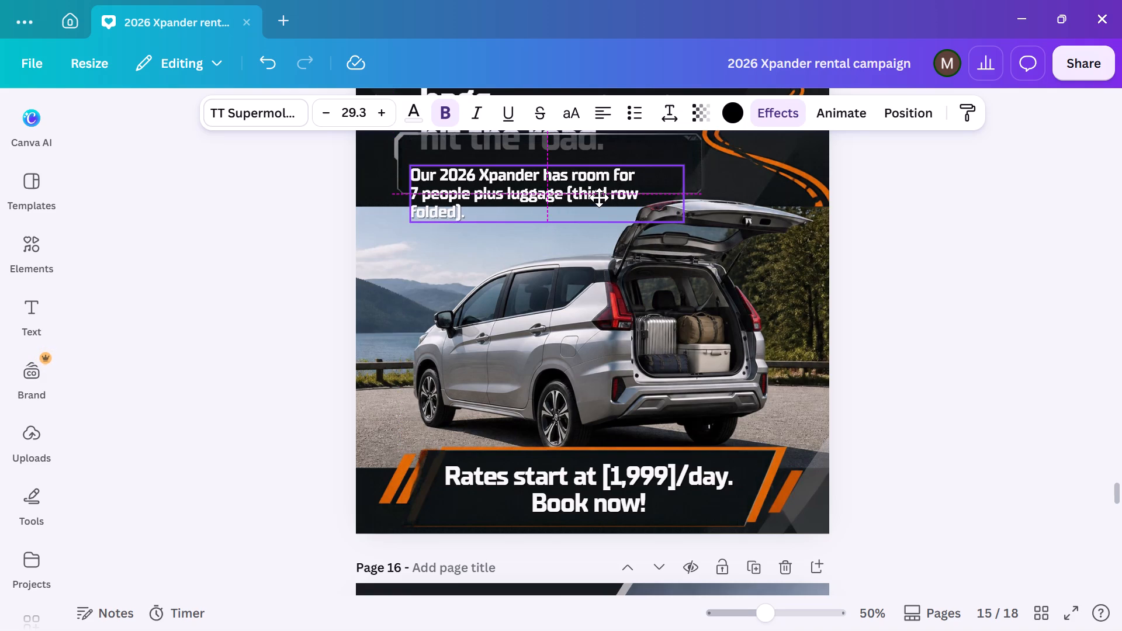
pyautogui.moveTo(599, 197); pyautogui.dragTo(598, 194)
pyautogui.click(1099, 200)
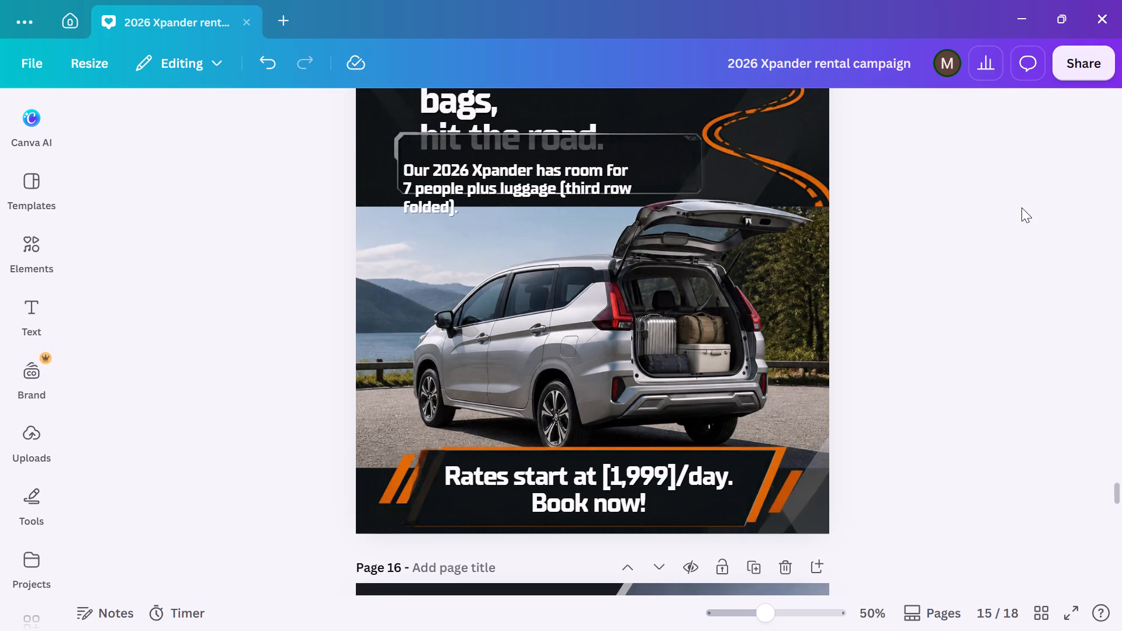
# Extend the dark frame behind the page 15 luggage text downward to cover all three text lines.
pyautogui.click(694, 176)
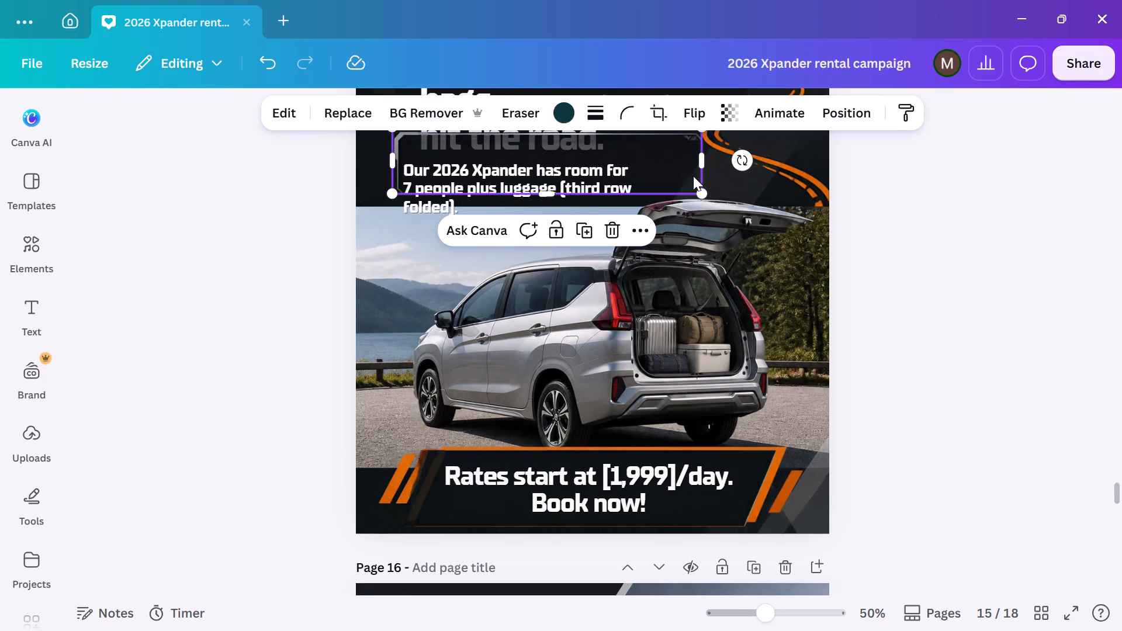
pyautogui.moveTo(554, 195); pyautogui.dragTo(555, 223)
pyautogui.click(981, 230)
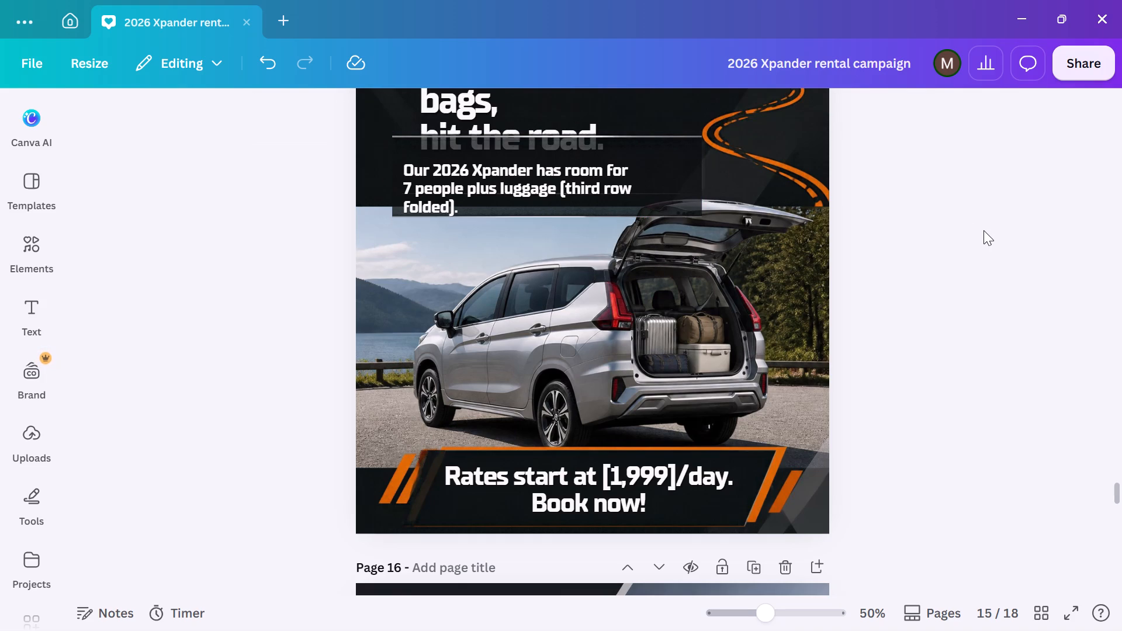
# Nudge the page 15 luggage text slightly up and inward from the dark frame's left edge.
pyautogui.click(570, 175)
pyautogui.press('Up')
pyautogui.press('Up')
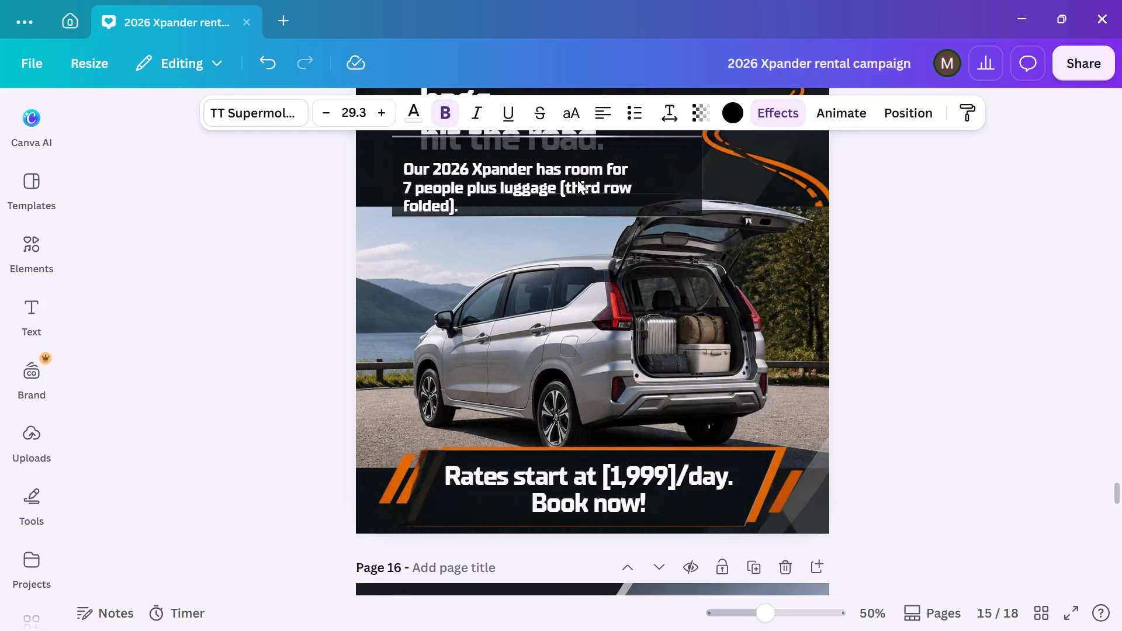
pyautogui.press('Up')
pyautogui.press('Up')
pyautogui.press('Up')
pyautogui.press('Up')
pyautogui.press('Up')
pyautogui.press('Up')
pyautogui.press('Up')
pyautogui.press('Up')
pyautogui.press('Up')
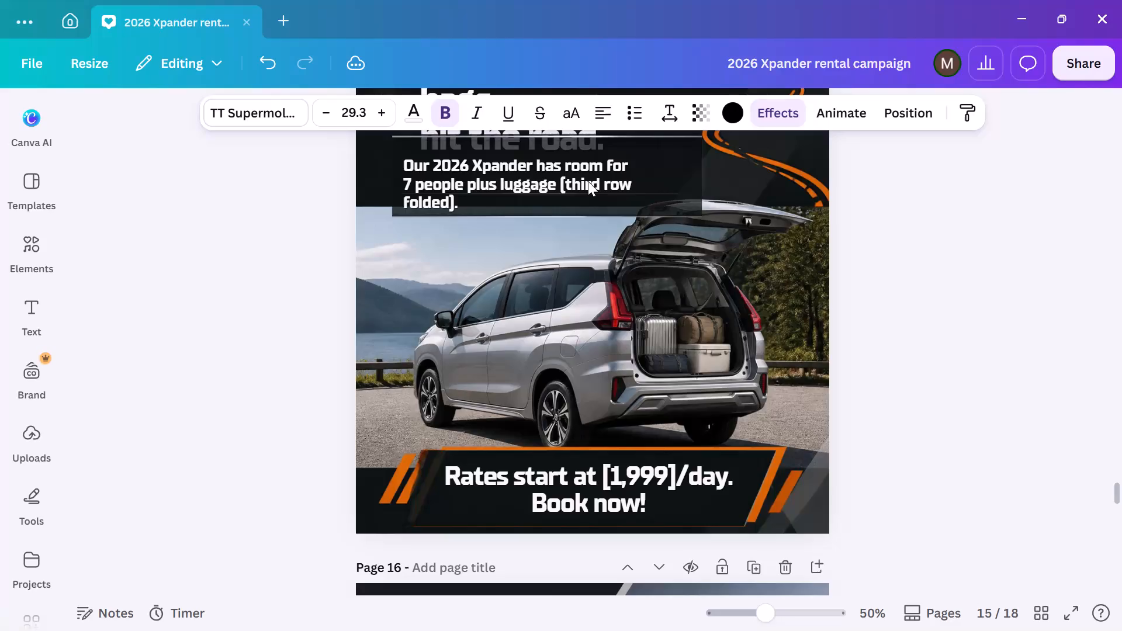
pyautogui.press('Up')
pyautogui.press('Right')
pyautogui.press('Right')
pyautogui.press('Right')
pyautogui.press('Right')
pyautogui.press('Right')
pyautogui.press('Right')
pyautogui.press('Right')
pyautogui.press('Right')
pyautogui.press('Right')
pyautogui.press('Right')
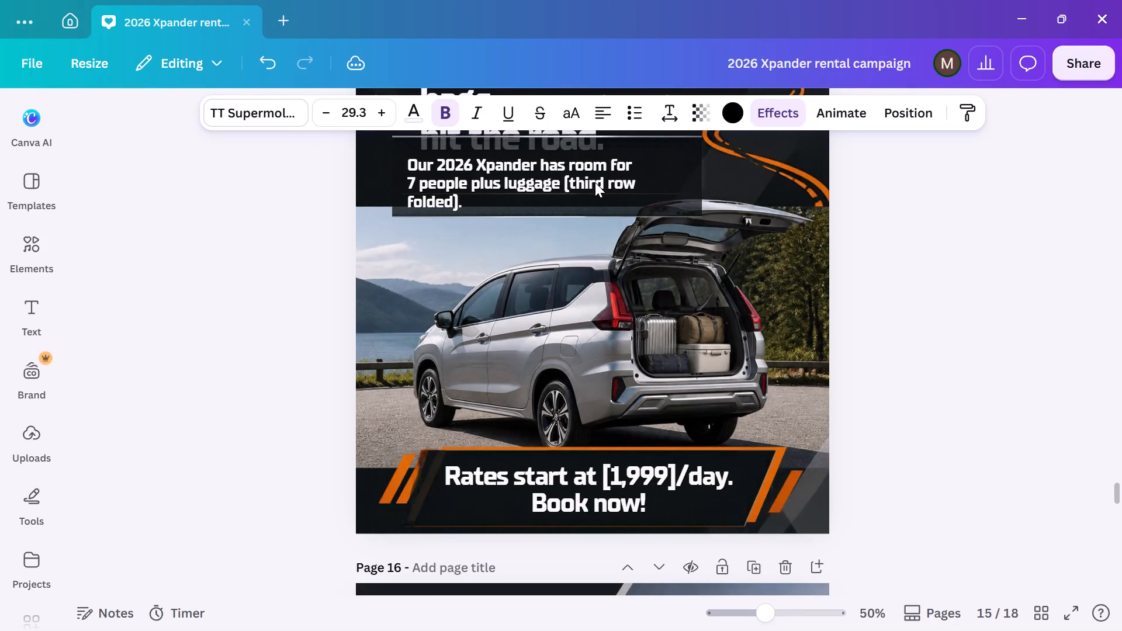
pyautogui.press('Right')
pyautogui.press('Up')
pyautogui.press('Up')
pyautogui.press('Left')
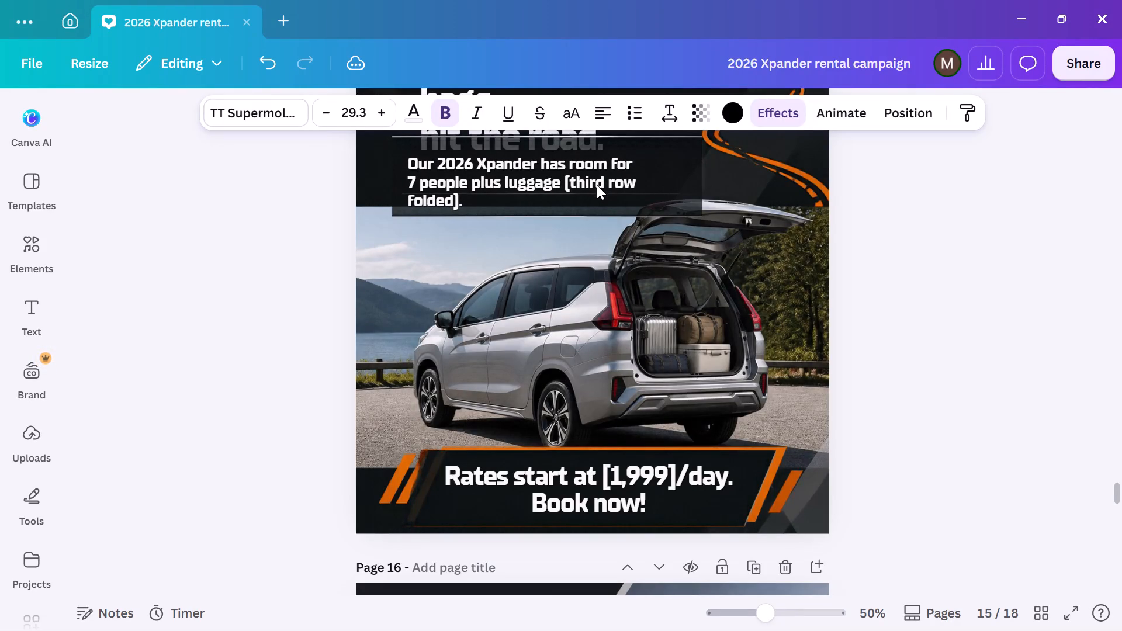
pyautogui.click(924, 230)
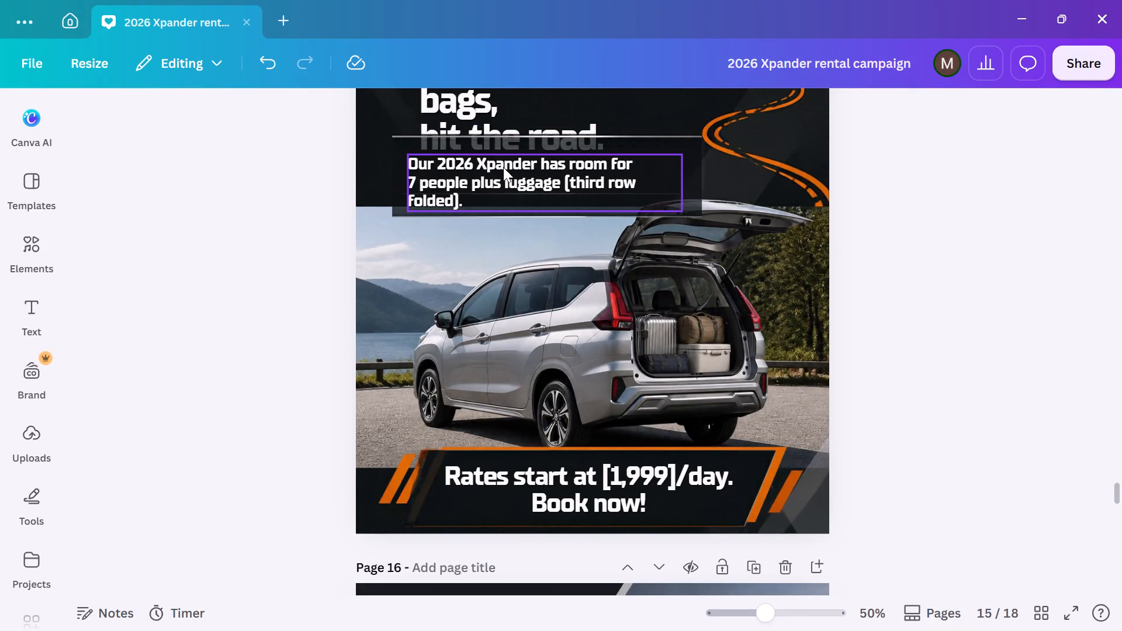
pyautogui.click(503, 167)
pyautogui.click(1093, 230)
# Replace the drop shadow on page 15's "Weekend getaway idea" headline with a red Outline effect.
pyautogui.scroll(2, 828, 214)
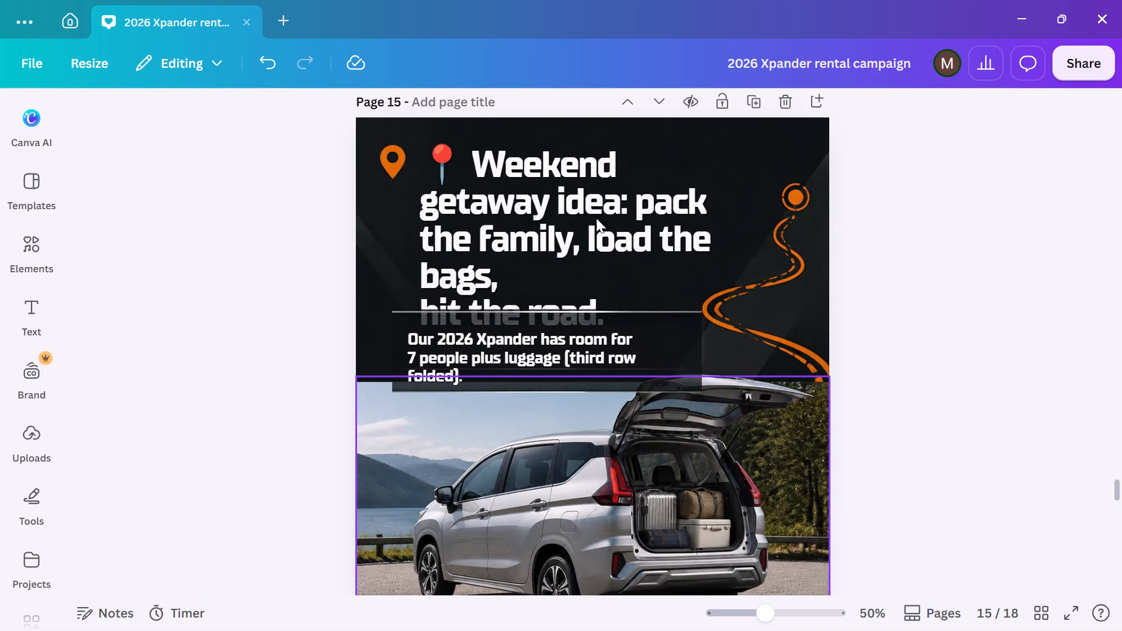
pyautogui.click(448, 262)
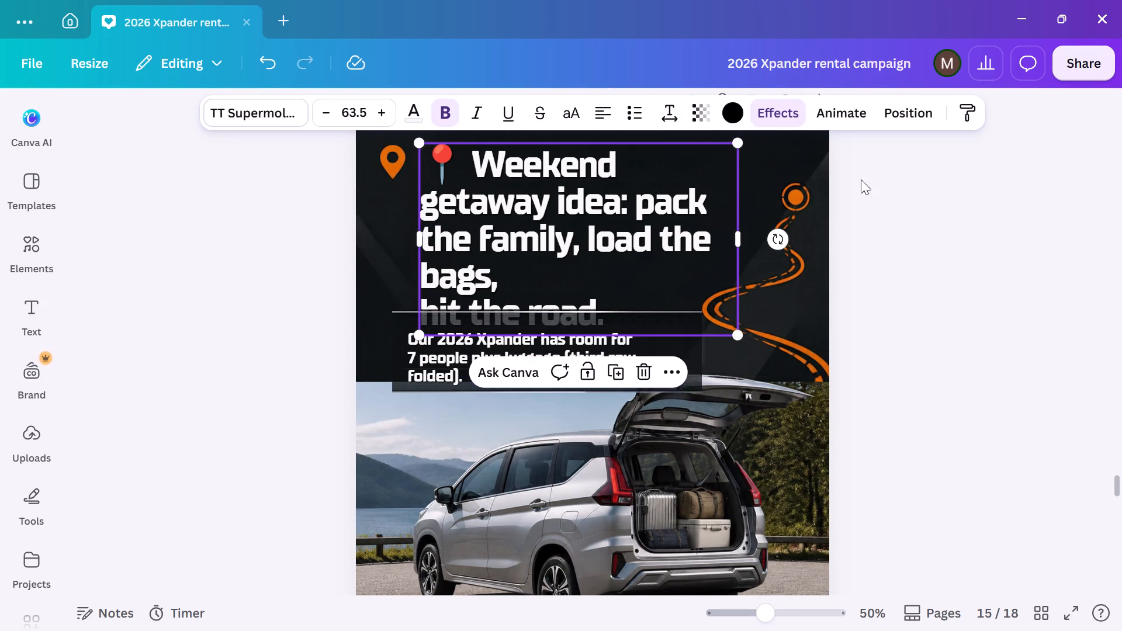
pyautogui.click(774, 115)
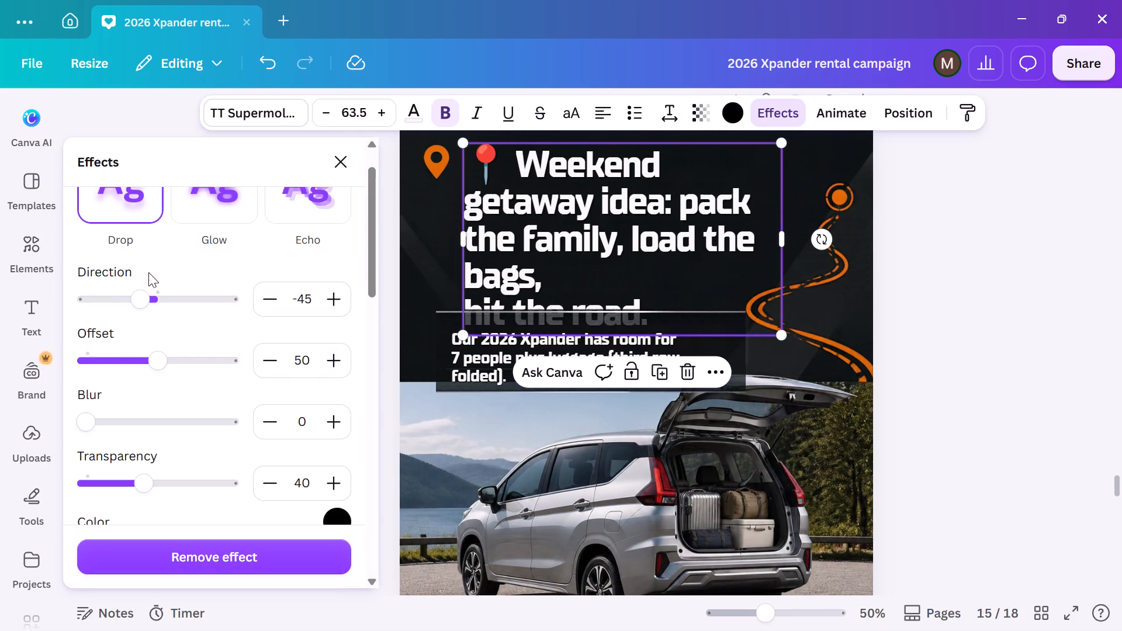
pyautogui.scroll(-2, 140, 356)
pyautogui.click(131, 412)
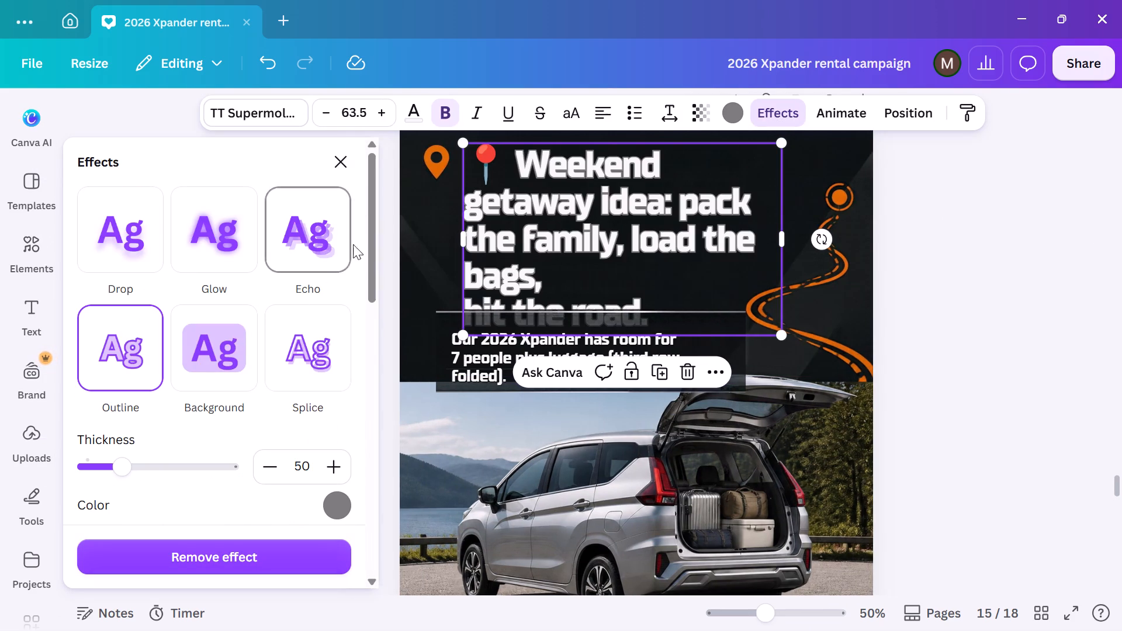
pyautogui.scroll(-2, 289, 414)
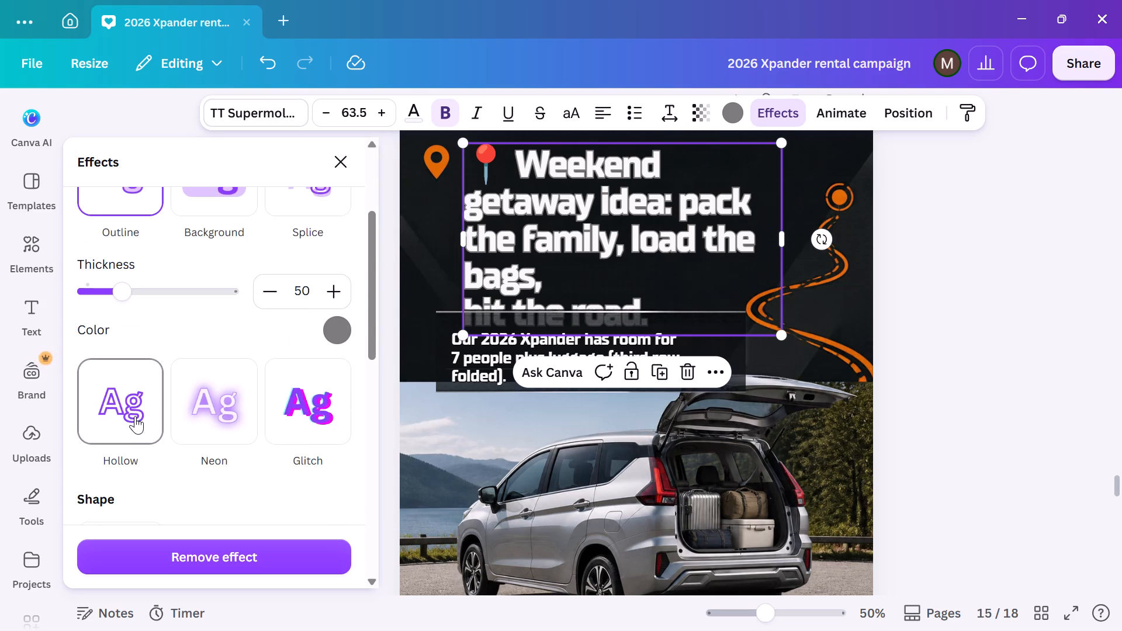
pyautogui.scroll(2, 151, 300)
pyautogui.scroll(-1, 261, 401)
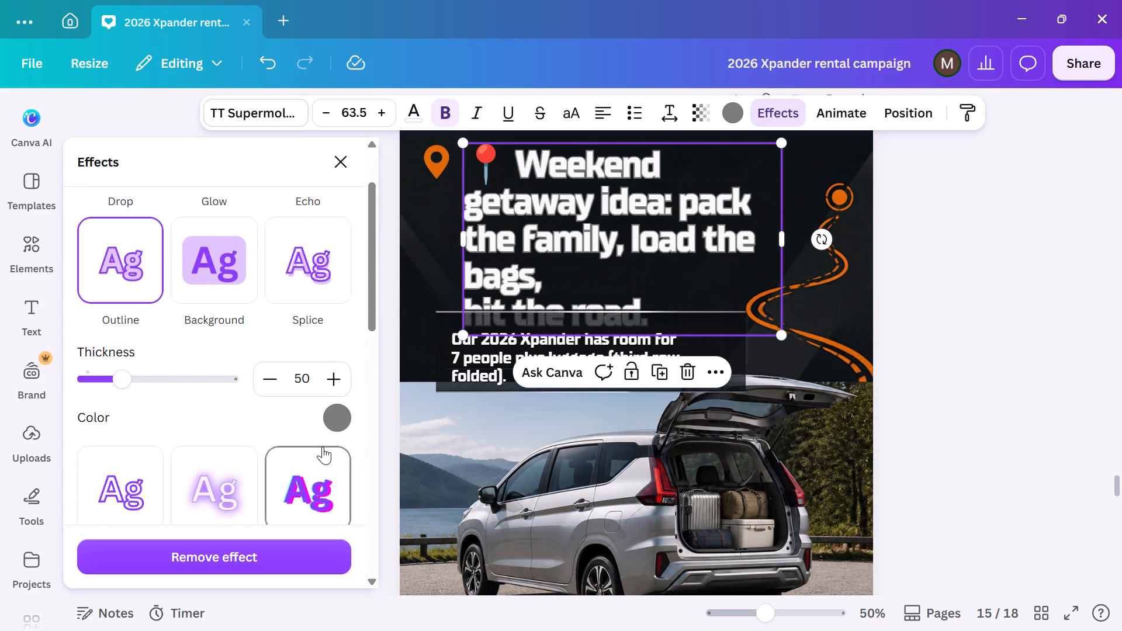
pyautogui.click(347, 415)
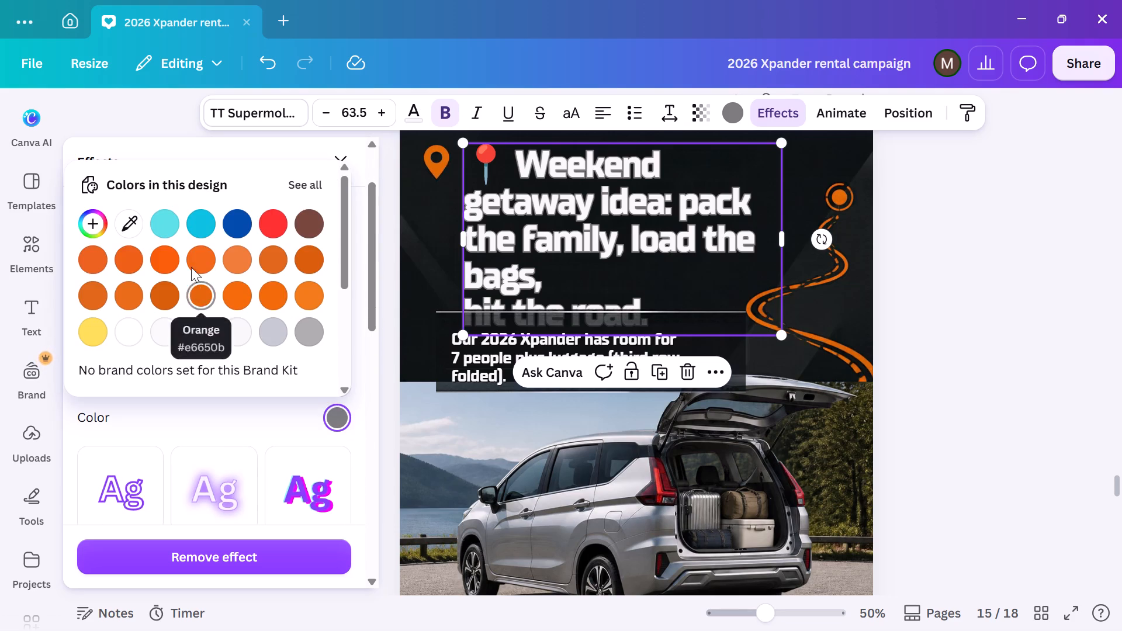
pyautogui.click(280, 223)
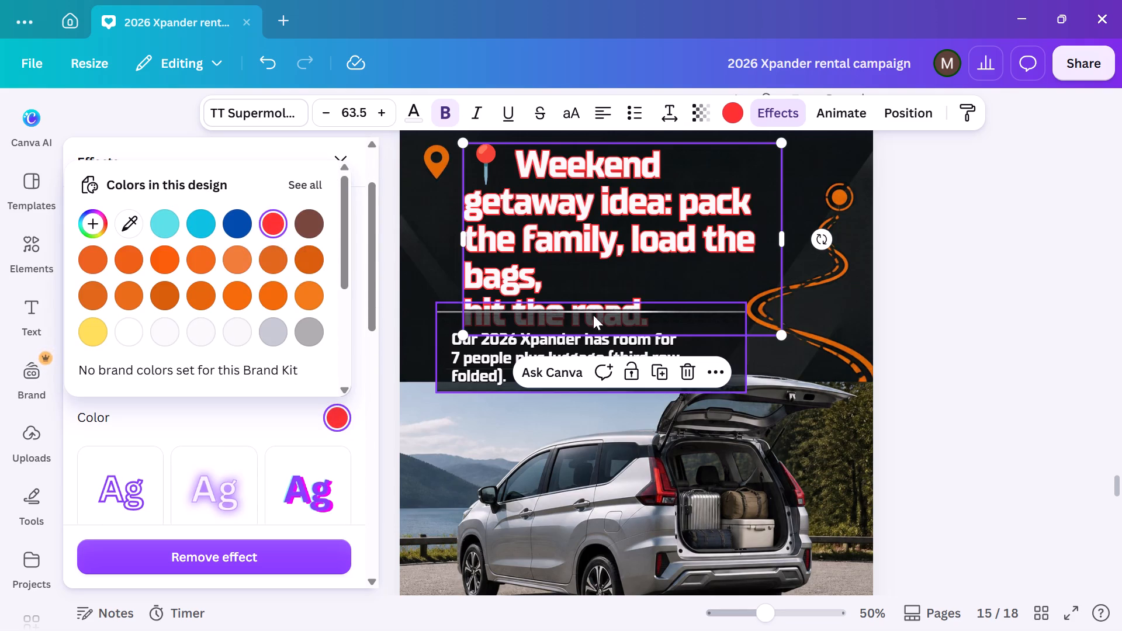
pyautogui.click(980, 319)
pyautogui.click(1024, 292)
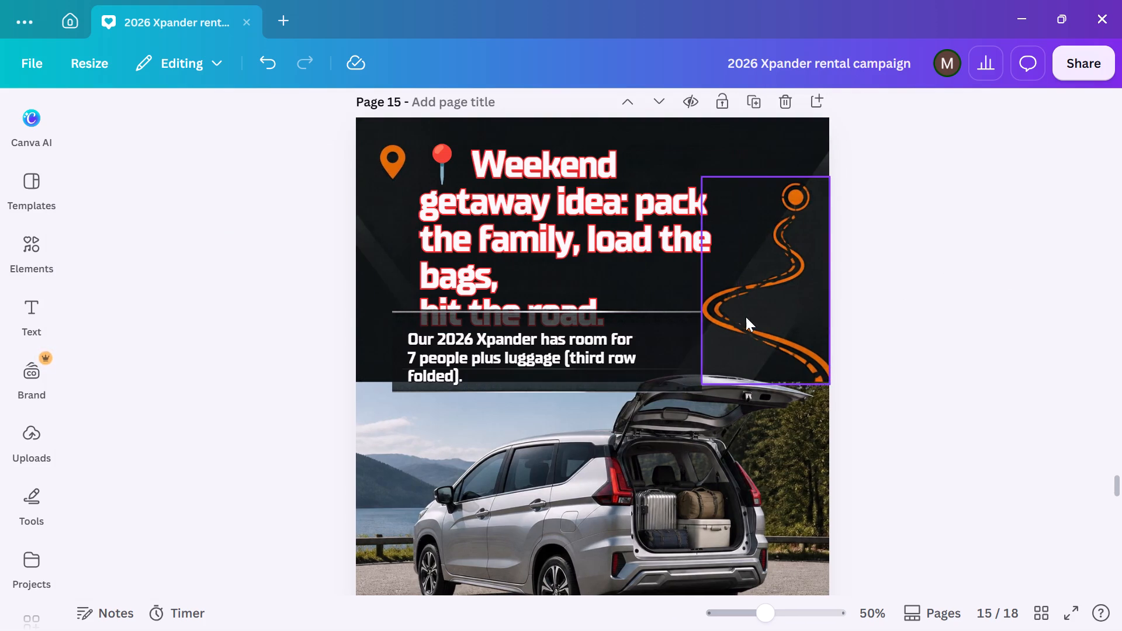
# Replace the drop shadow on page 15's "Our 2026 Xpander has room for" text with a light blue Outline effect.
pyautogui.click(602, 335)
pyautogui.click(740, 116)
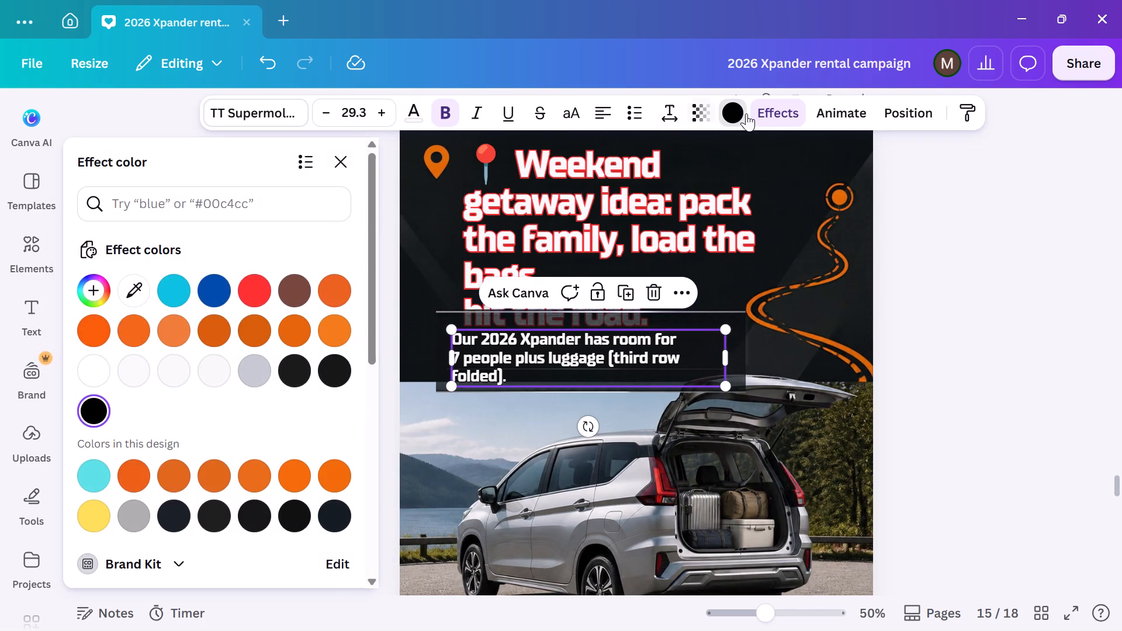
pyautogui.click(781, 109)
pyautogui.scroll(-1, 150, 328)
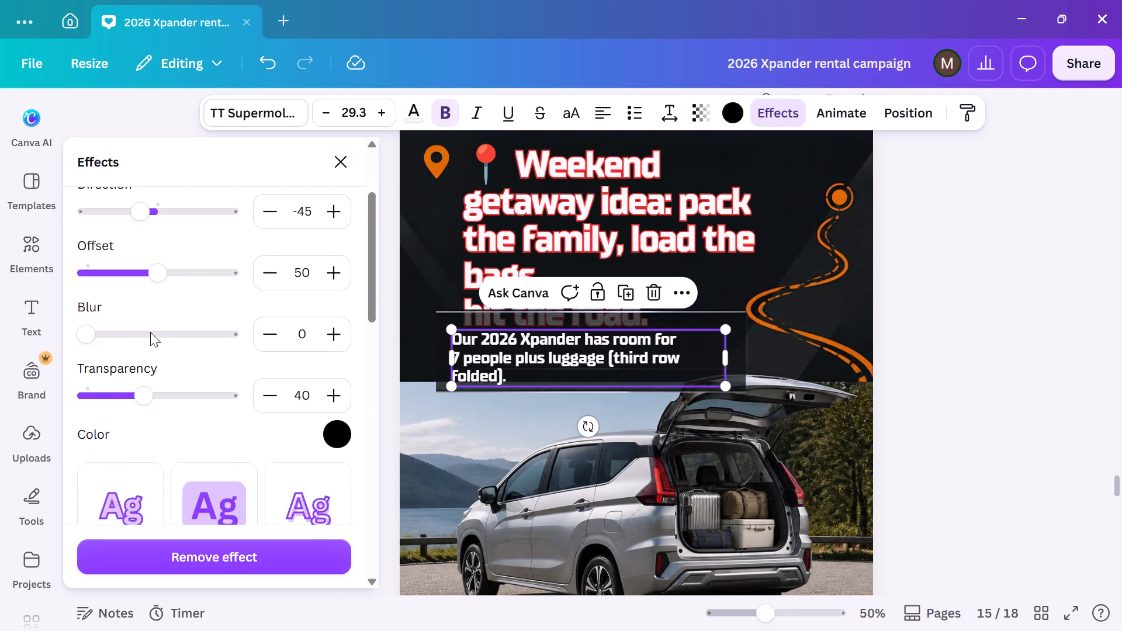
pyautogui.scroll(3, 150, 332)
pyautogui.scroll(-3, 149, 331)
pyautogui.click(124, 386)
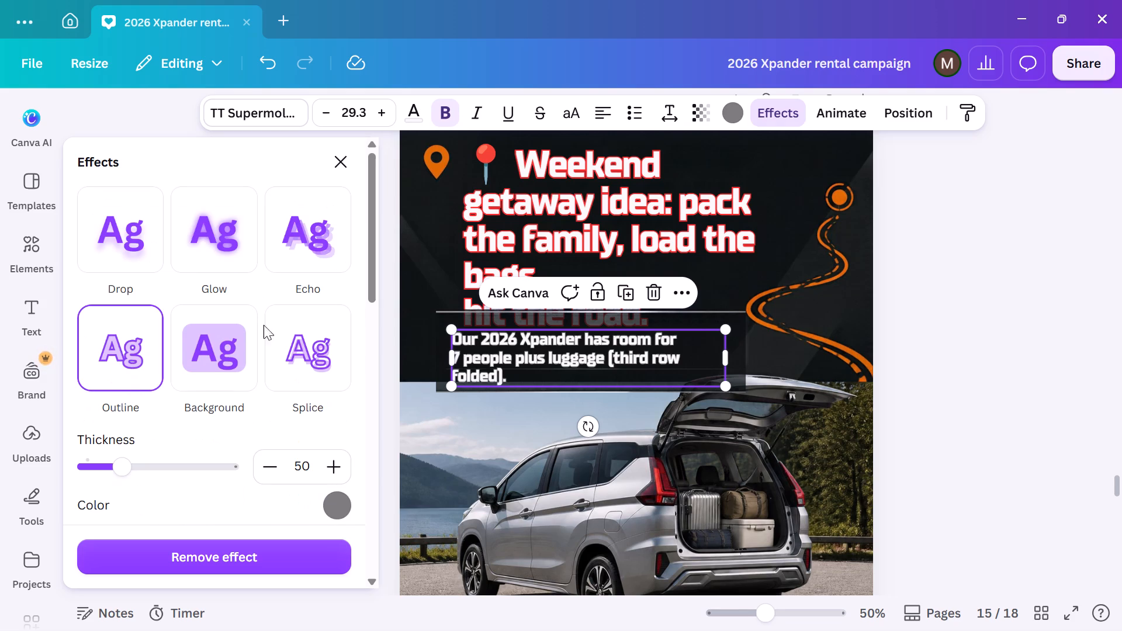
pyautogui.scroll(-2, 295, 373)
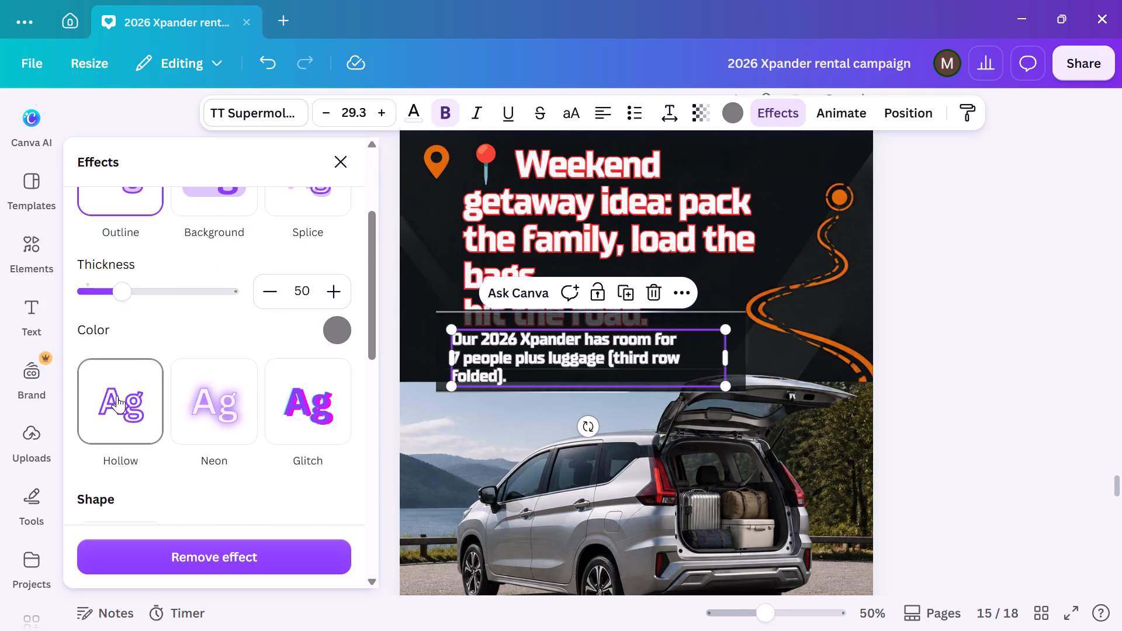
pyautogui.click(330, 324)
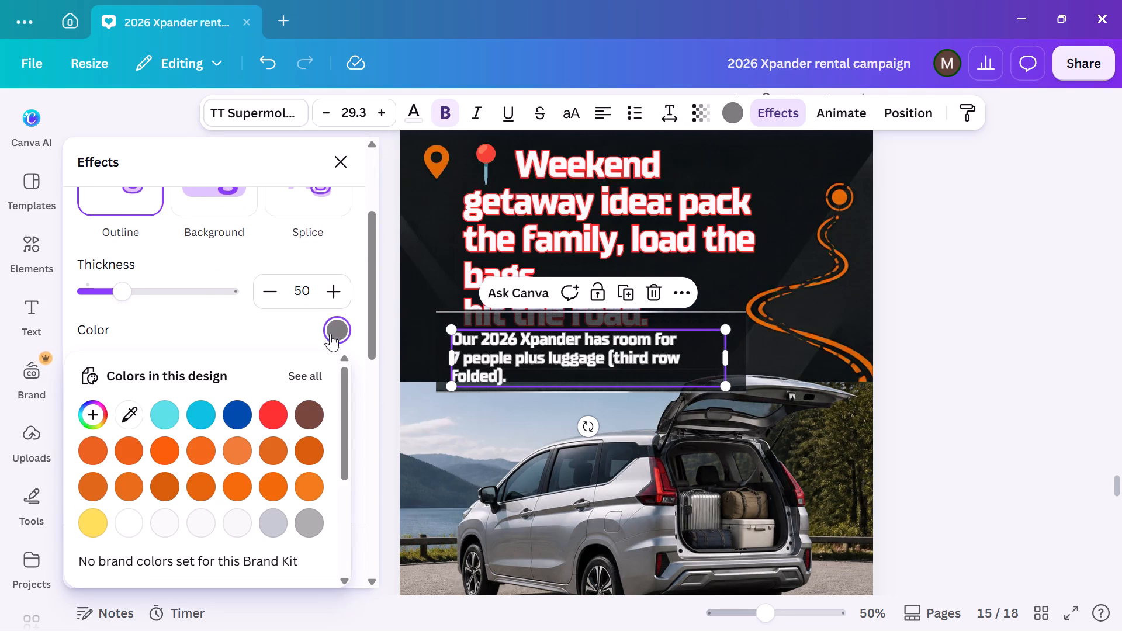
pyautogui.click(197, 417)
pyautogui.click(995, 359)
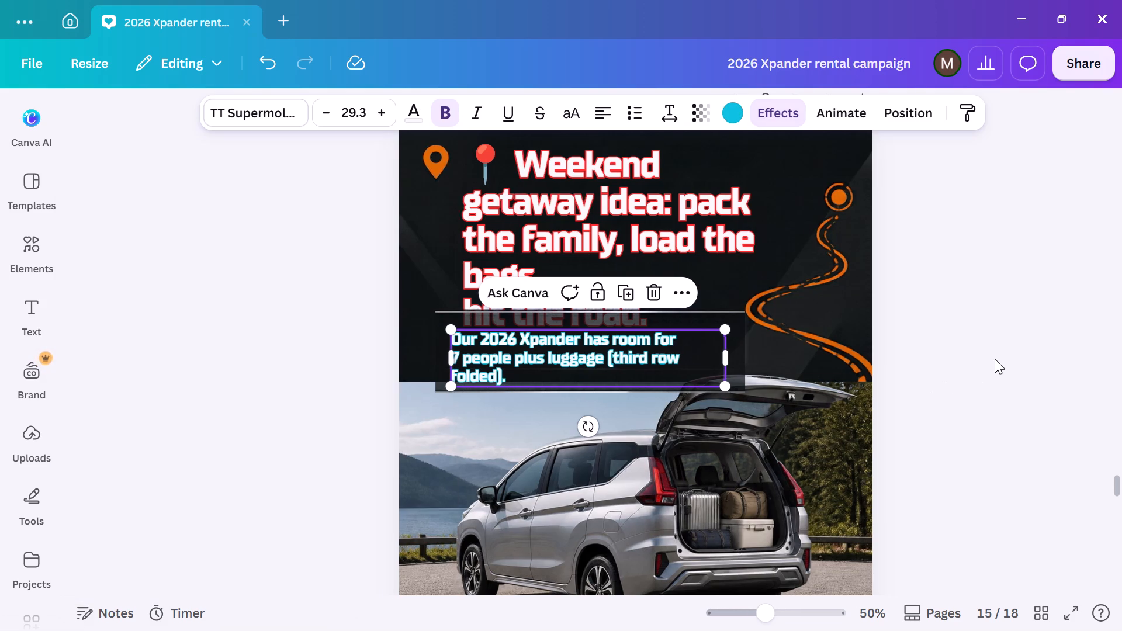
# Recolour the Outline effect on page 15's "Our 2026 Xpander has room for" text to black, trying red, blue, turquoise and orange first.
pyautogui.click(1026, 320)
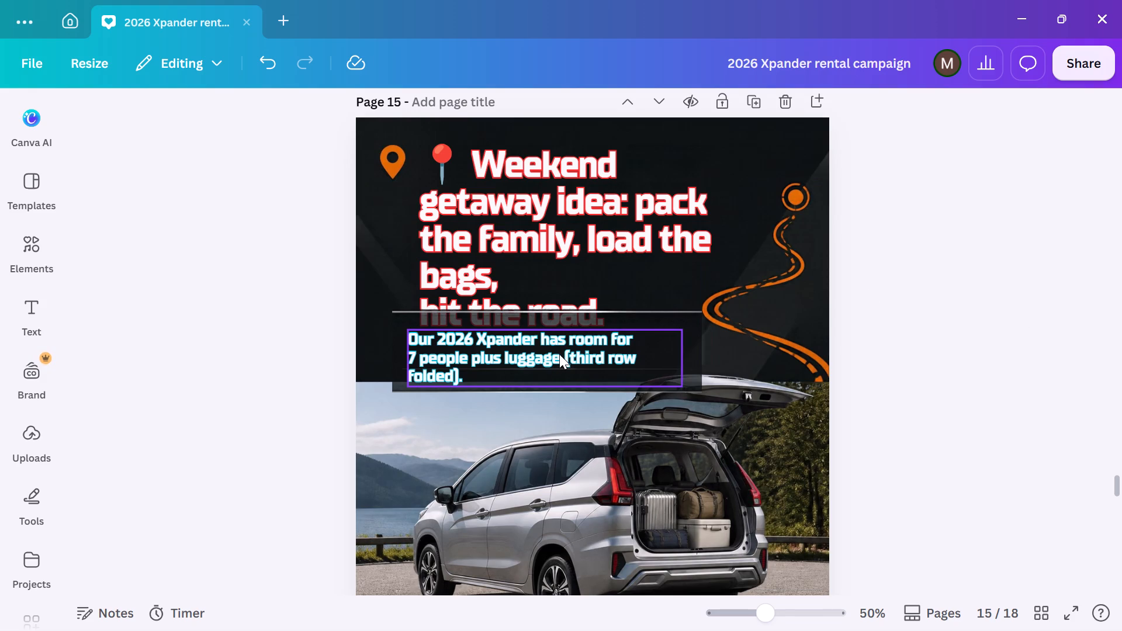
pyautogui.click(559, 354)
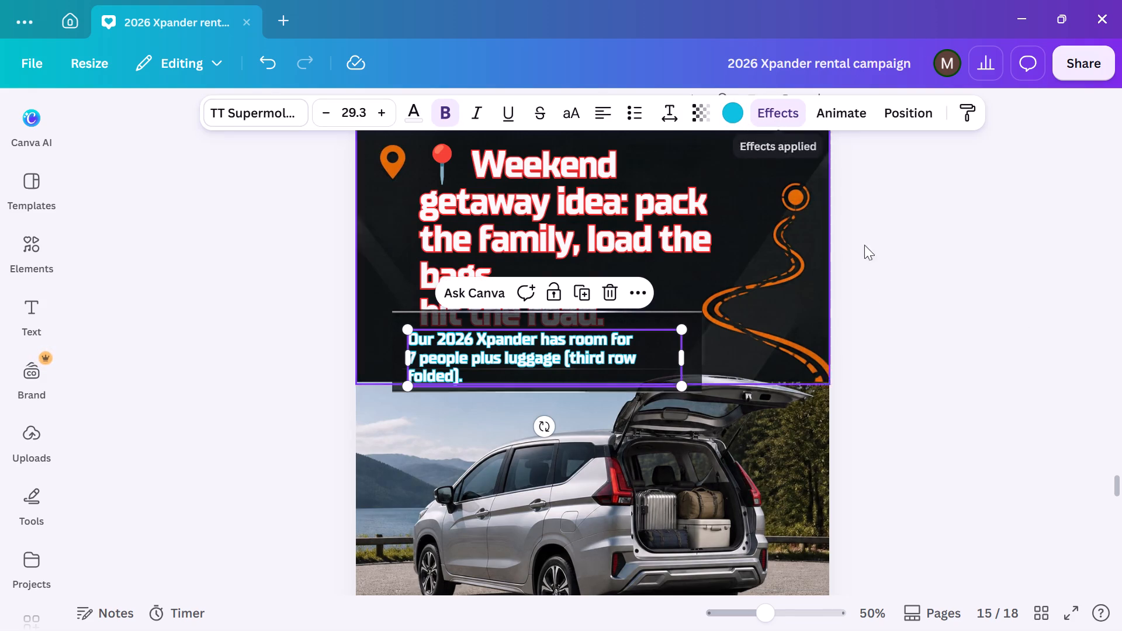
pyautogui.click(770, 106)
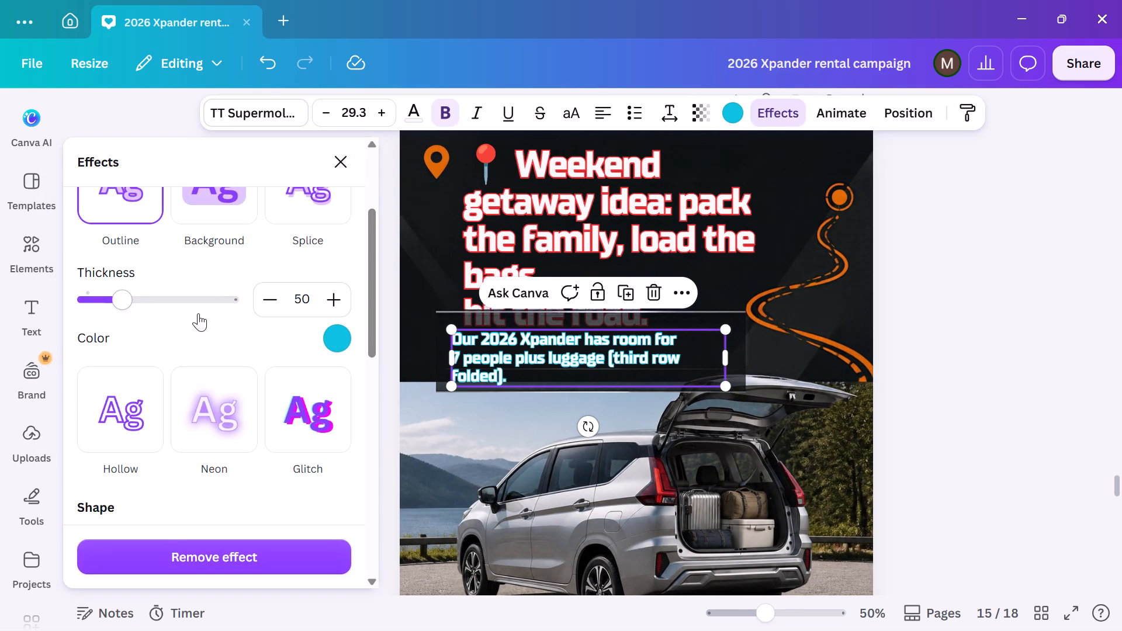
pyautogui.click(340, 338)
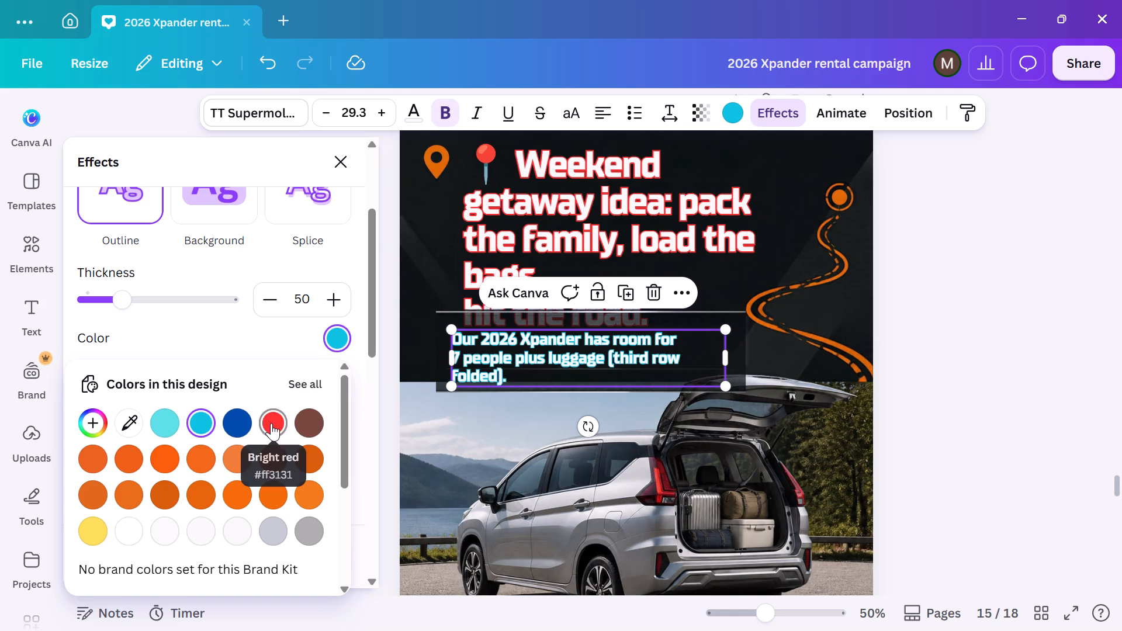
pyautogui.click(271, 422)
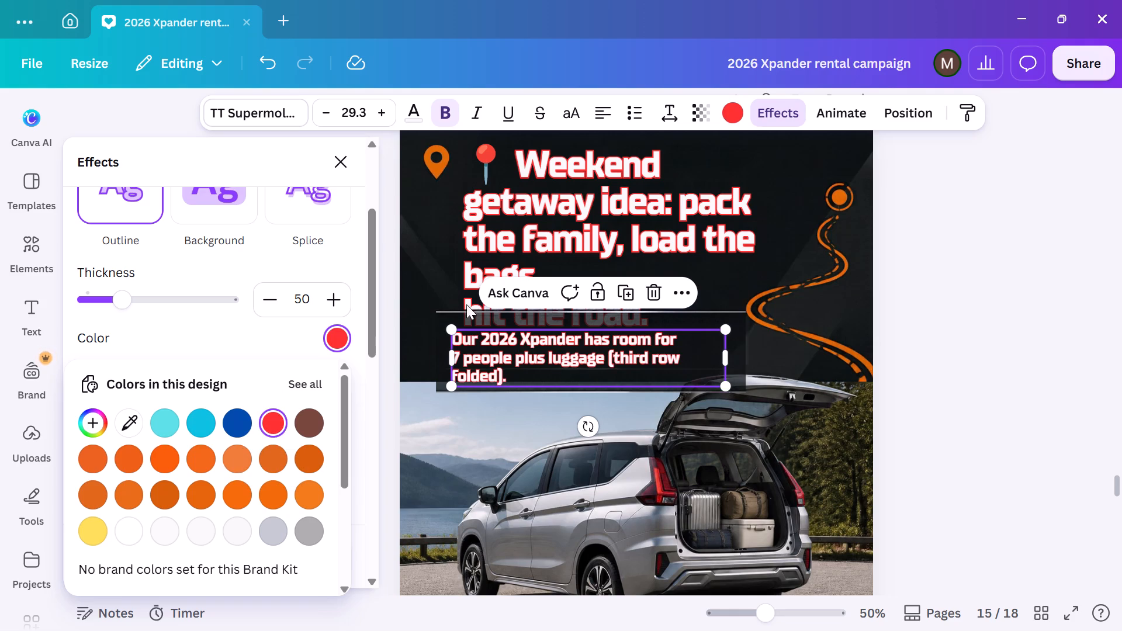
pyautogui.click(233, 412)
pyautogui.click(311, 415)
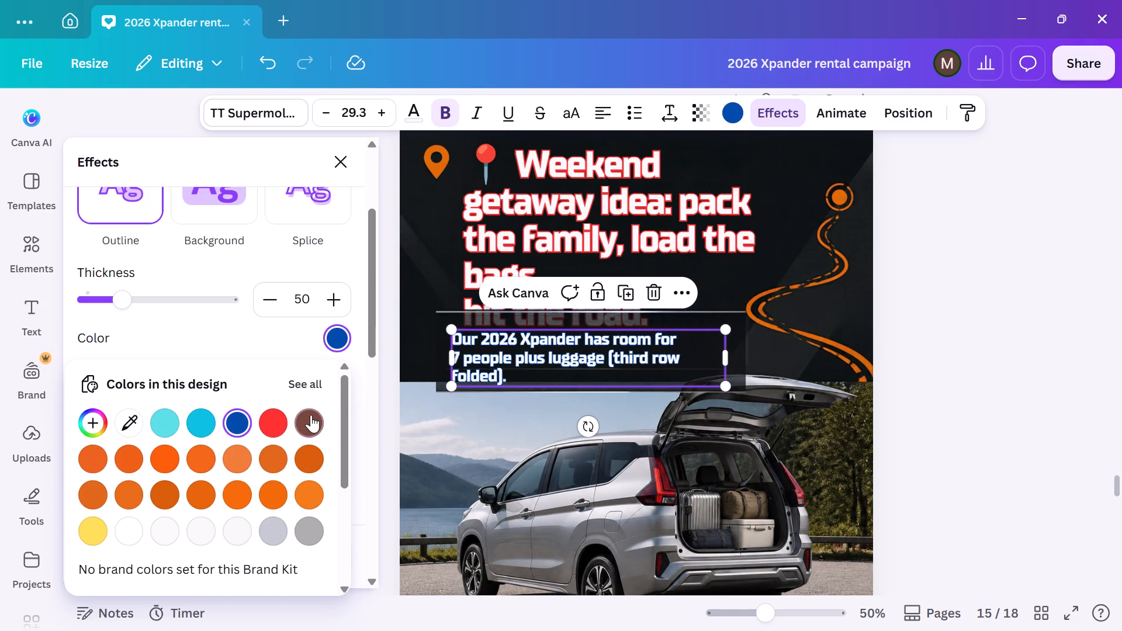
pyautogui.click(169, 422)
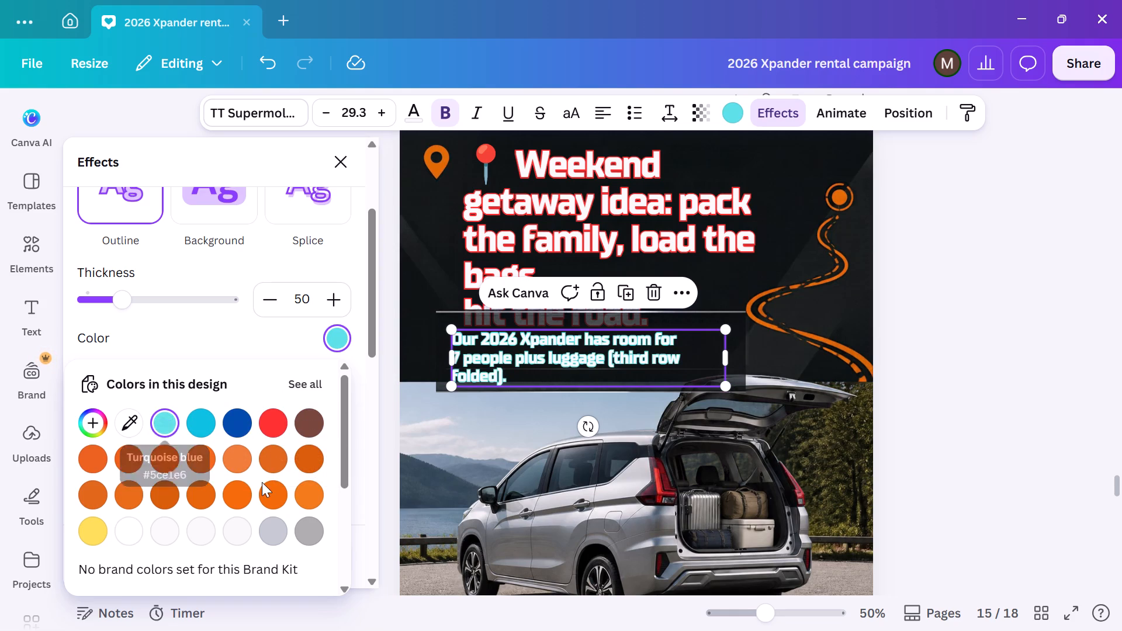
pyautogui.click(266, 494)
pyautogui.scroll(-2, 303, 492)
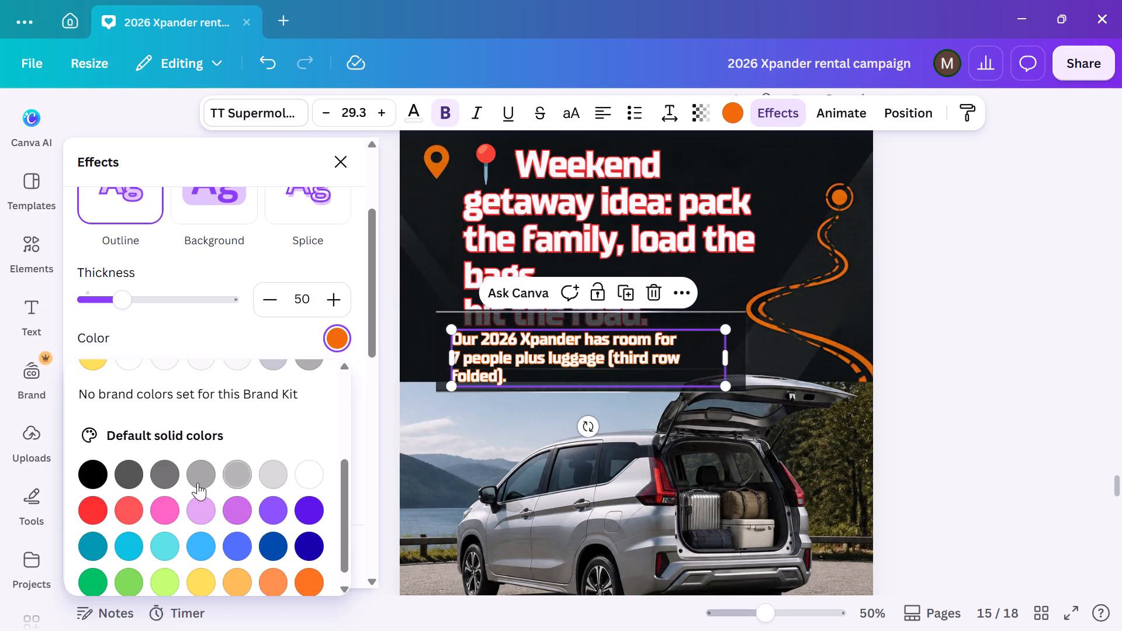
pyautogui.click(101, 480)
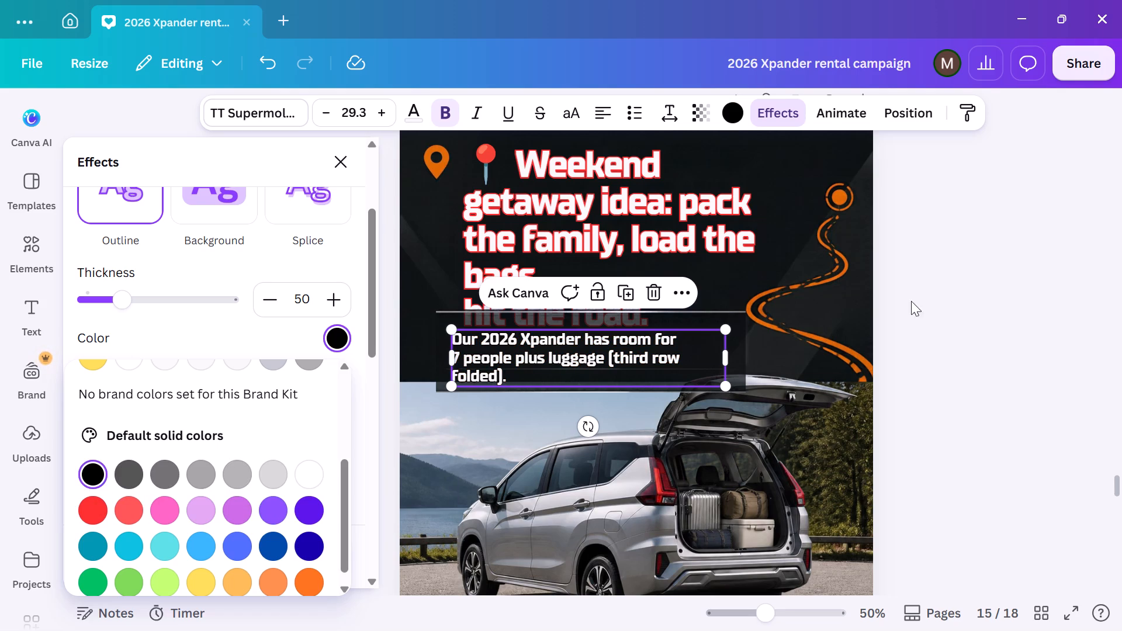
pyautogui.click(949, 292)
pyautogui.click(1009, 296)
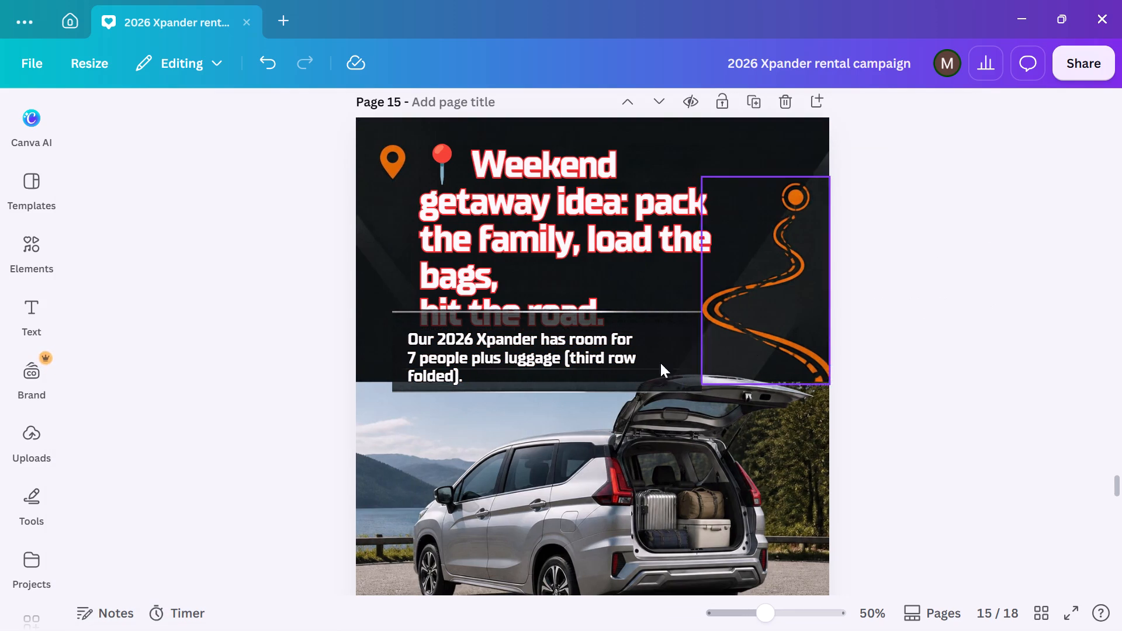
# Widen the page 15 luggage text box so the wording fits on two lines.
pyautogui.click(566, 349)
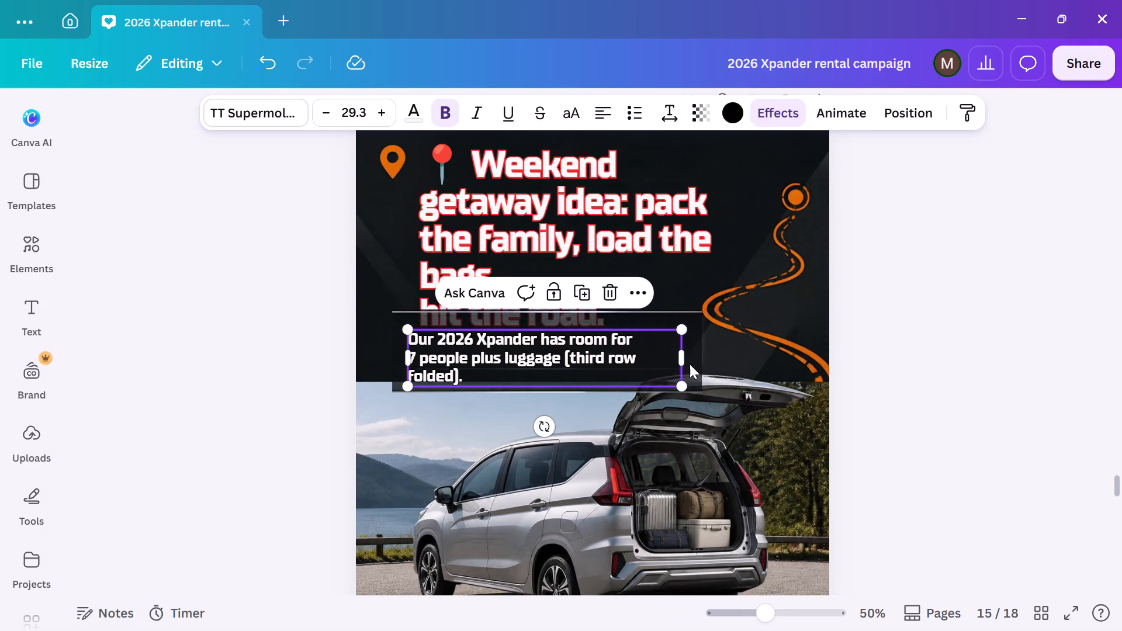
pyautogui.moveTo(685, 360); pyautogui.dragTo(750, 360)
pyautogui.click(955, 294)
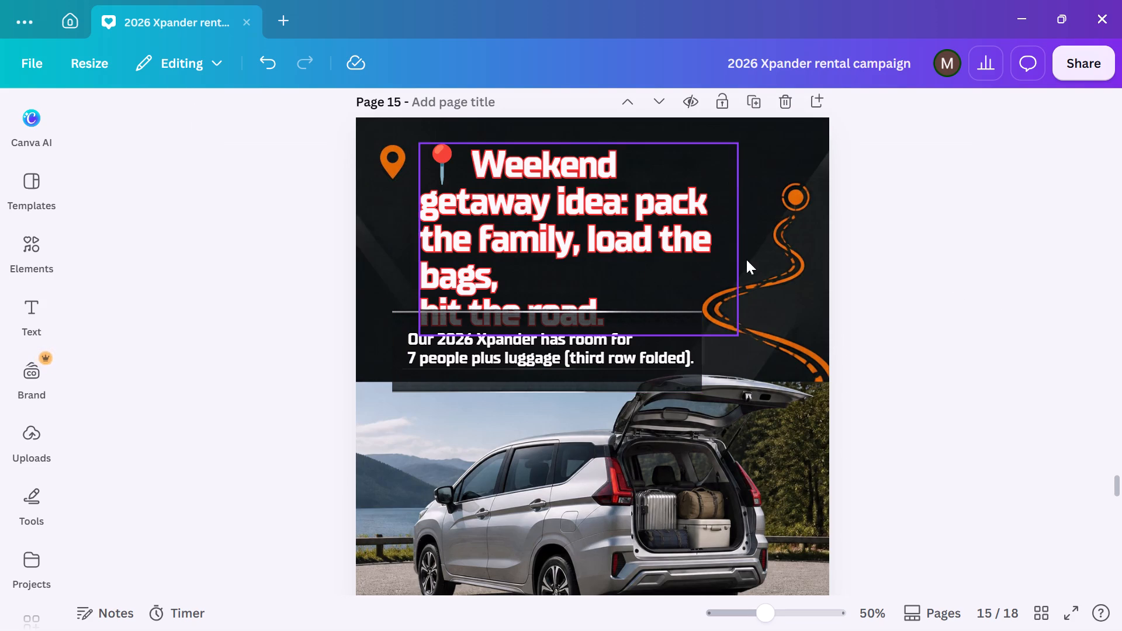
pyautogui.moveTo(946, 269); pyautogui.dragTo(939, 269)
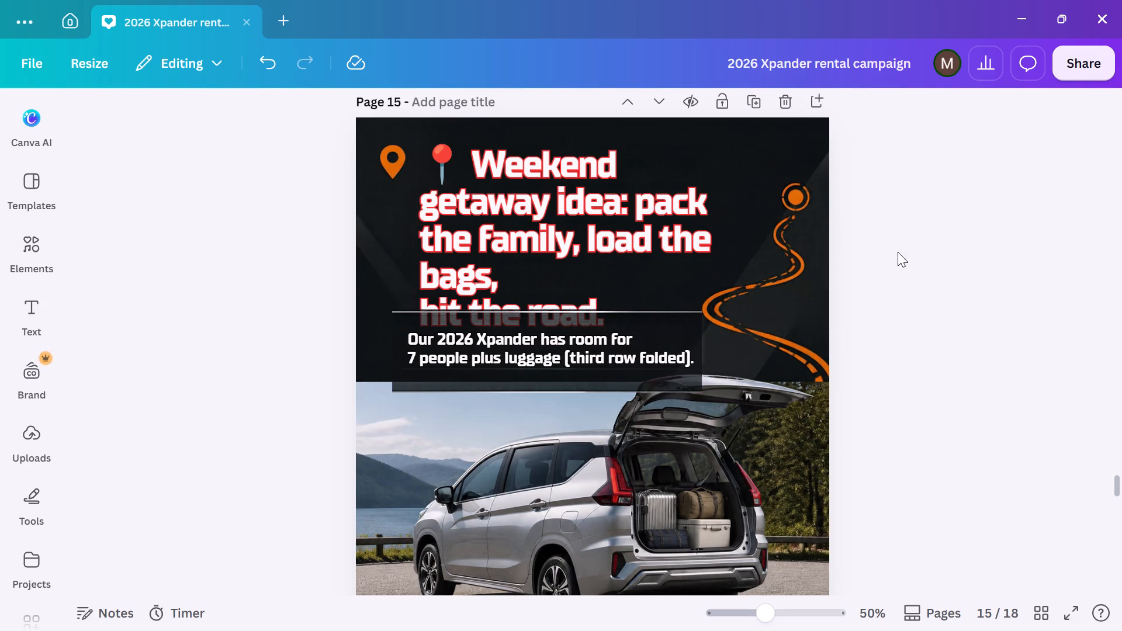
# Nudge the page 15 luggage text slightly right and down within its dark frame.
pyautogui.click(583, 352)
pyautogui.press('Right')
pyautogui.press('Right')
pyautogui.press('Right')
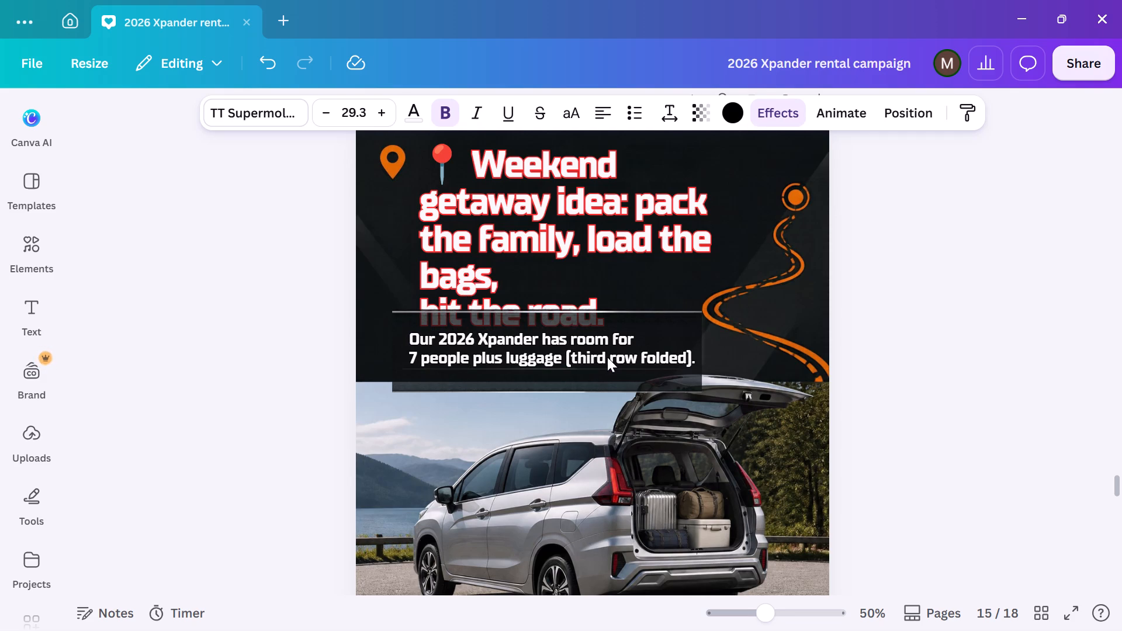
pyautogui.press('Right')
pyautogui.press('Down')
pyautogui.press('Down')
pyautogui.press('Down')
pyautogui.press('Down')
pyautogui.press('Down')
pyautogui.press('Down')
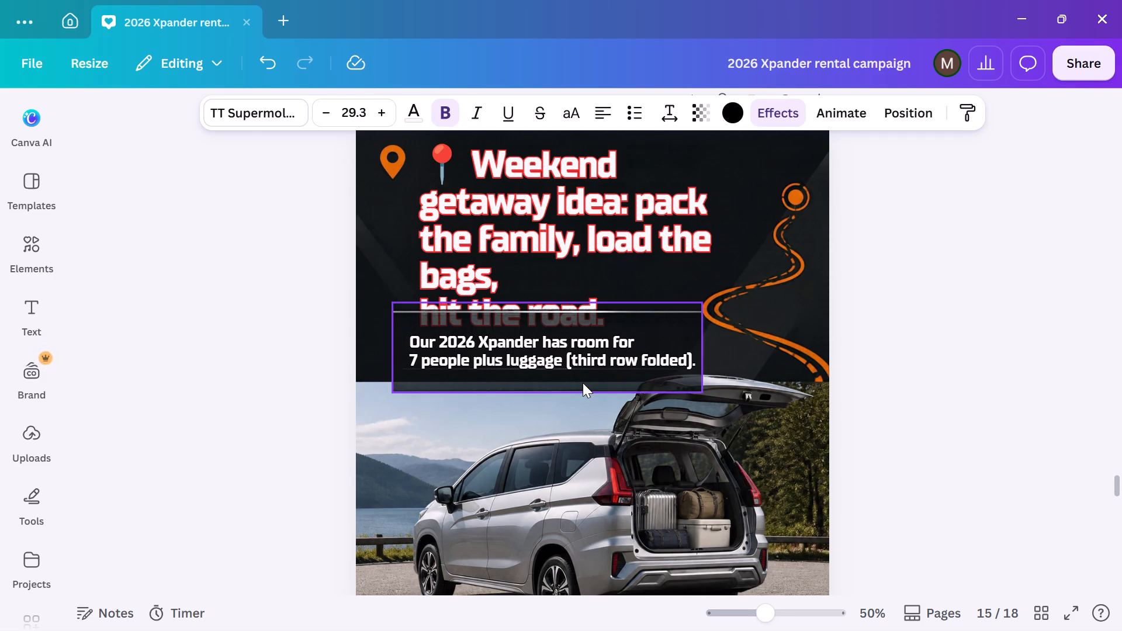
# Shorten the dark frame behind the page 15 luggage text from its bottom edge to a height of about 186.
pyautogui.click(583, 383)
pyautogui.moveTo(553, 394); pyautogui.dragTo(554, 386)
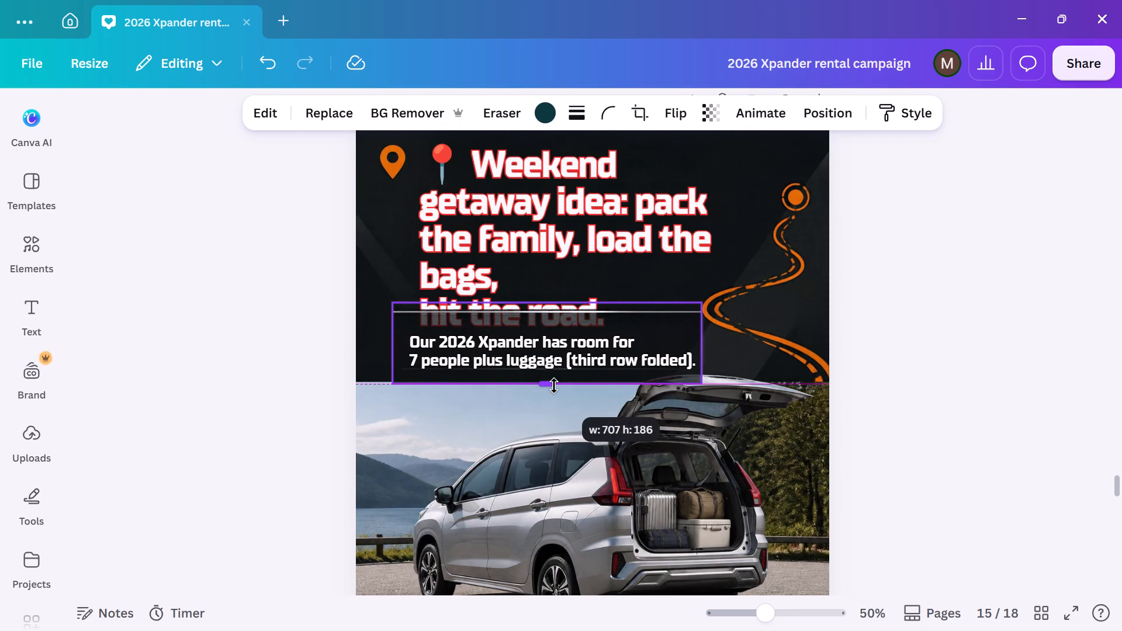
pyautogui.moveTo(554, 386); pyautogui.dragTo(554, 384)
pyautogui.click(1044, 335)
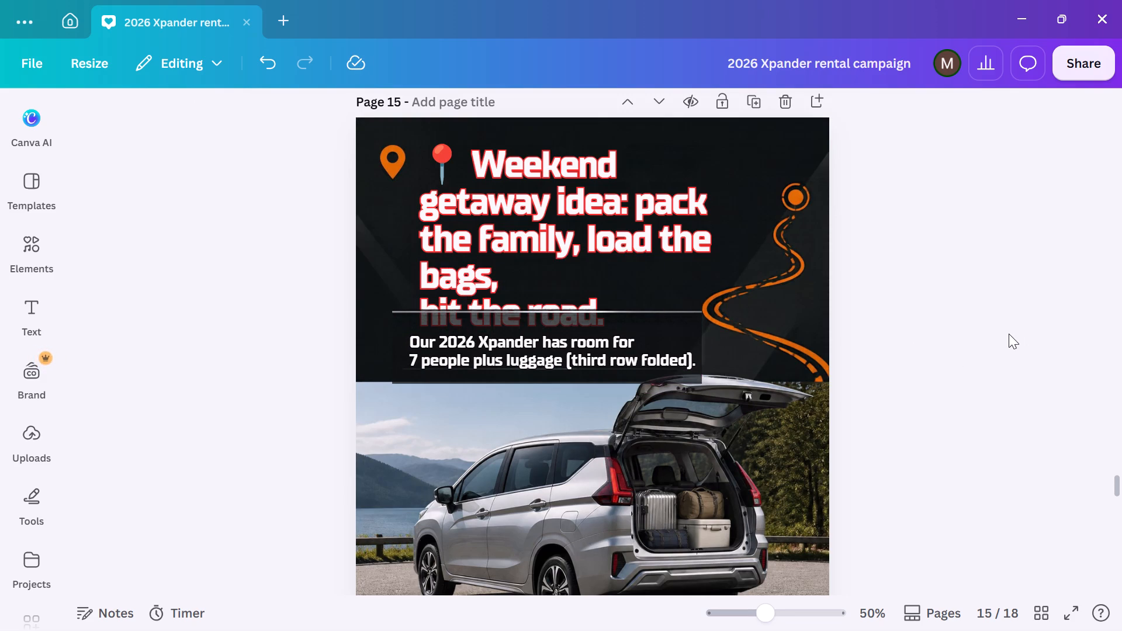
# Widen page 15's "Weekend getaway idea" headline box so it wraps onto four lines above the divider line.
pyautogui.click(1019, 282)
pyautogui.click(715, 266)
pyautogui.click(581, 321)
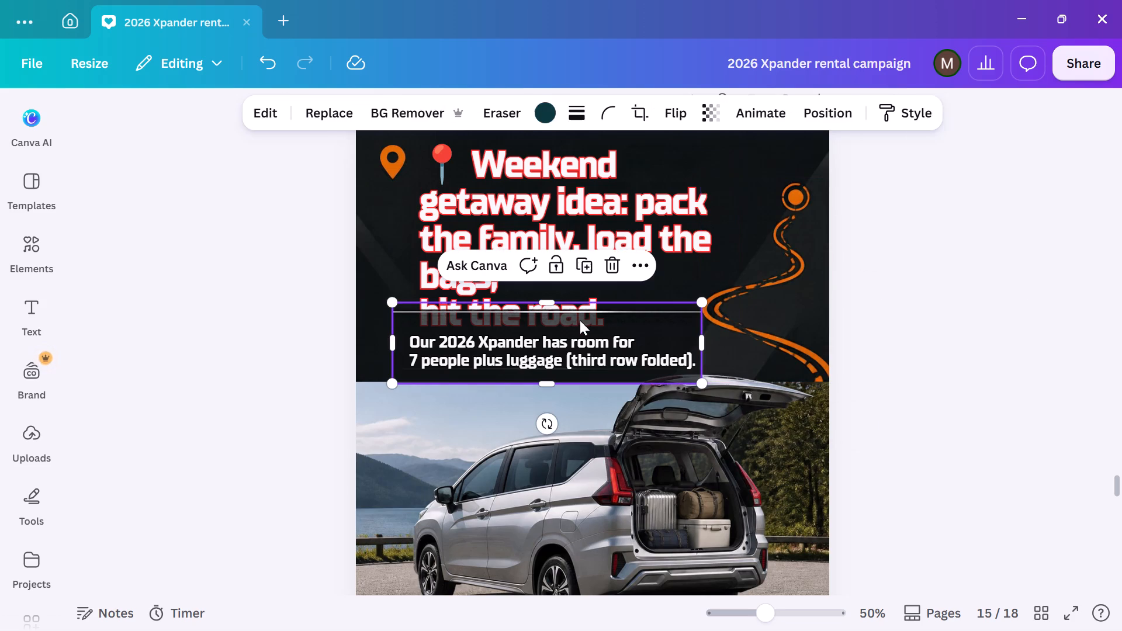
pyautogui.click(557, 201)
pyautogui.moveTo(742, 240); pyautogui.dragTo(771, 235)
pyautogui.click(916, 240)
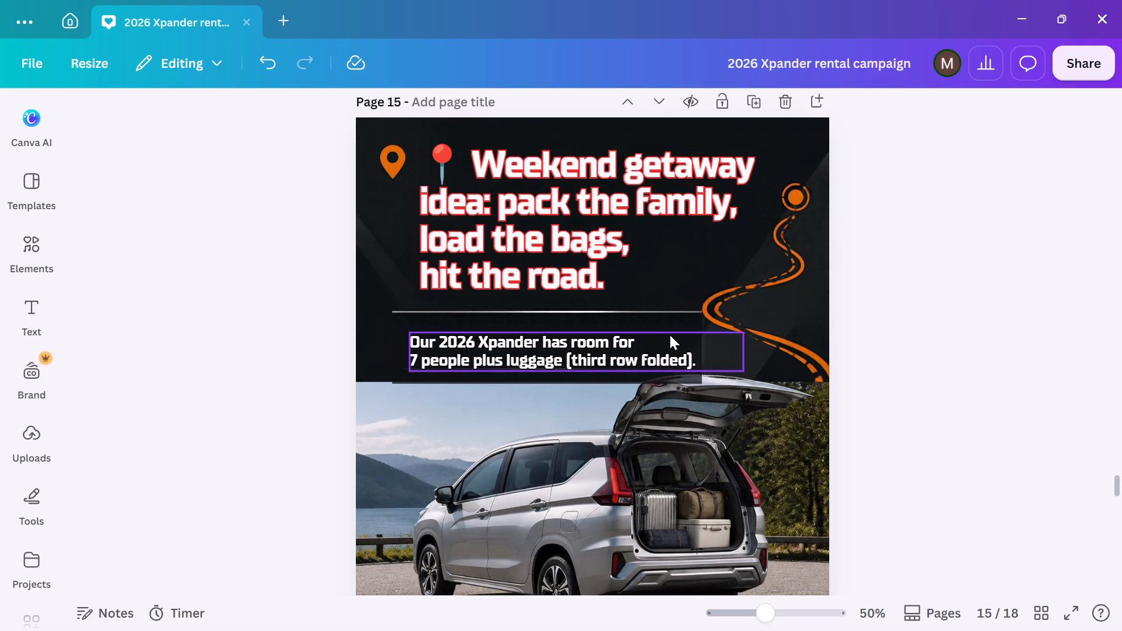
# Nudge the page 15 luggage text up closer to the divider line.
pyautogui.click(636, 334)
pyautogui.press('Up')
pyautogui.press('Up')
pyautogui.press('Up')
pyautogui.press('Up')
pyautogui.press('Up')
pyautogui.press('Up')
pyautogui.press('Up')
pyautogui.press('Up')
pyautogui.press('Up')
pyautogui.press('Up')
pyautogui.press('Up')
pyautogui.press('Up')
pyautogui.press('Up')
pyautogui.press('Up')
pyautogui.press('Up')
pyautogui.press('Up')
pyautogui.press('Up')
pyautogui.press('Up')
pyautogui.press('Up')
pyautogui.press('Up')
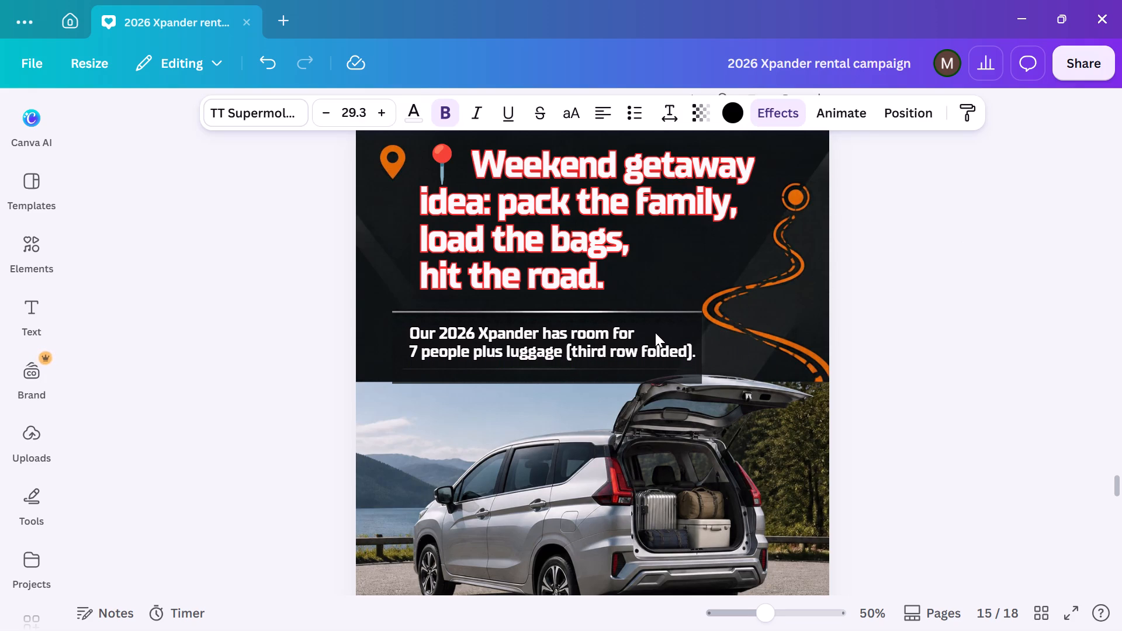
# Shorten the dark frame behind the page 15 luggage text to a height of about 169, clear of the photo below.
pyautogui.click(612, 371)
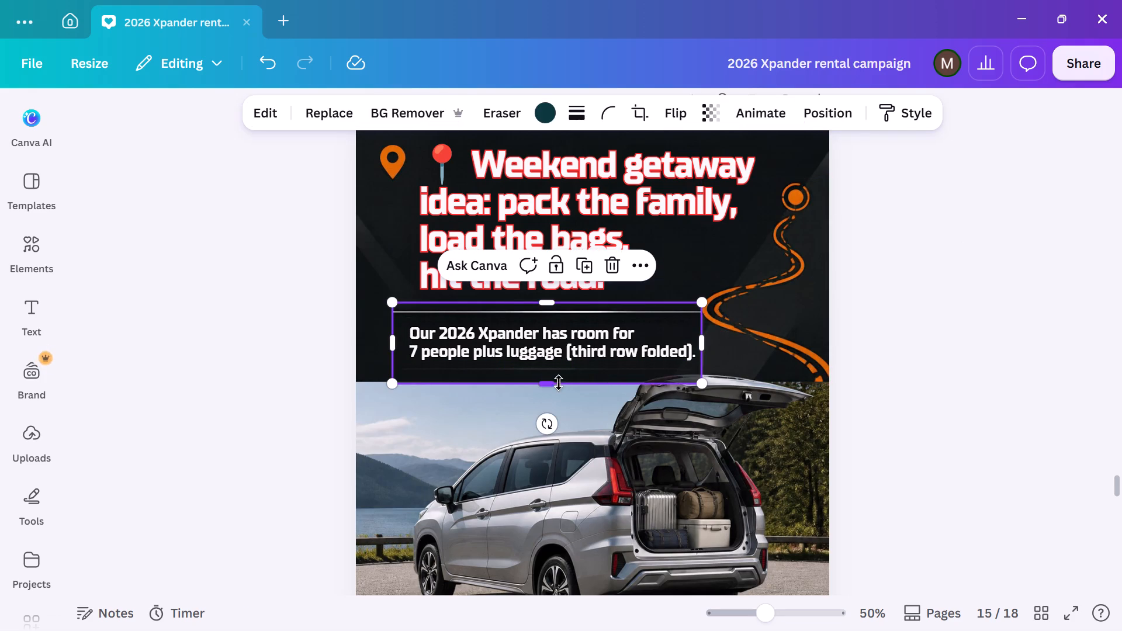
pyautogui.click(550, 385)
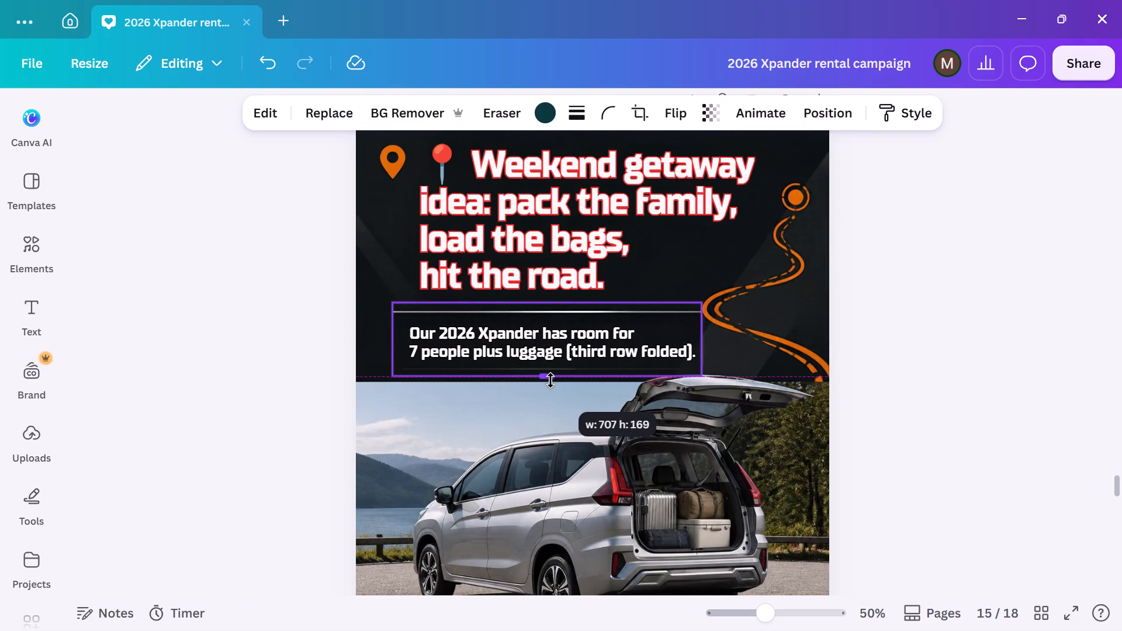
pyautogui.click(975, 313)
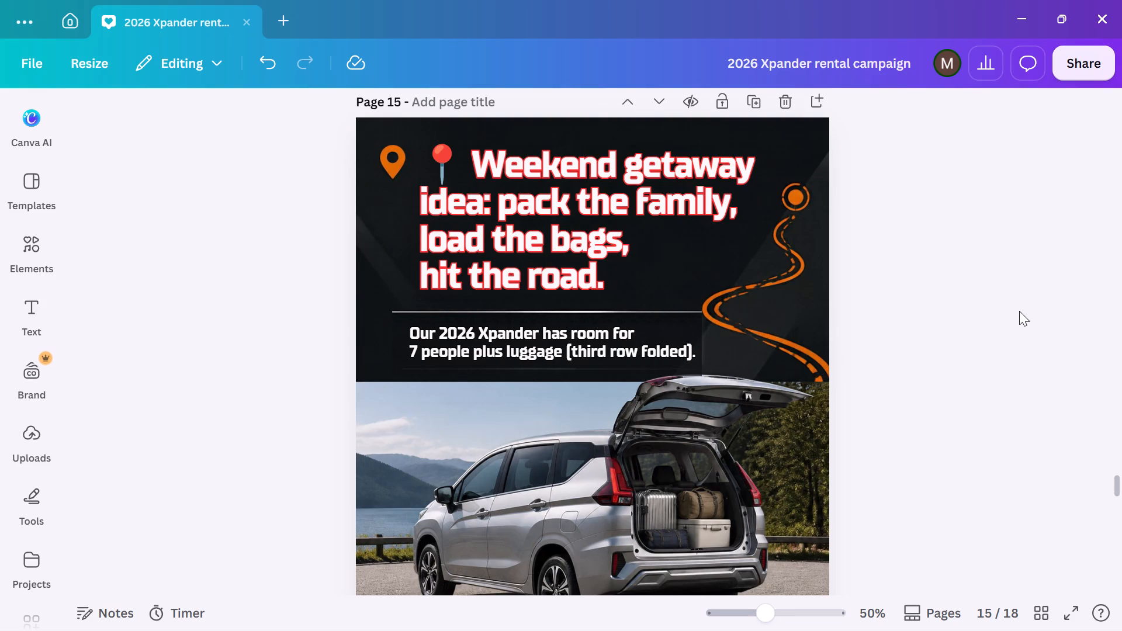
# Apply a Magic Edit to page 15's entire car photo using the prompt "Change Color to Grey".
pyautogui.scroll(-2, 952, 220)
pyautogui.click(590, 340)
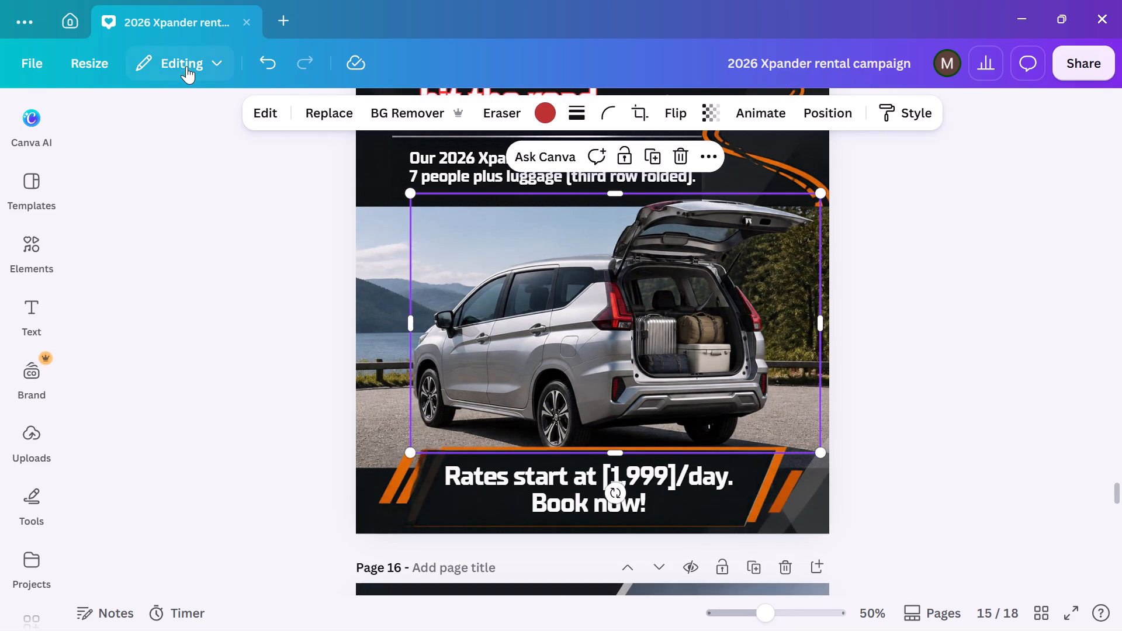
pyautogui.click(216, 65)
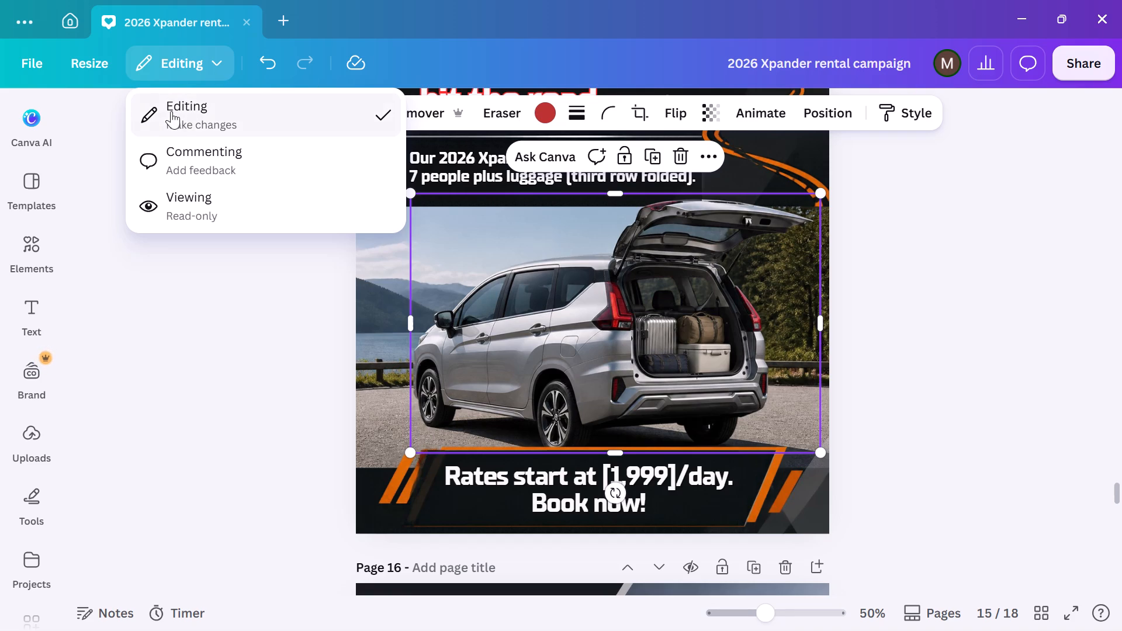
pyautogui.click(195, 122)
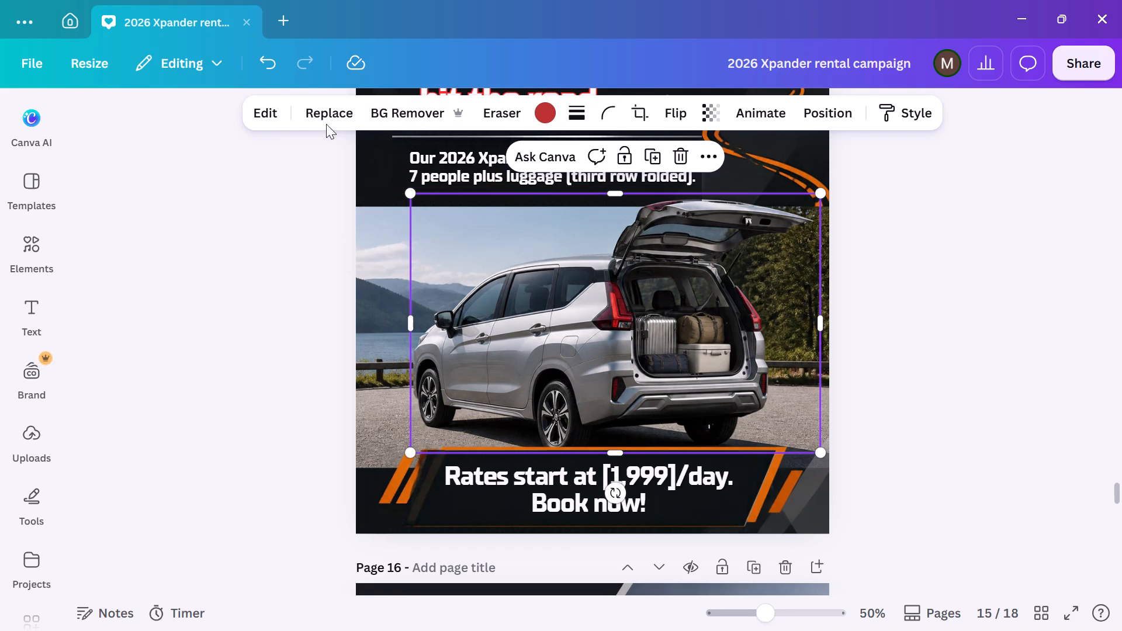
pyautogui.click(266, 111)
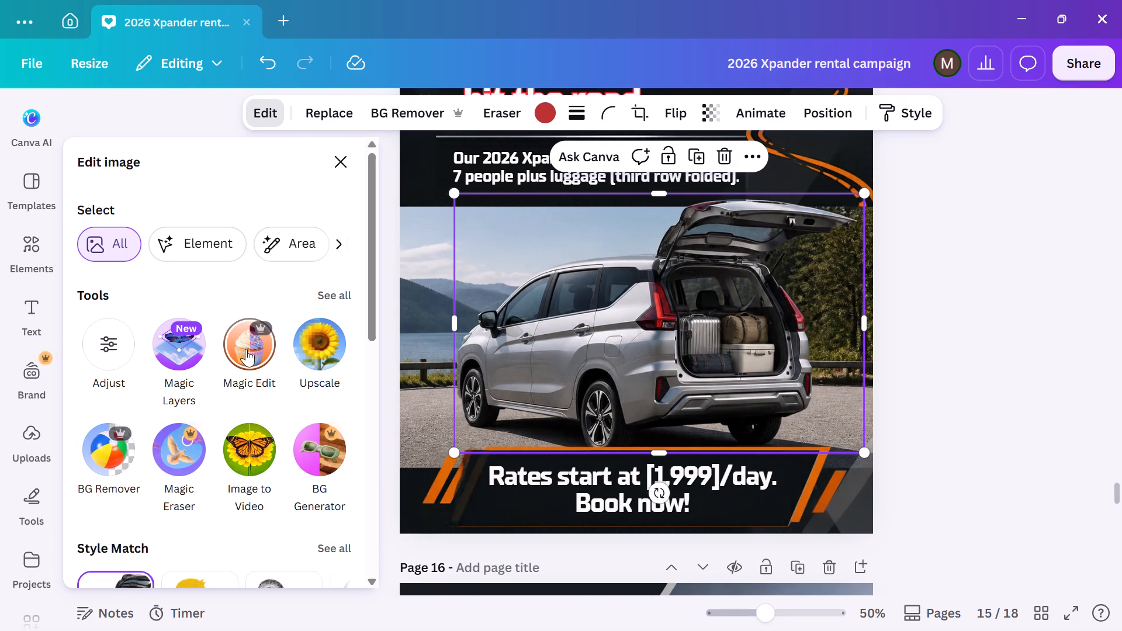
pyautogui.scroll(-2, 251, 350)
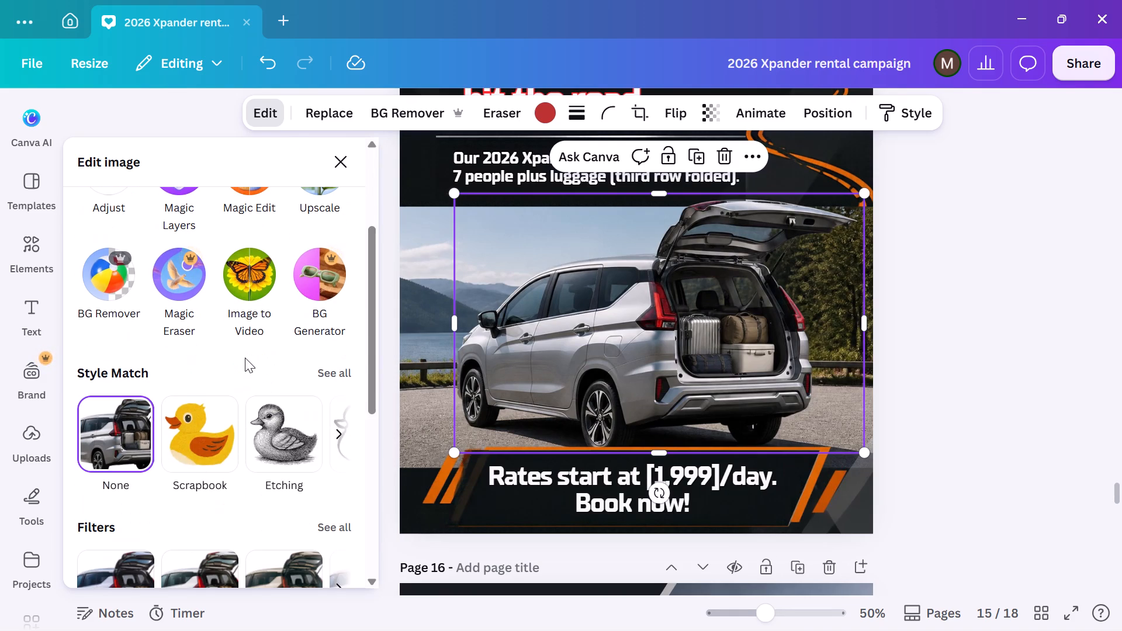
pyautogui.scroll(-3, 237, 348)
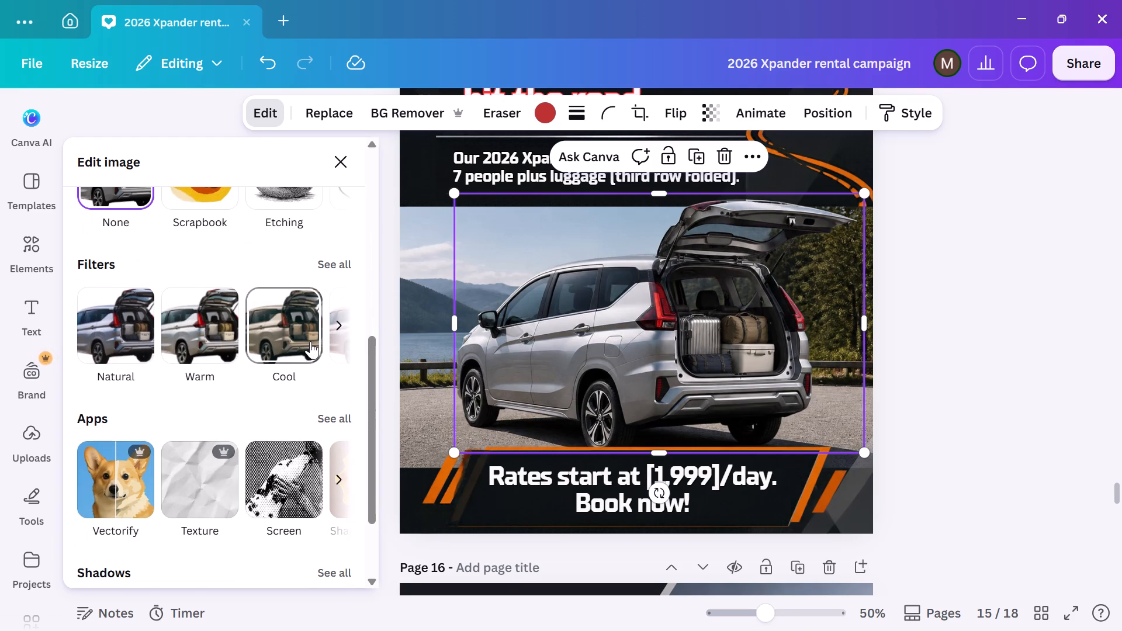
pyautogui.scroll(-4, 280, 341)
pyautogui.scroll(8, 280, 341)
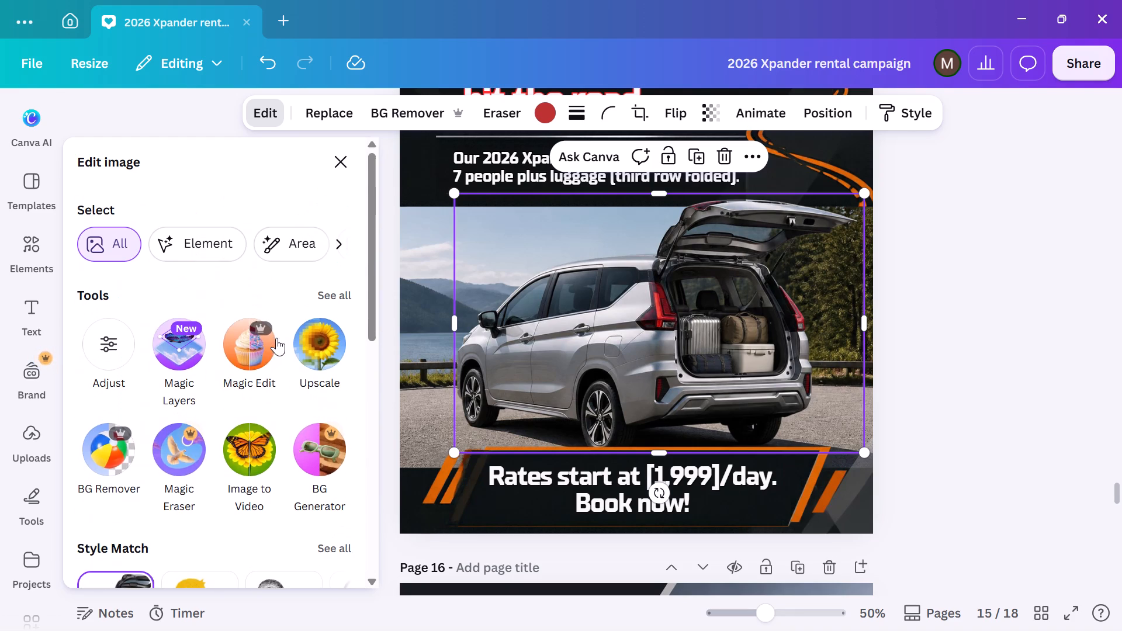
pyautogui.click(254, 349)
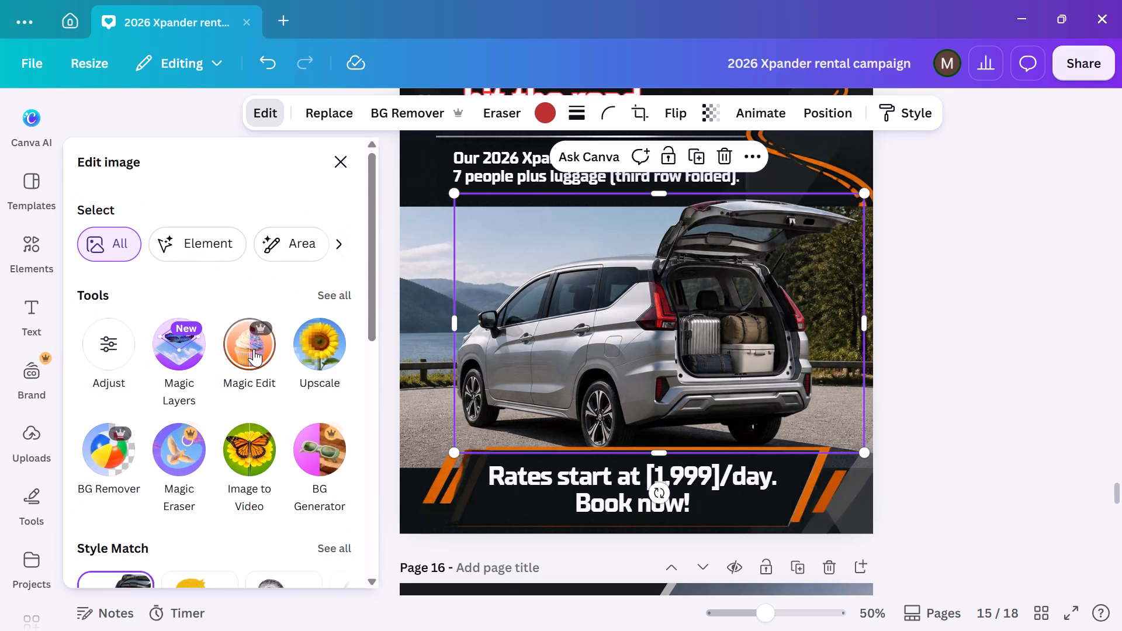
pyautogui.click(155, 323)
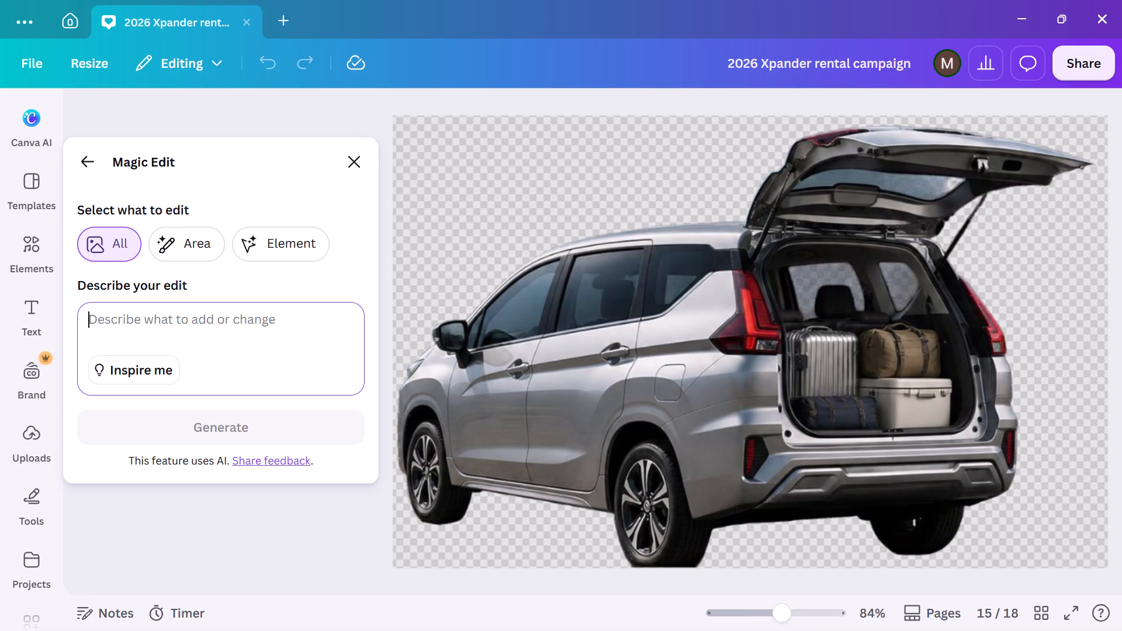
pyautogui.write('Change Color to Grey')
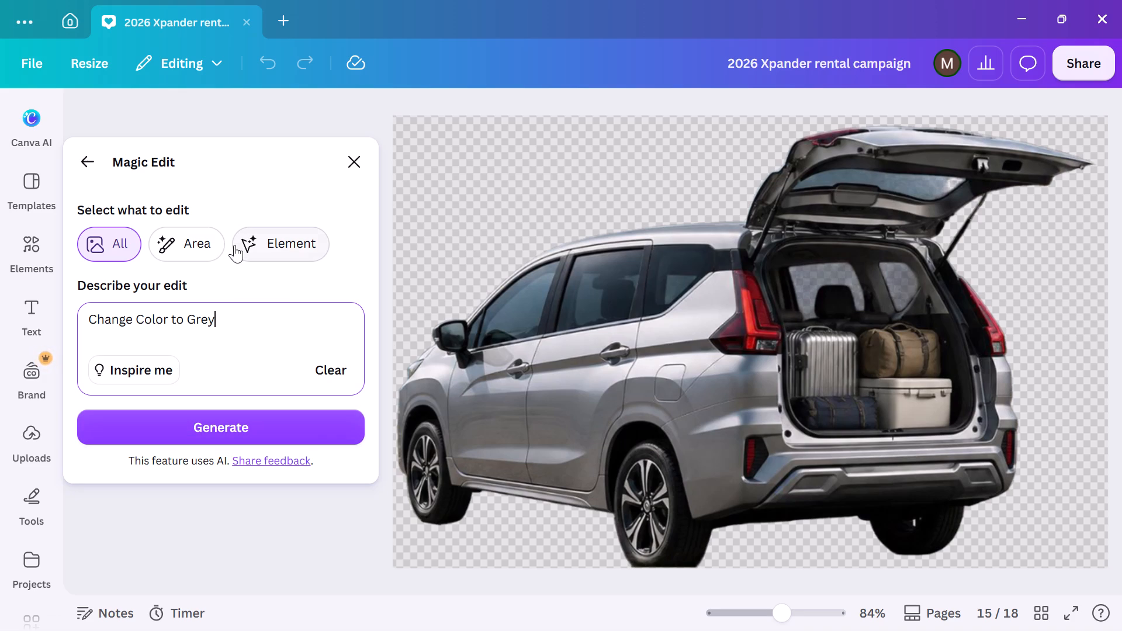
pyautogui.click(289, 249)
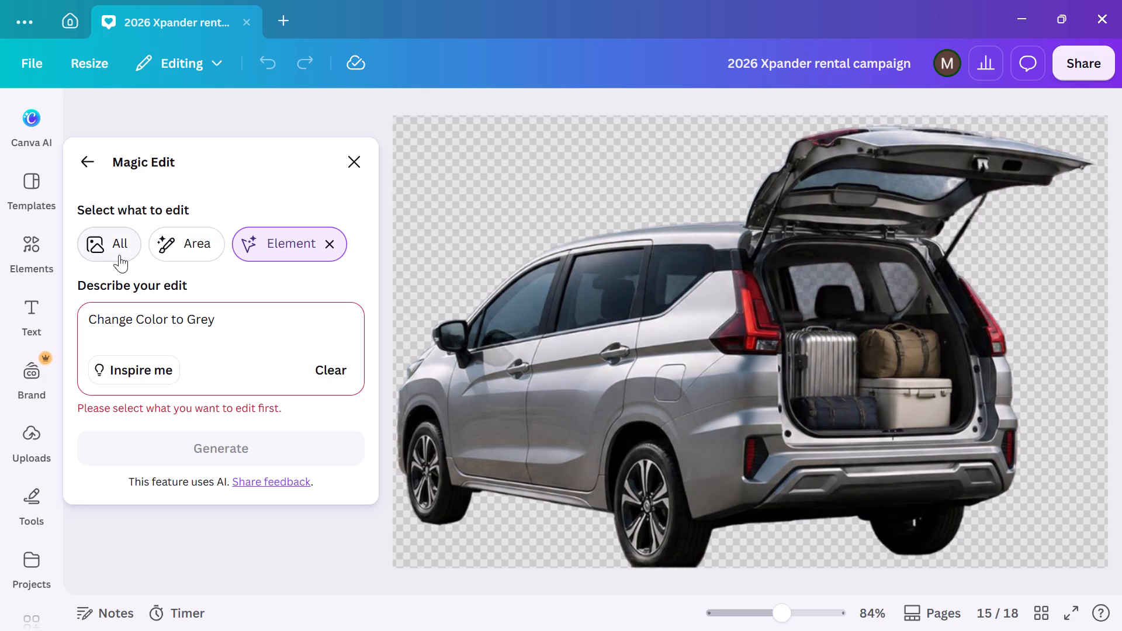
pyautogui.click(122, 245)
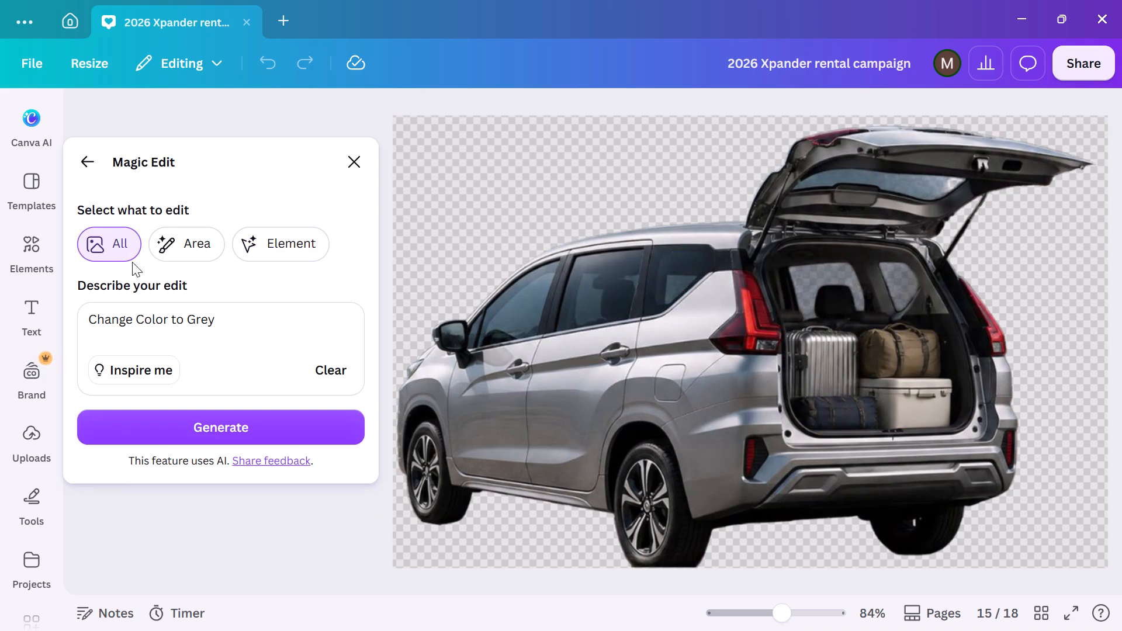
pyautogui.click(221, 420)
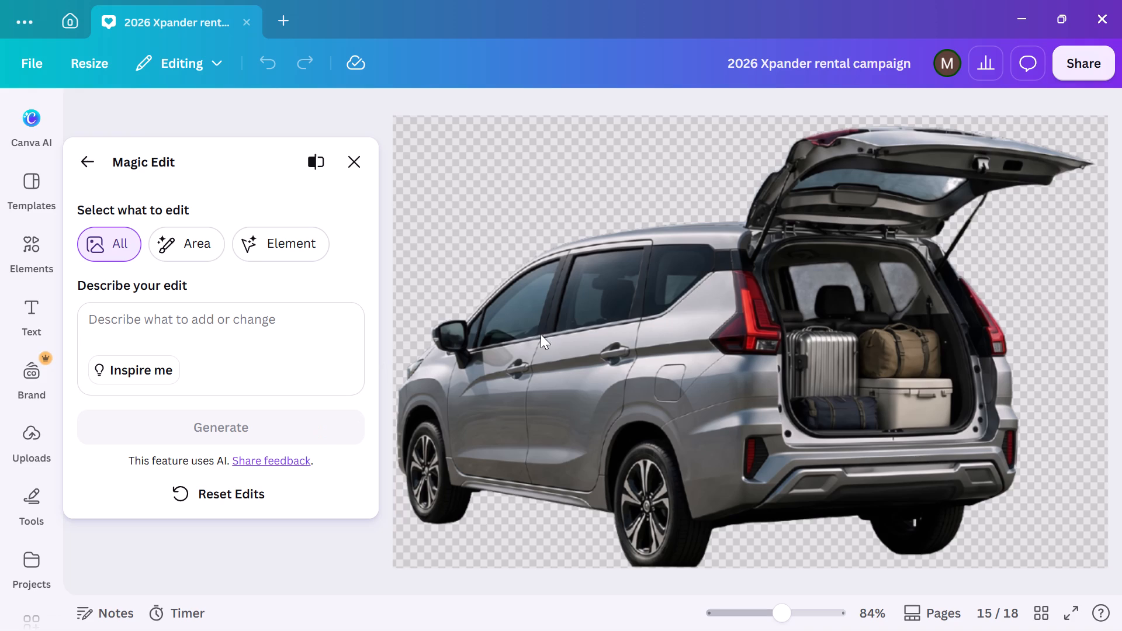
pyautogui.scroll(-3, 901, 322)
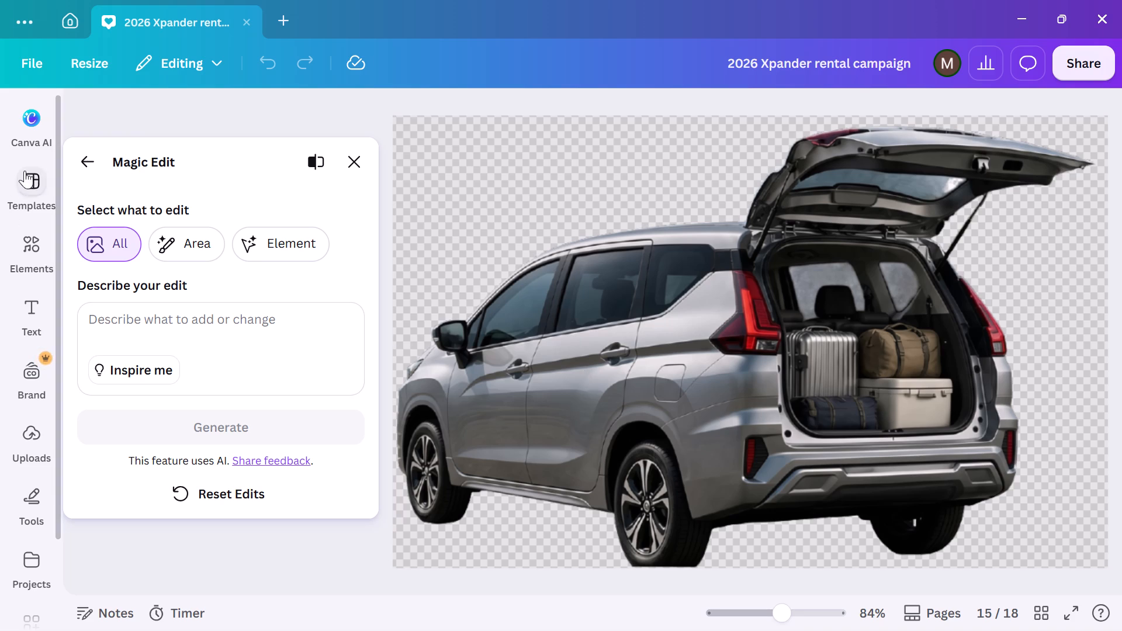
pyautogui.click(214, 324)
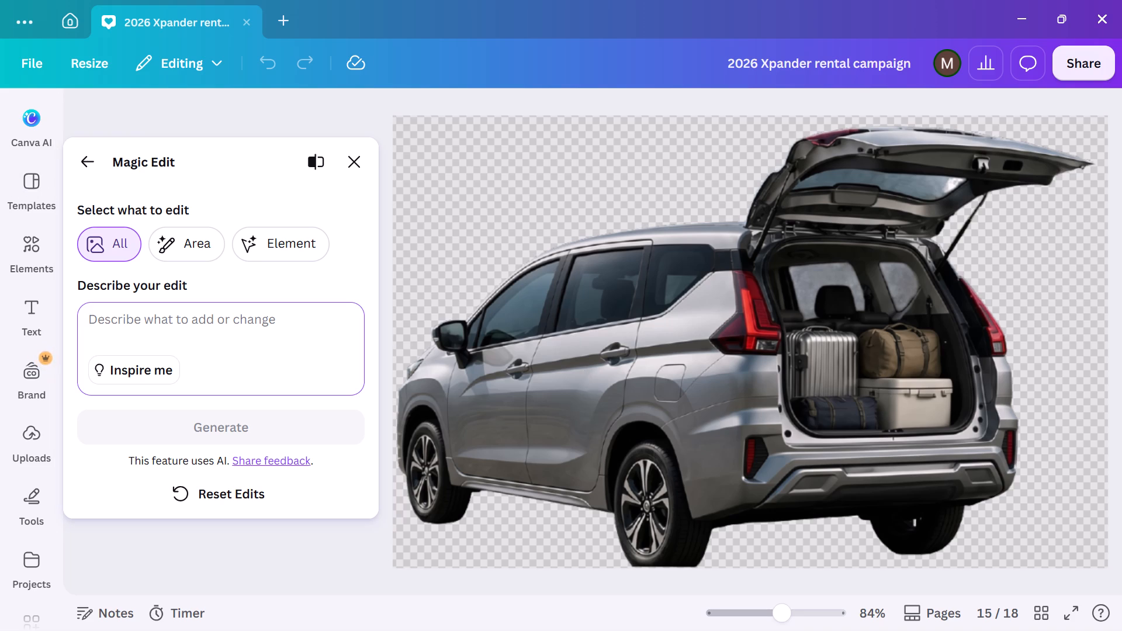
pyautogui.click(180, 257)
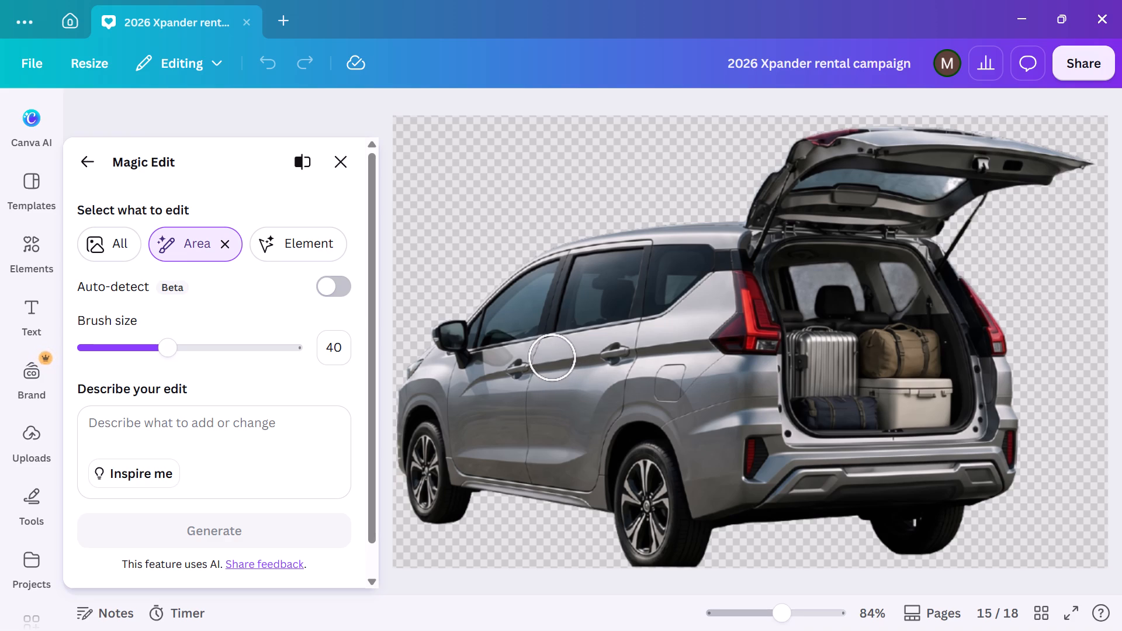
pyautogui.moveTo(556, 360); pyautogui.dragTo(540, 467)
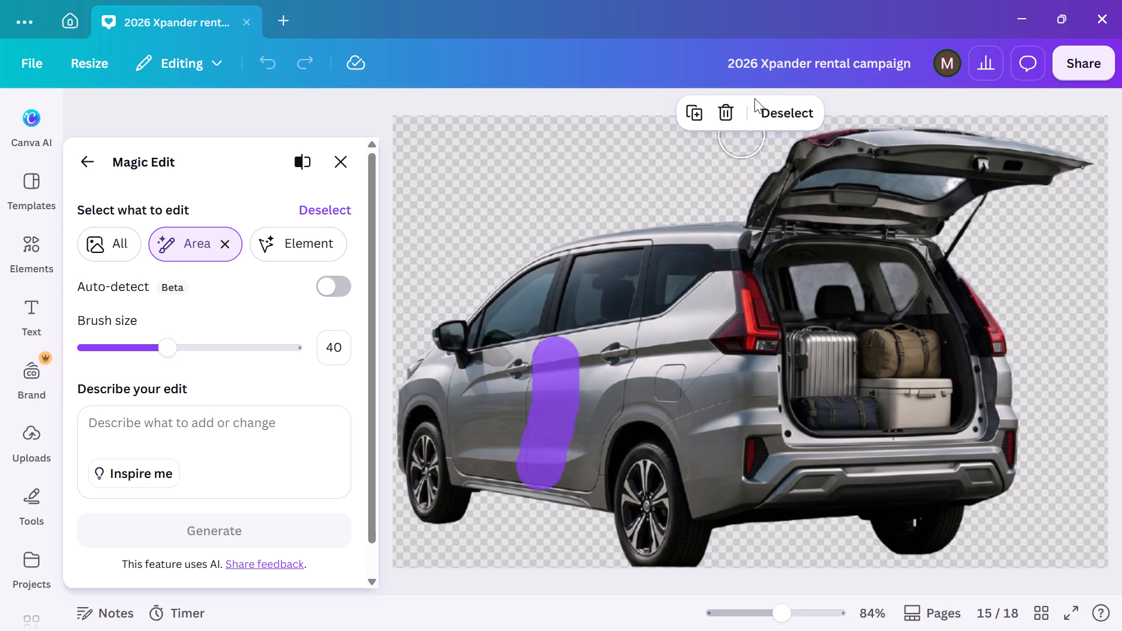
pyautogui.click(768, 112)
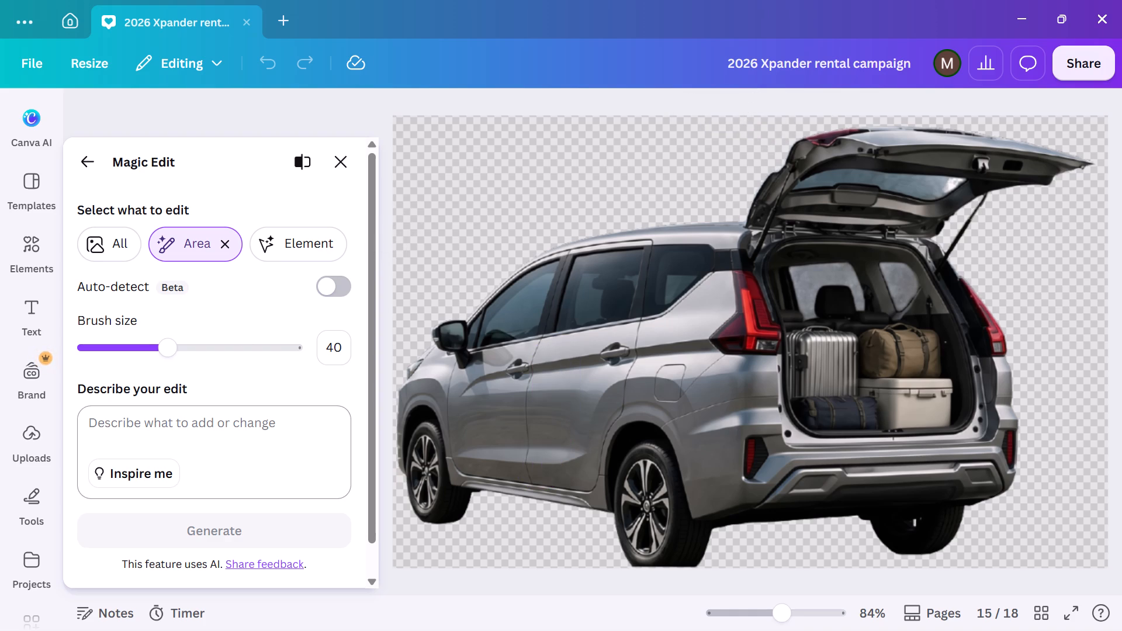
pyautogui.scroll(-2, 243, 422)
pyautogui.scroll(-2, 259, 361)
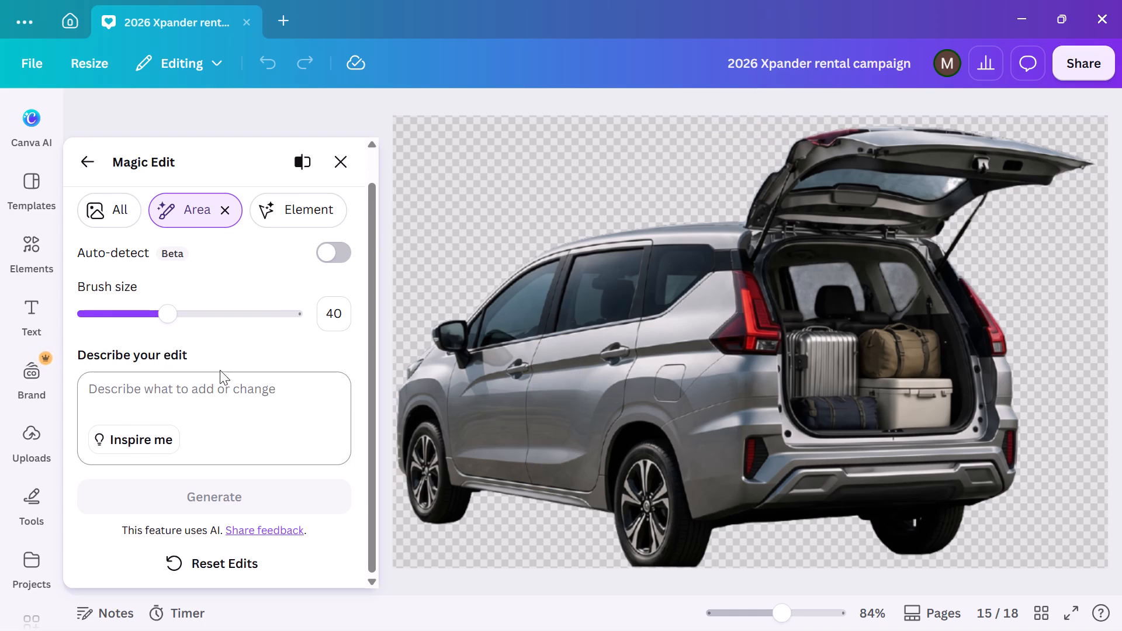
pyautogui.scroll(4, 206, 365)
# Leave the Magic Edit view of the car photo and return to the page 15 layout with nothing selected.
pyautogui.click(354, 154)
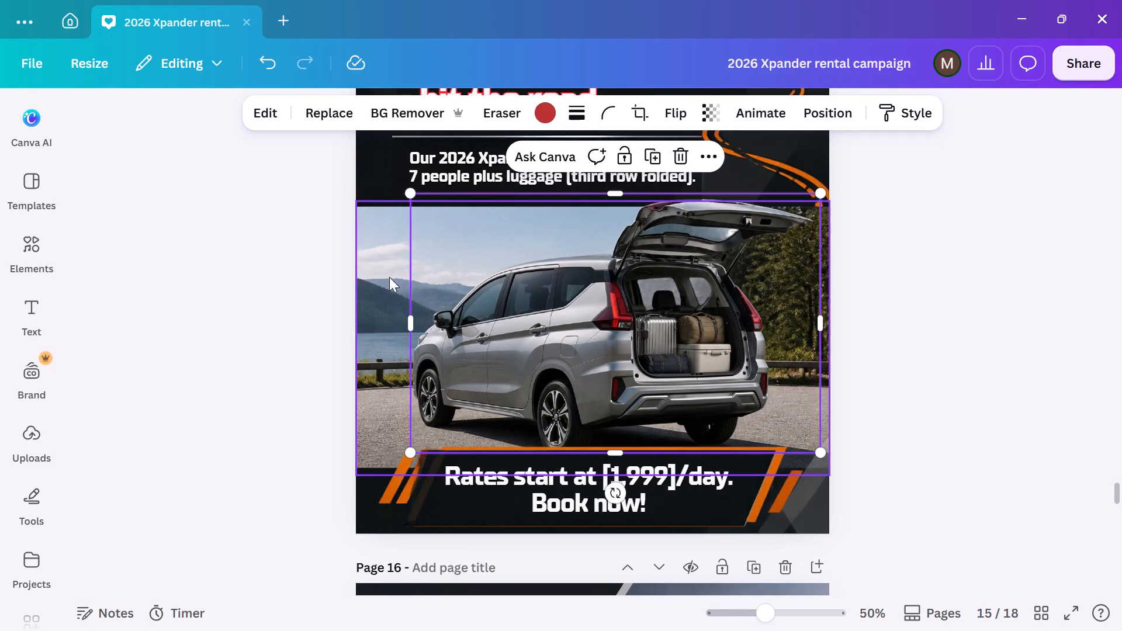
pyautogui.click(970, 304)
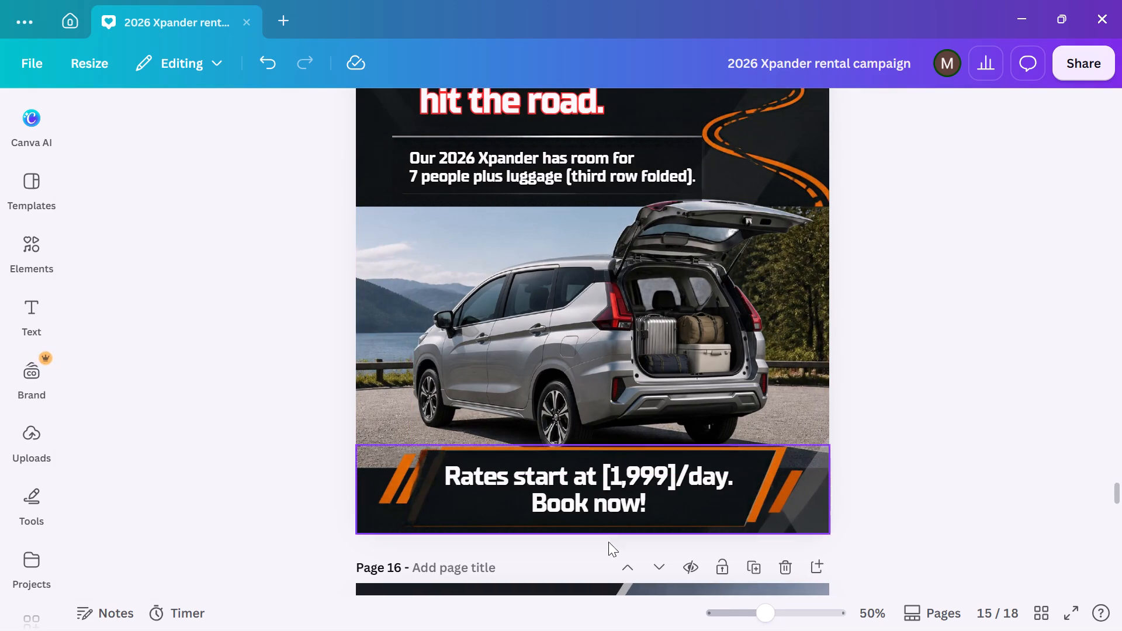
# Remove the square brackets around 1,999 in page 15's rate text and add a space so it reads "Rates start at 1,999 /day.".
pyautogui.click(654, 484)
pyautogui.doubleClick(671, 484)
pyautogui.click(677, 480)
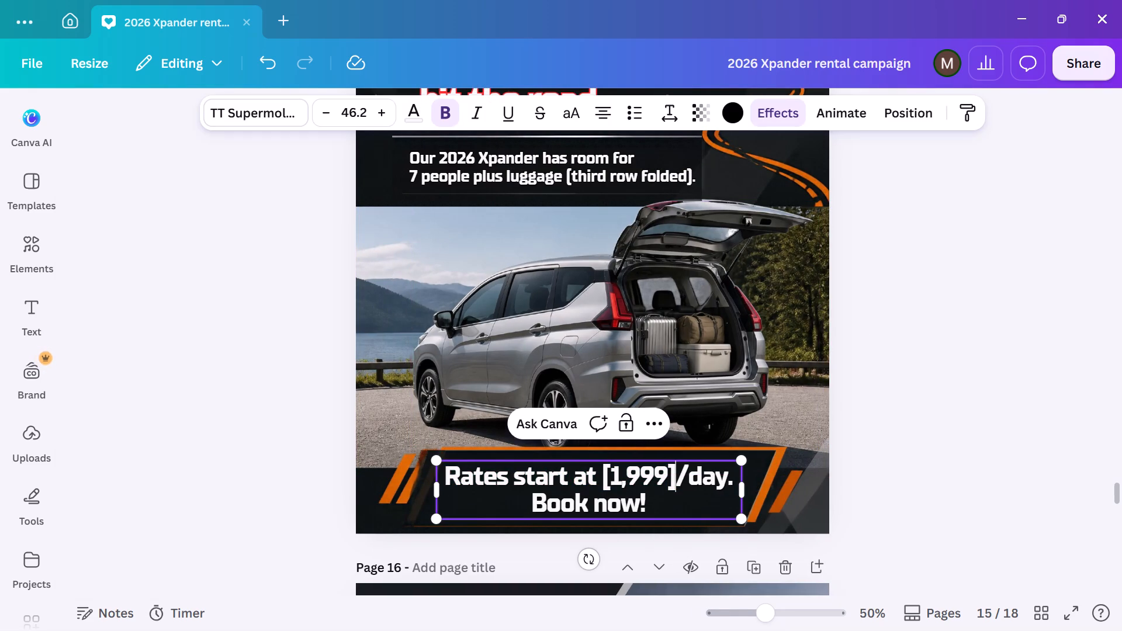
pyautogui.press('space')
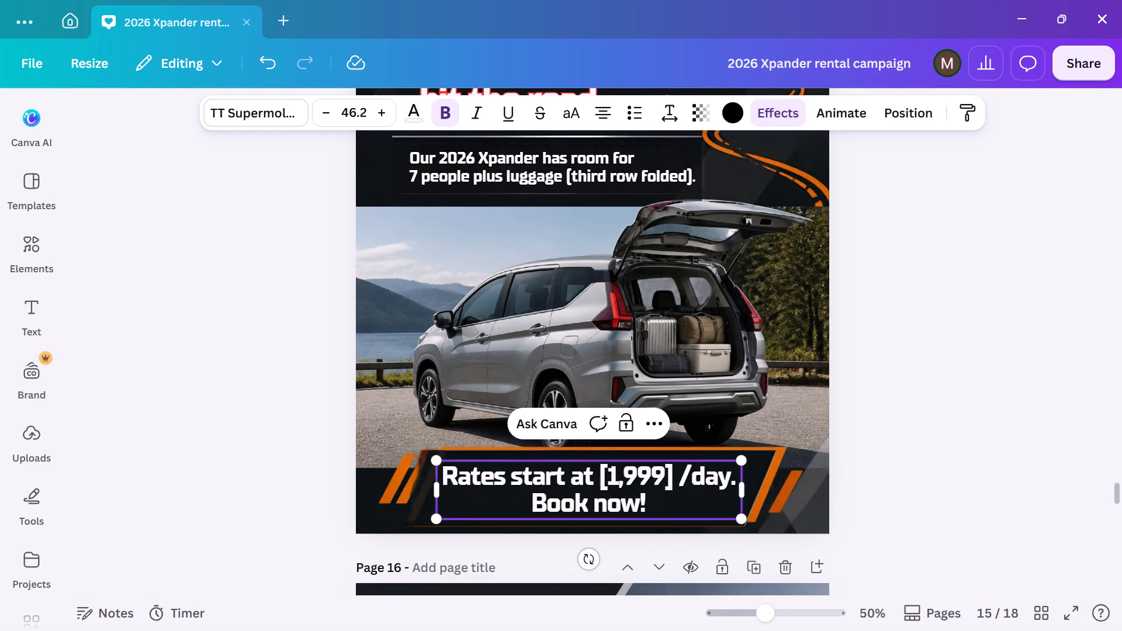
pyautogui.press('Left')
pyautogui.press('BackSpace')
pyautogui.hotkey('shift', ')')
pyautogui.press('Left')
pyautogui.press('Left')
pyautogui.press('Left')
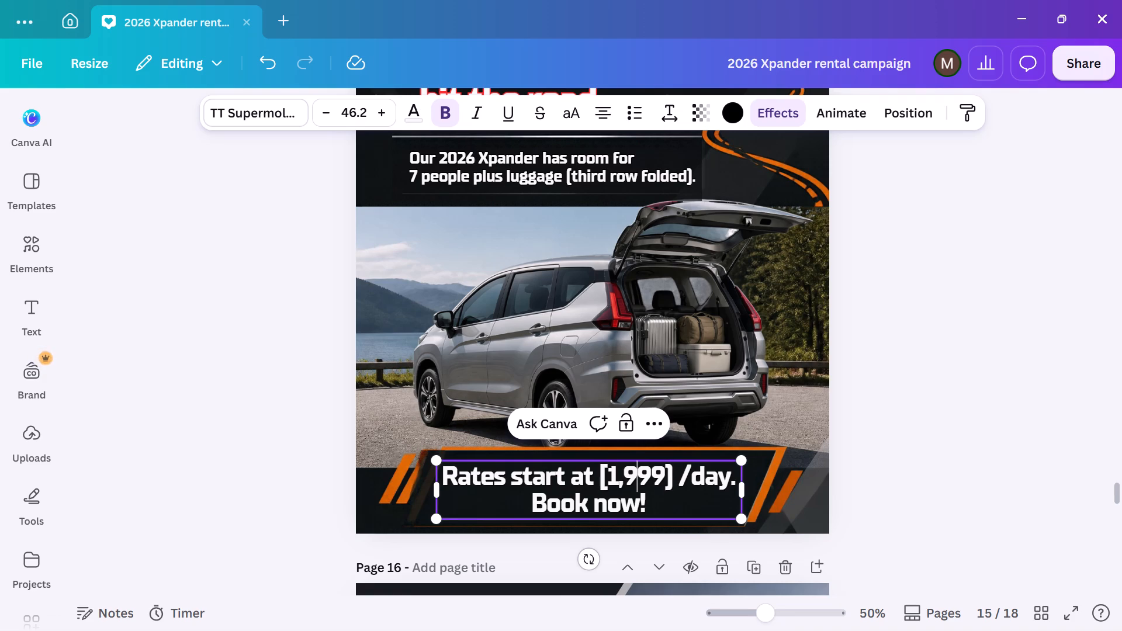
pyautogui.press('Left')
pyautogui.press('Left')
pyautogui.press('Left')
pyautogui.press('BackSpace')
pyautogui.press('Right')
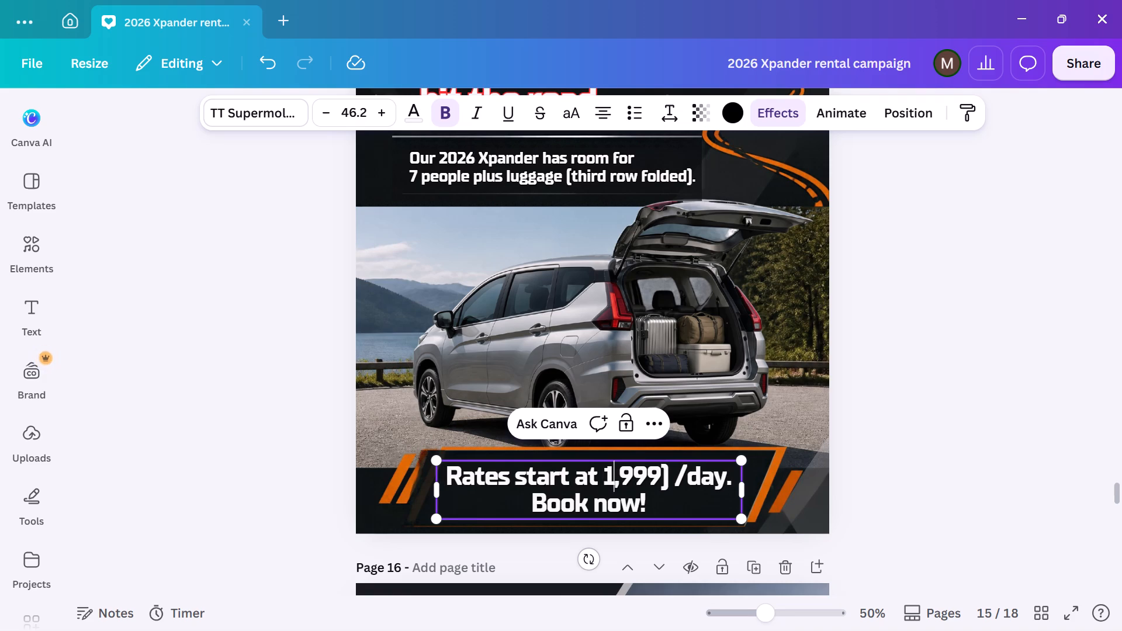
pyautogui.press('Right')
pyautogui.press('Right')
pyautogui.press('Right')
pyautogui.press('Right')
pyautogui.press('Right')
pyautogui.press('BackSpace')
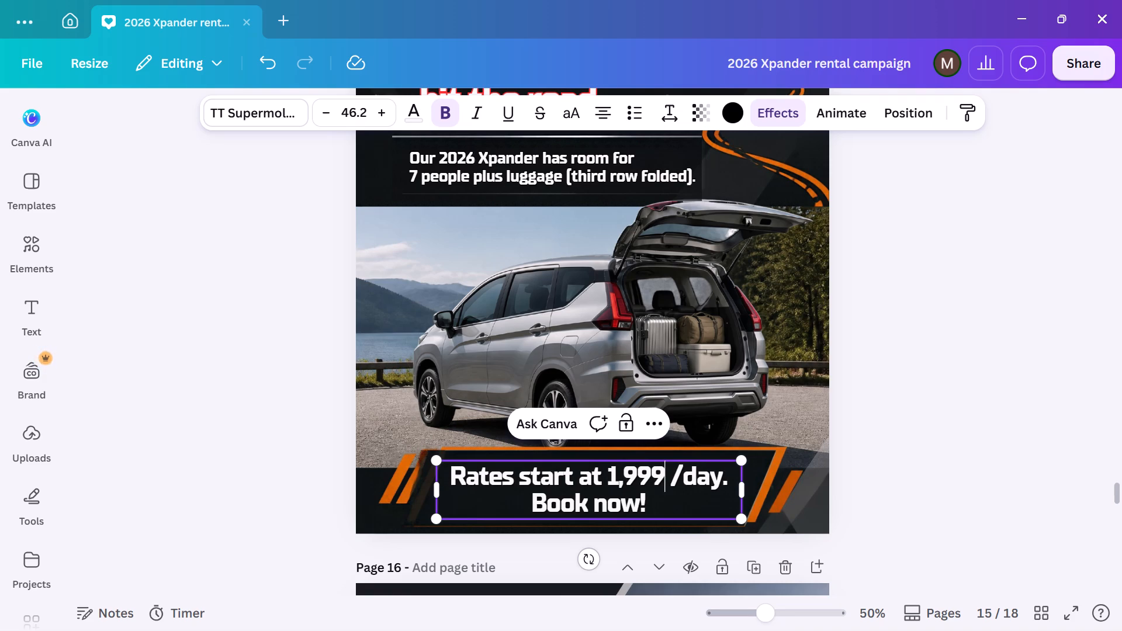
pyautogui.click(1040, 306)
# Replace the drop shadow on page 14's "5, 6 or 7?" headline with an Outline effect in off-white.
pyautogui.scroll(-6, 854, 290)
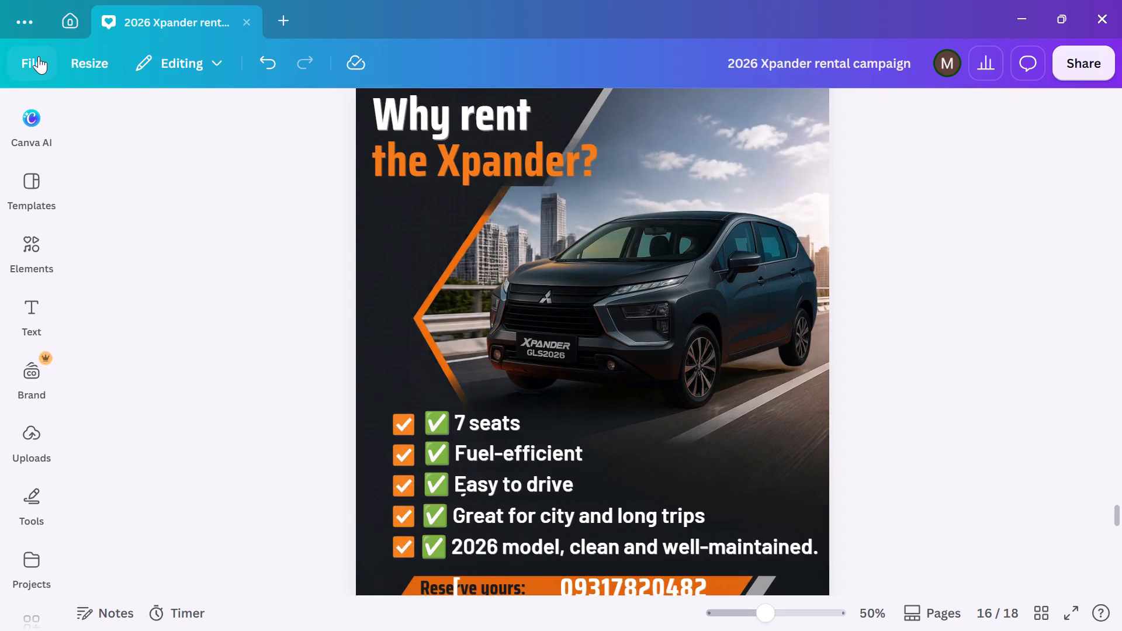
pyautogui.scroll(19, 986, 141)
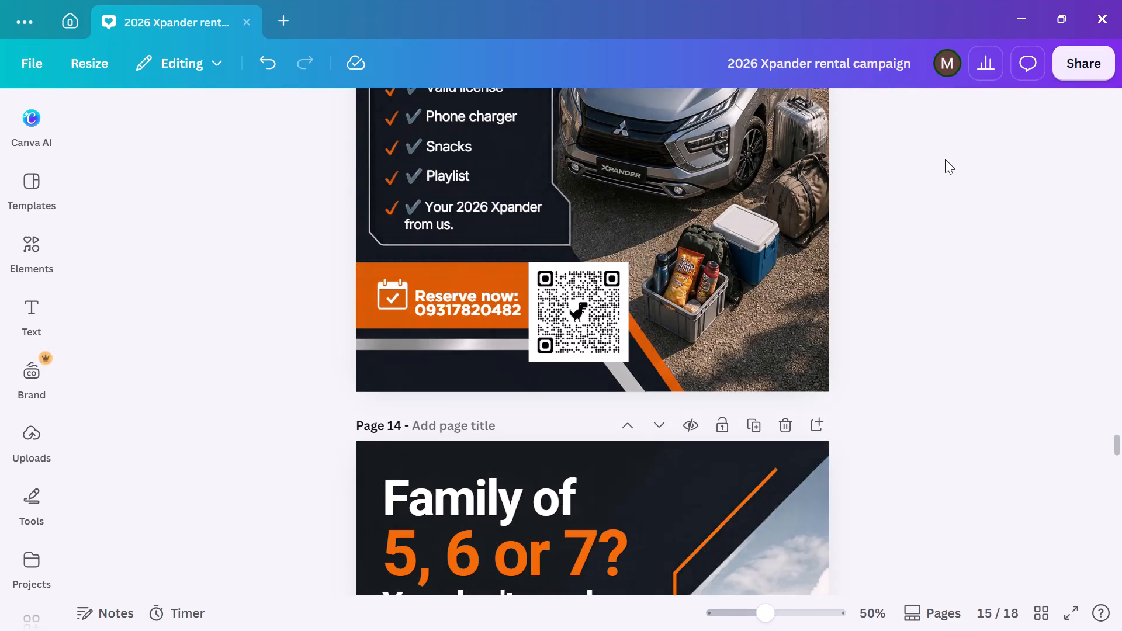
pyautogui.scroll(-3, 950, 159)
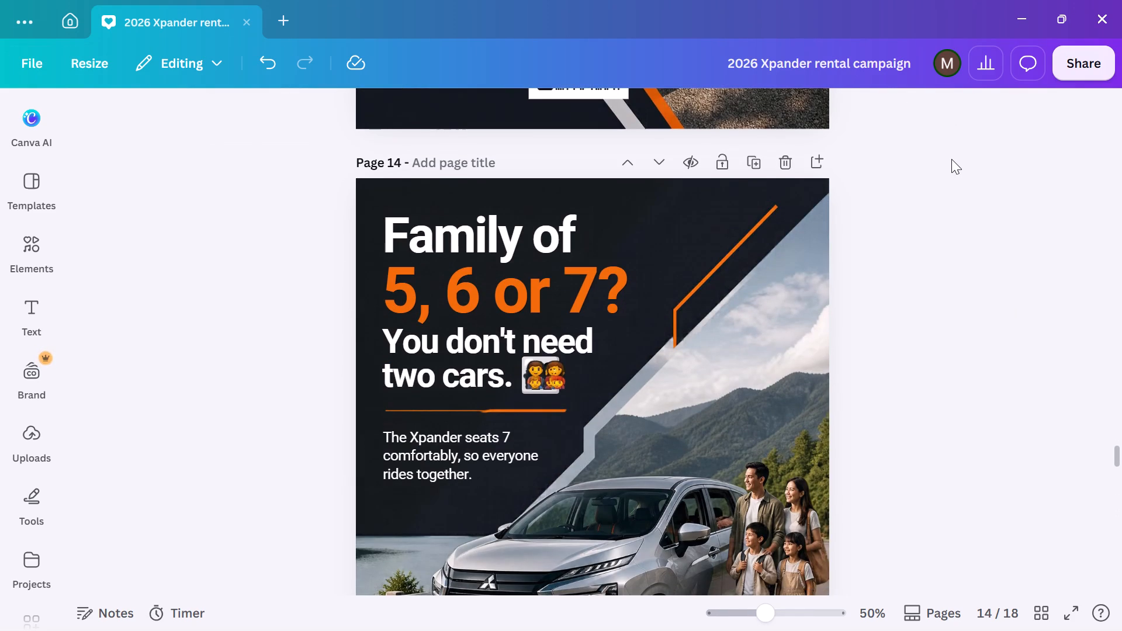
pyautogui.click(573, 277)
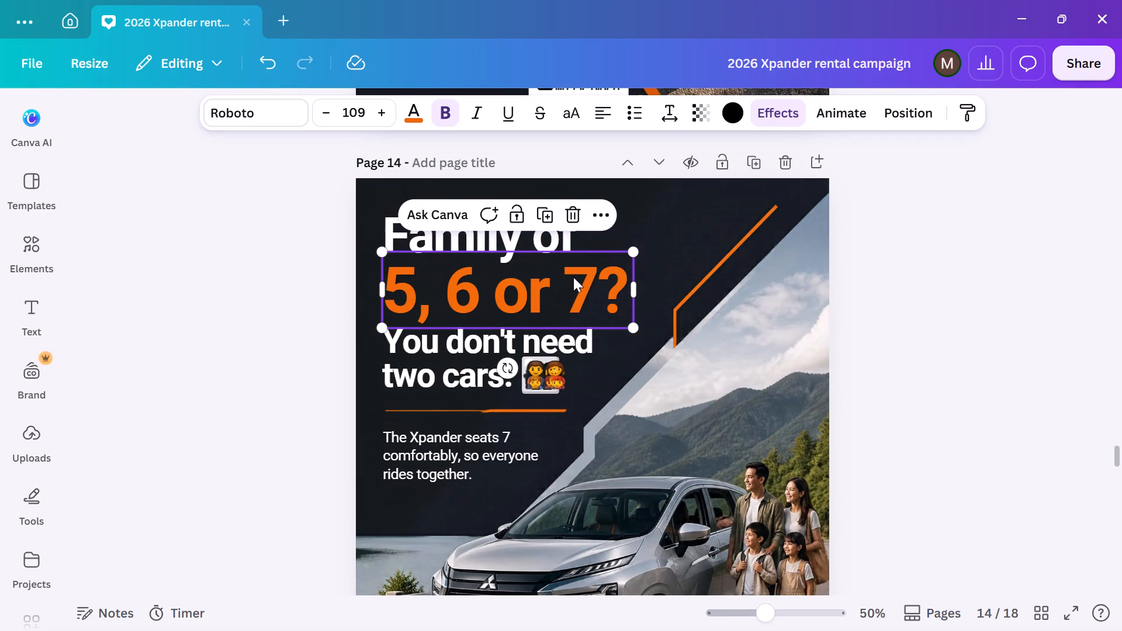
pyautogui.click(763, 118)
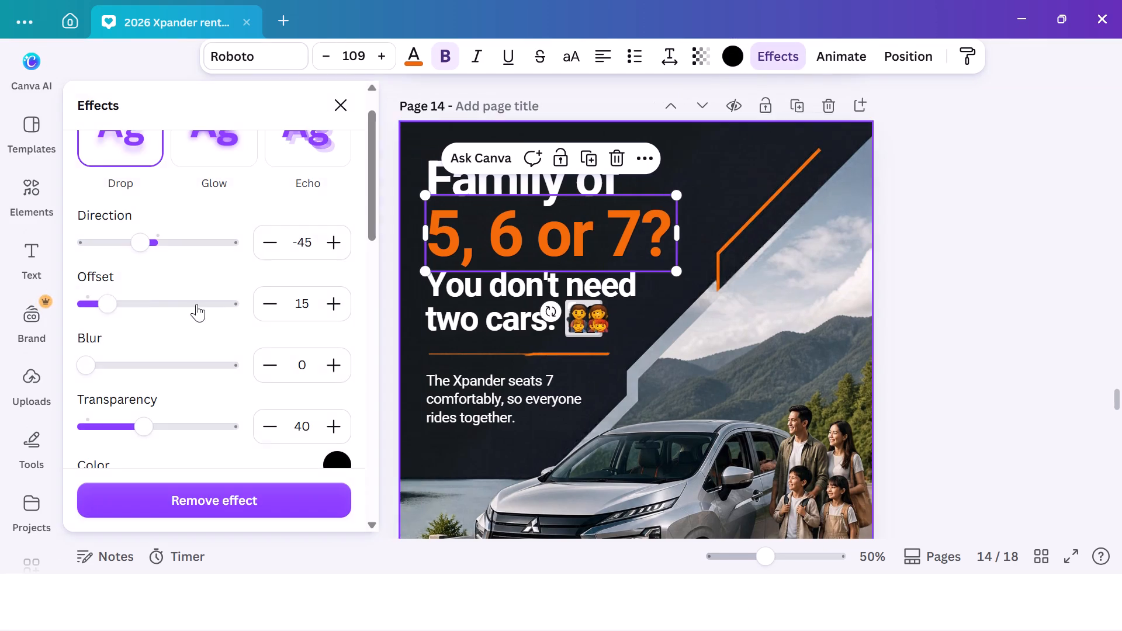
pyautogui.scroll(-2, 152, 308)
pyautogui.click(124, 360)
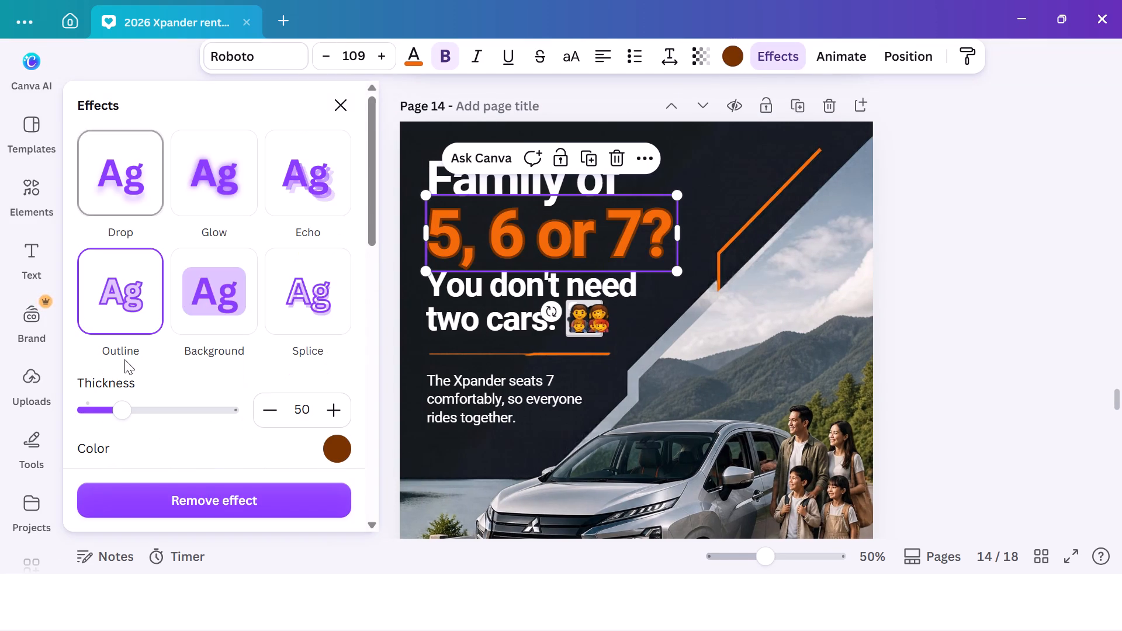
pyautogui.click(335, 448)
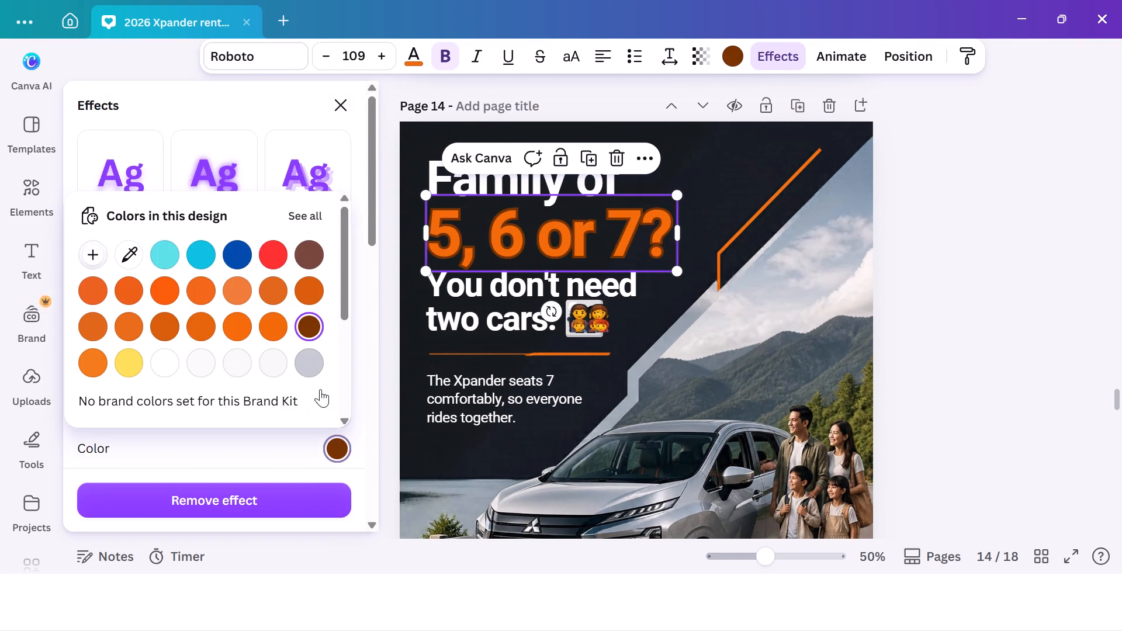
pyautogui.click(266, 364)
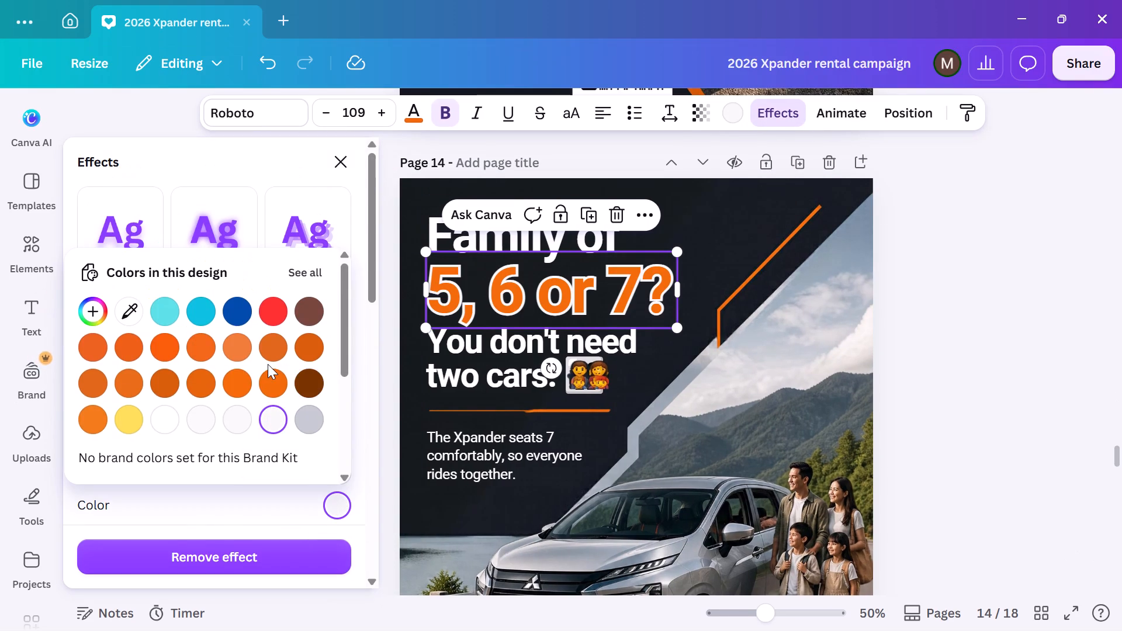
pyautogui.click(993, 276)
pyautogui.click(993, 276)
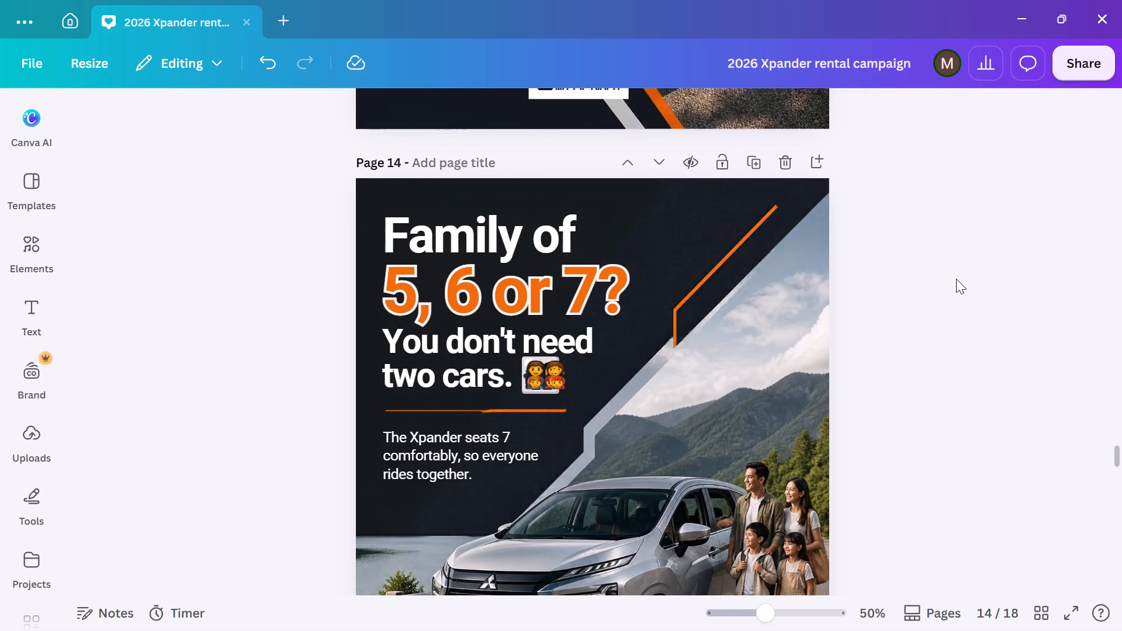
# Replace the drop shadow on page 14's "Family of" text with an Outline effect, trying grey and lilac before settling on deep violet #5e17eb.
pyautogui.click(495, 234)
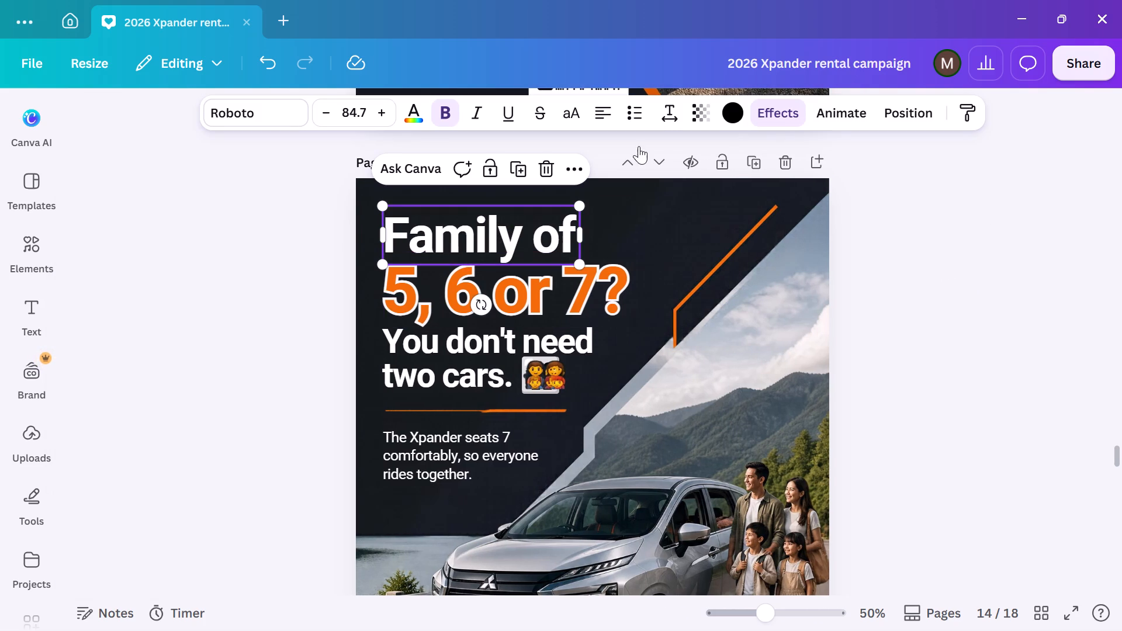
pyautogui.click(737, 114)
pyautogui.click(780, 107)
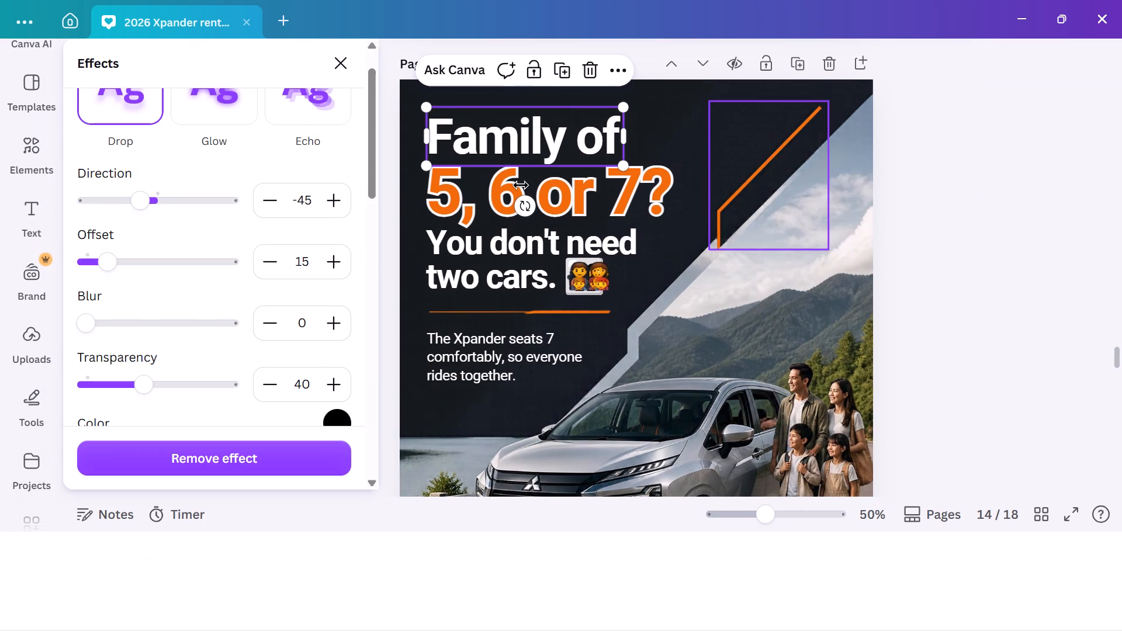
pyautogui.scroll(-4, 176, 207)
pyautogui.click(116, 165)
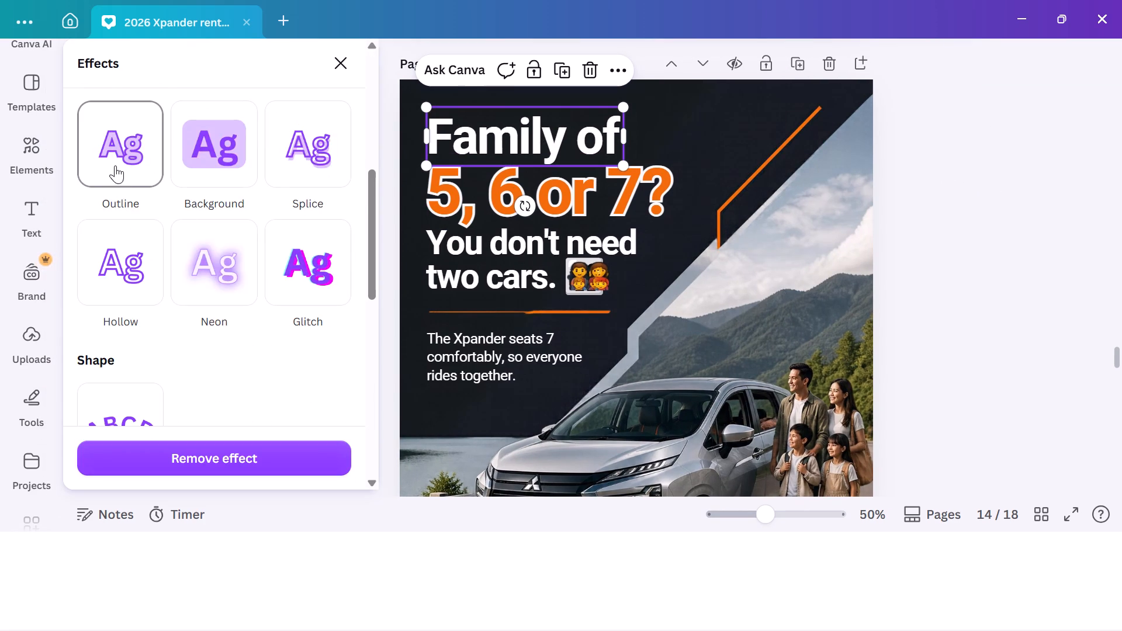
pyautogui.click(343, 301)
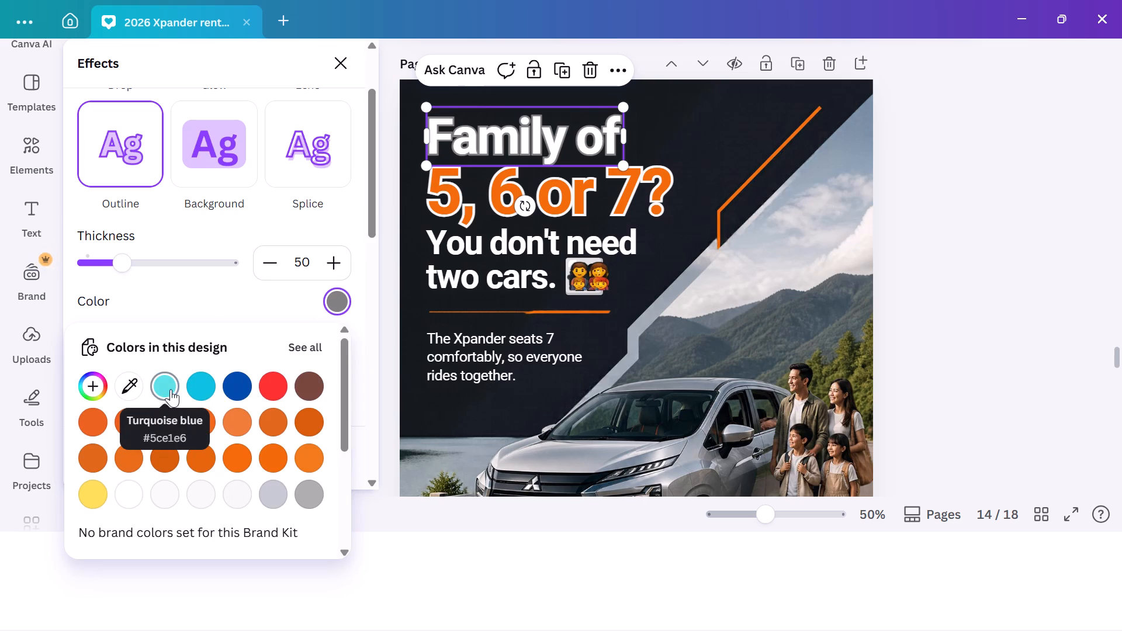
pyautogui.scroll(-2, 286, 462)
pyautogui.click(93, 435)
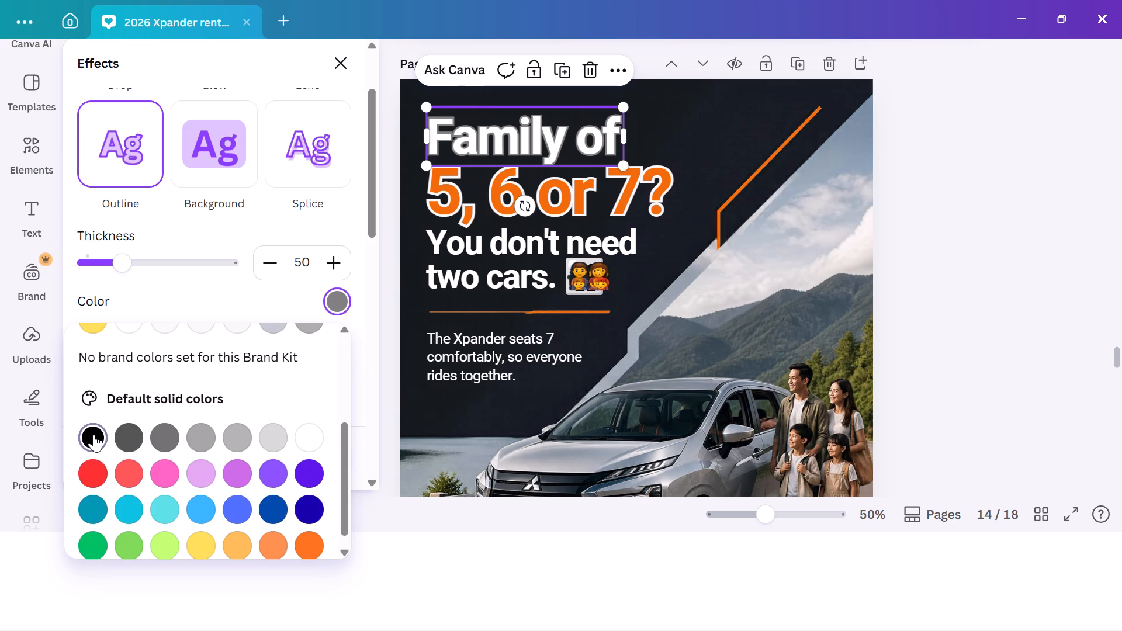
pyautogui.click(123, 436)
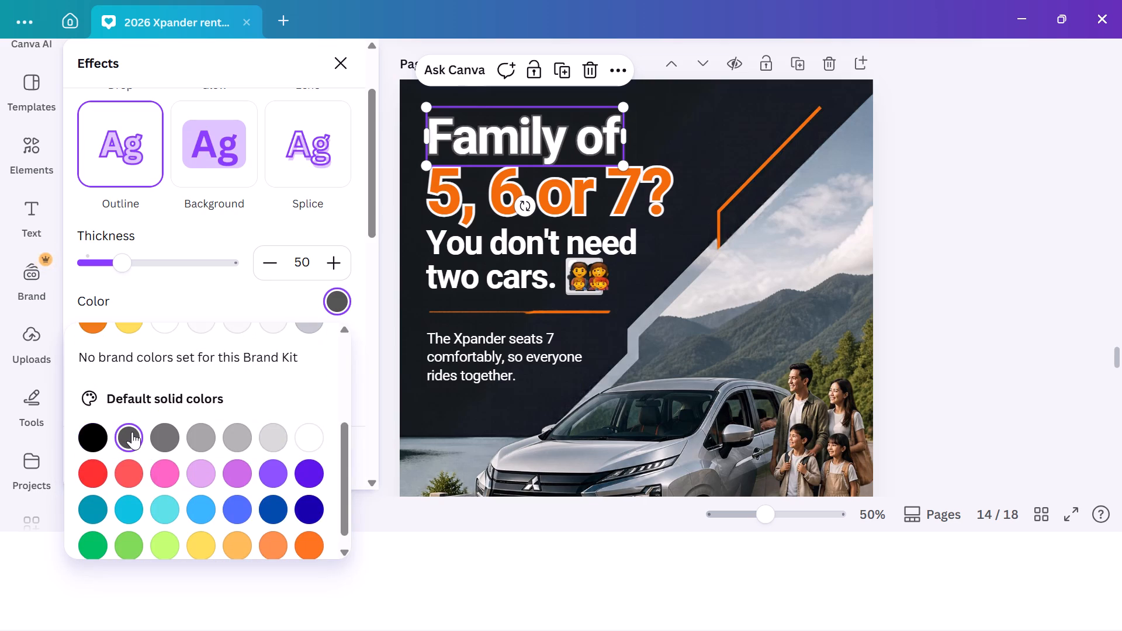
pyautogui.click(246, 471)
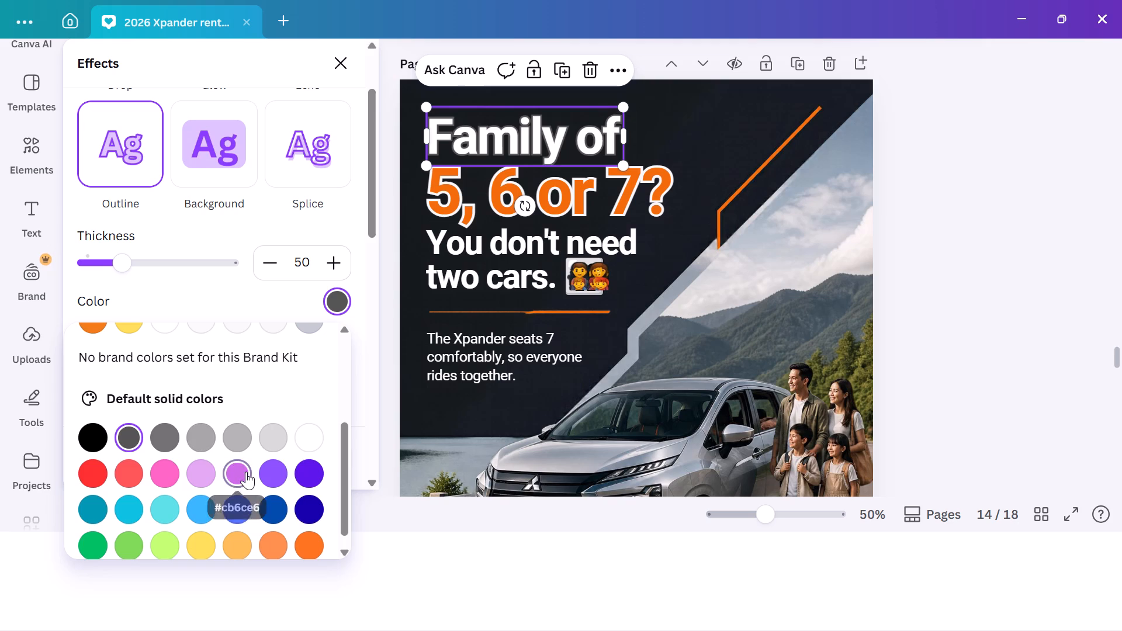
pyautogui.click(281, 474)
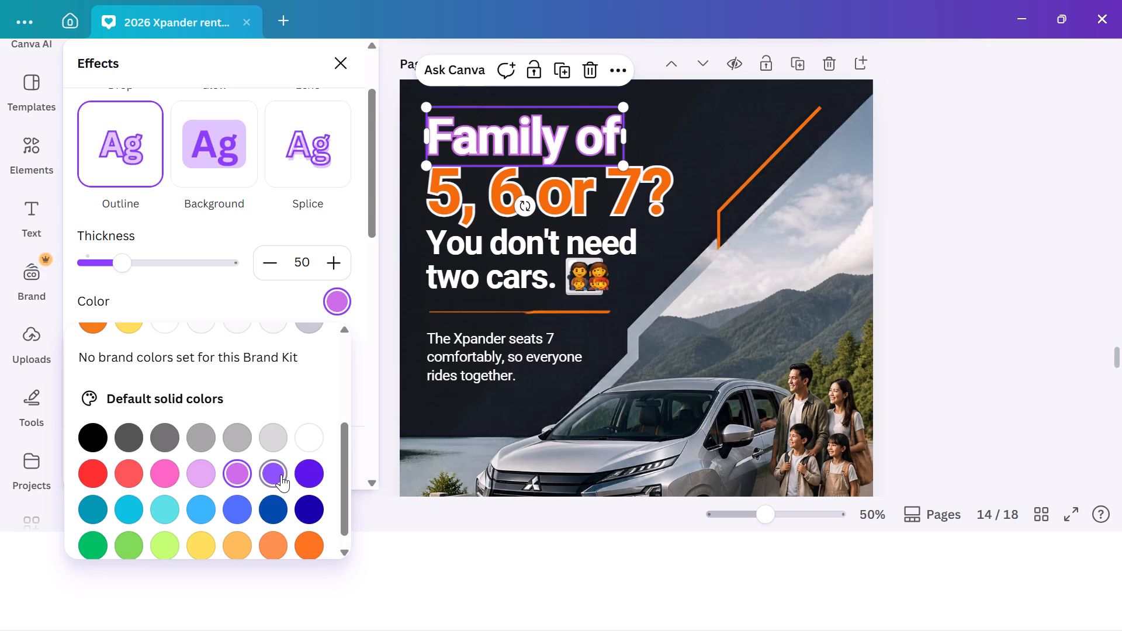
pyautogui.click(315, 473)
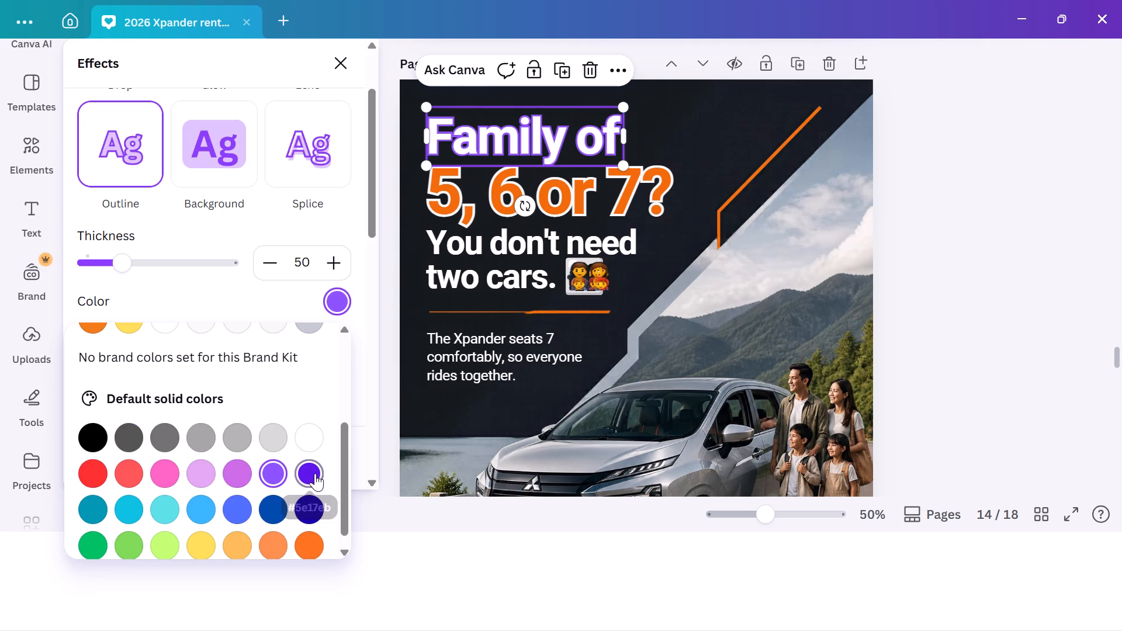
pyautogui.click(953, 181)
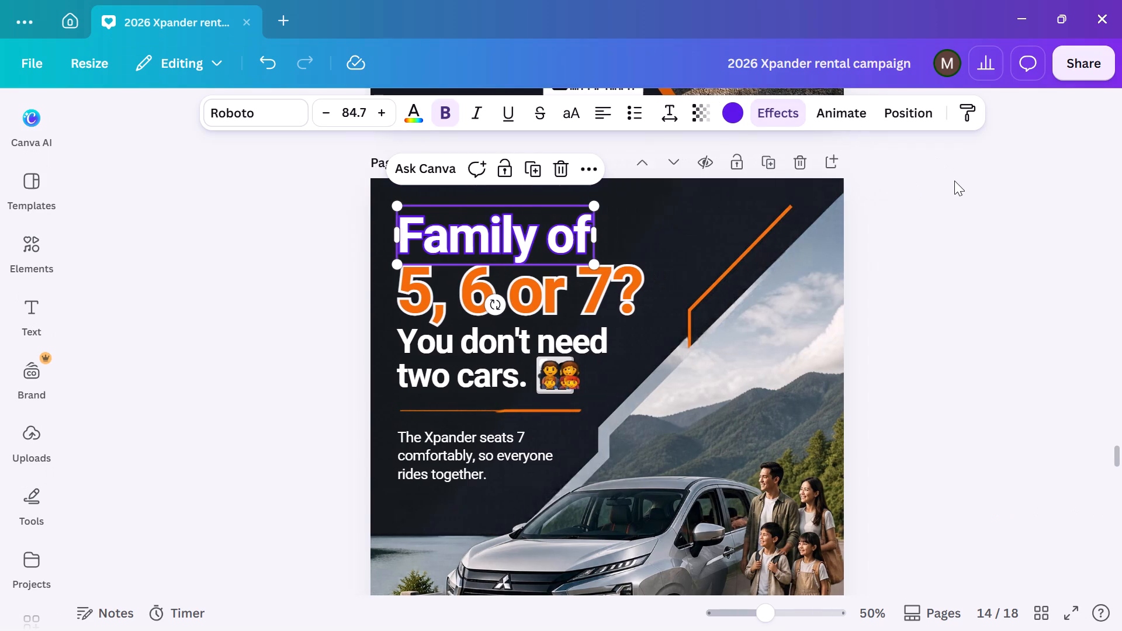
pyautogui.click(951, 197)
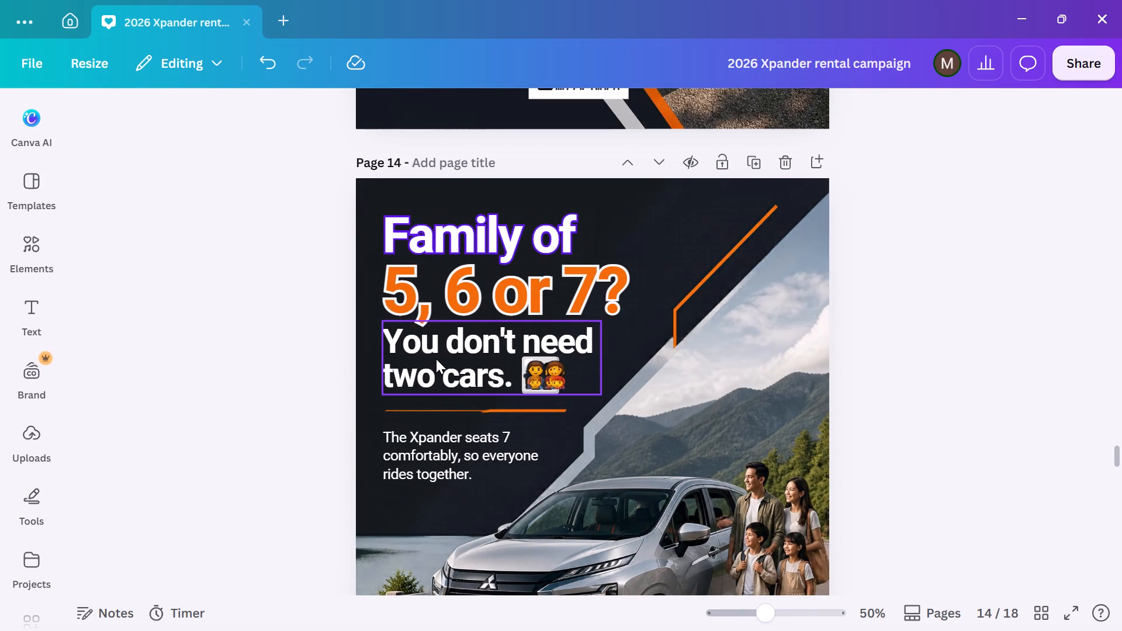
# Replace the drop shadow on page 14's "You don't need two cars." text with an Outline effect in turquoise blue #5ce1e6.
pyautogui.click(436, 359)
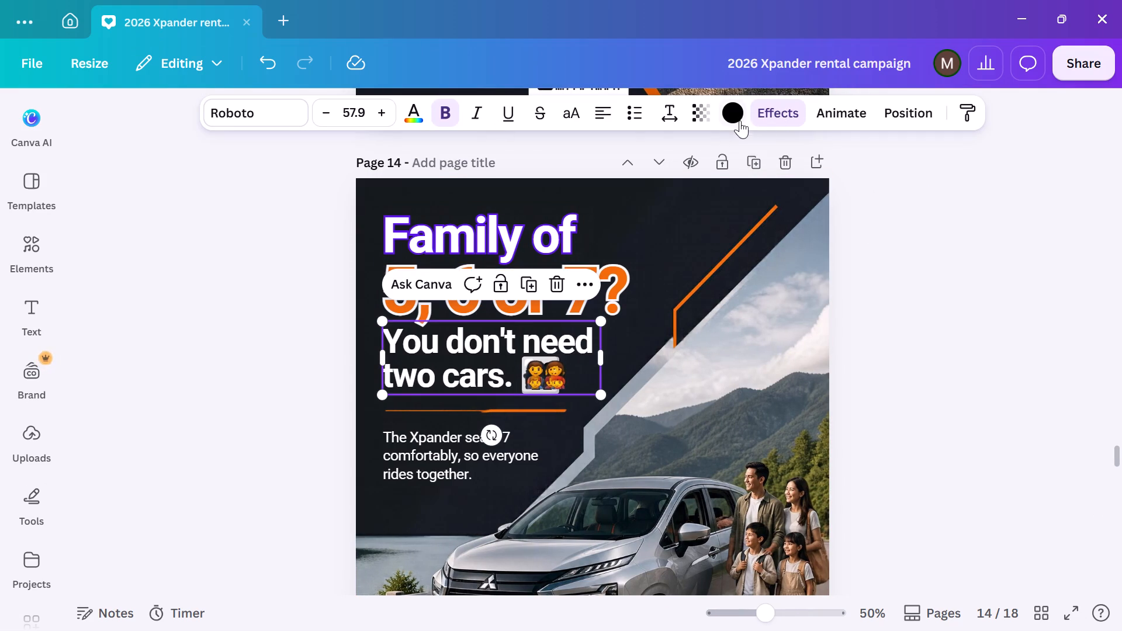
pyautogui.click(736, 117)
pyautogui.click(787, 105)
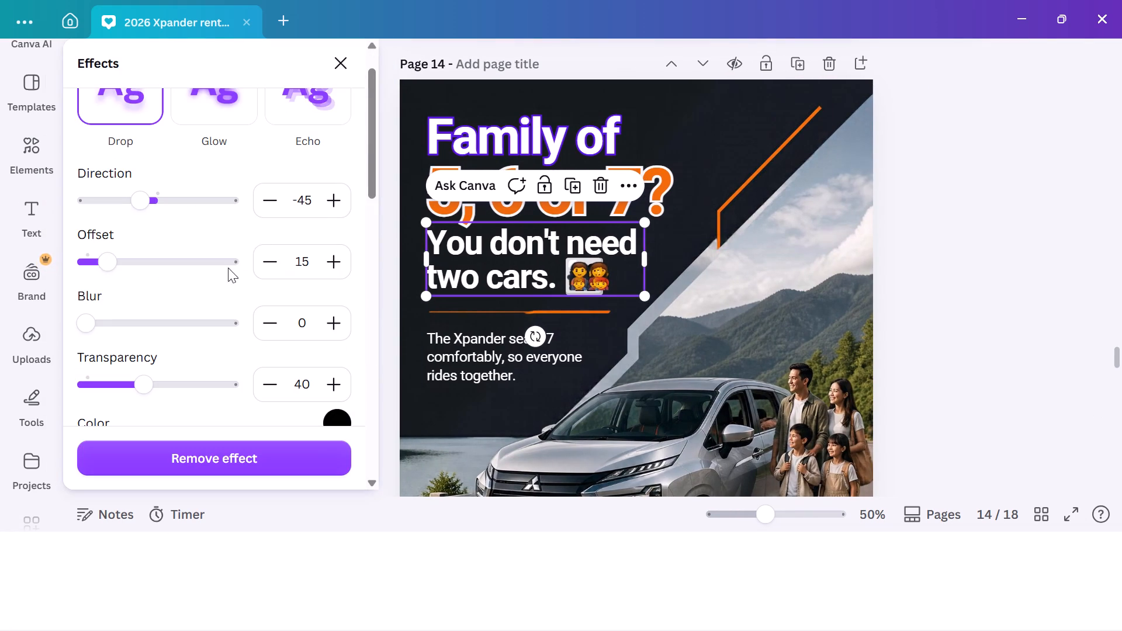
pyautogui.scroll(-3, 183, 266)
pyautogui.click(116, 265)
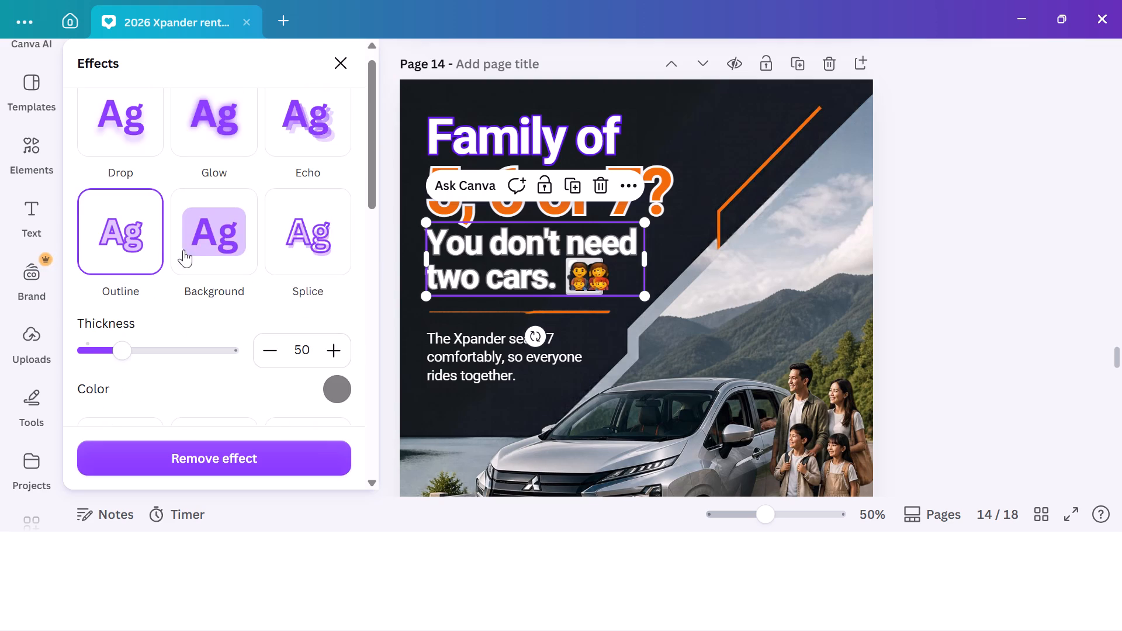
pyautogui.scroll(-1, 189, 307)
pyautogui.click(327, 306)
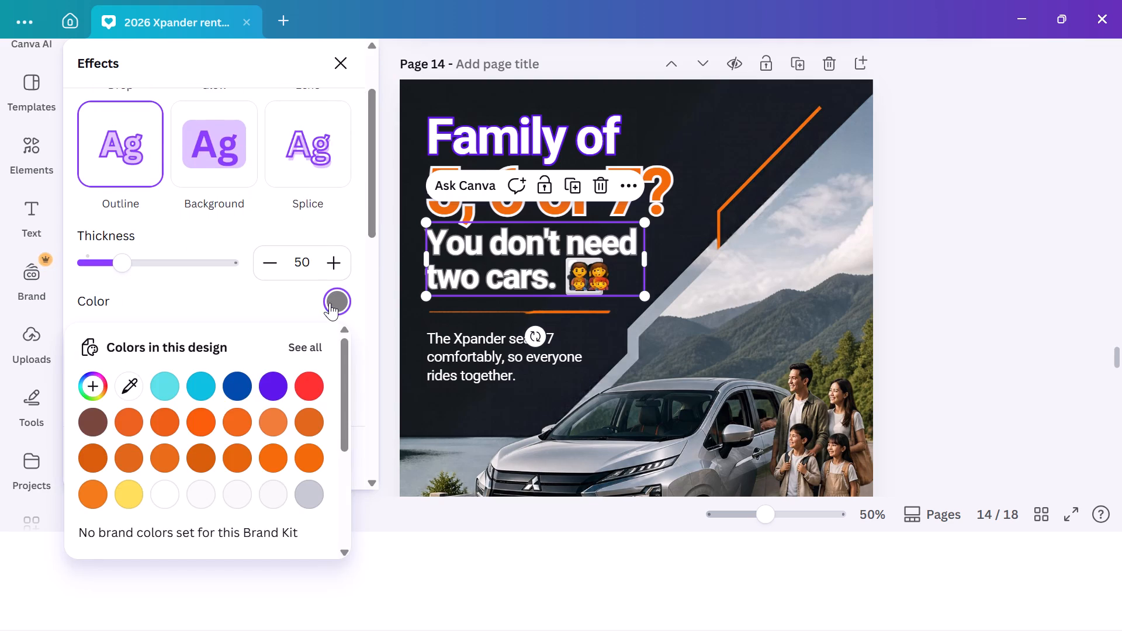
pyautogui.click(168, 383)
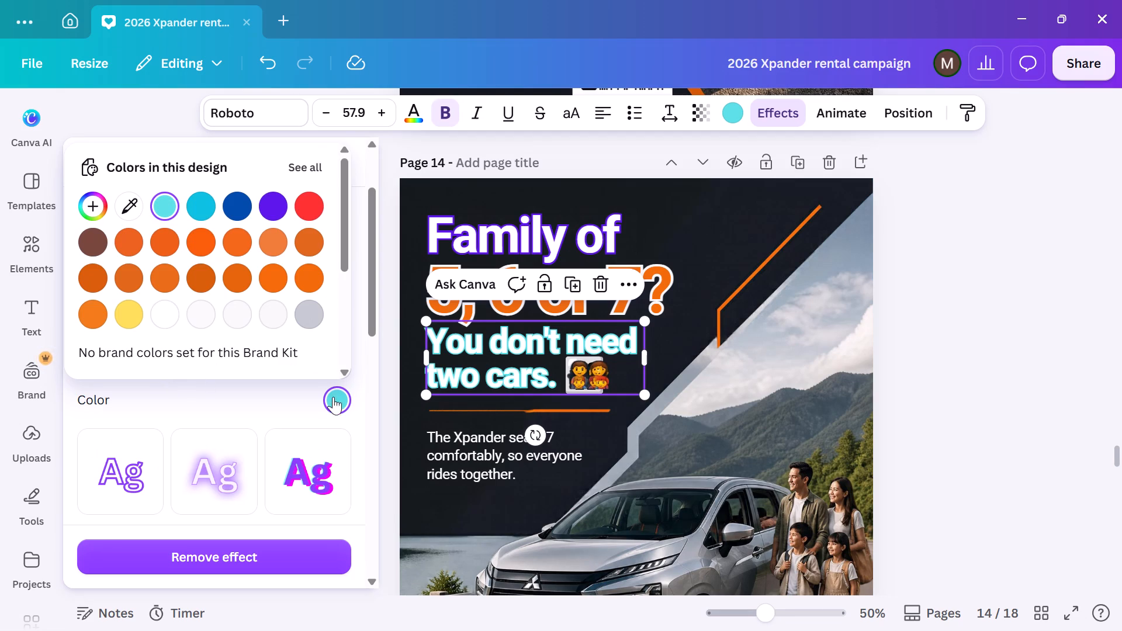
# Recolour the outline of "You don't need two cars." to light violet after trying dark grey, black and several blues.
pyautogui.click(337, 397)
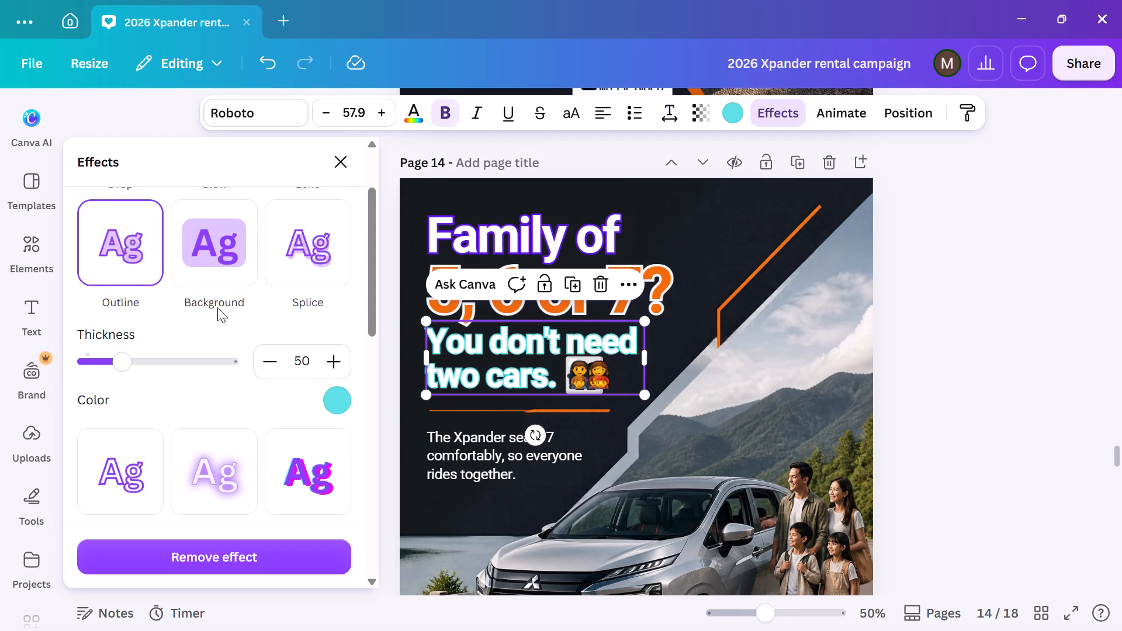
pyautogui.click(330, 397)
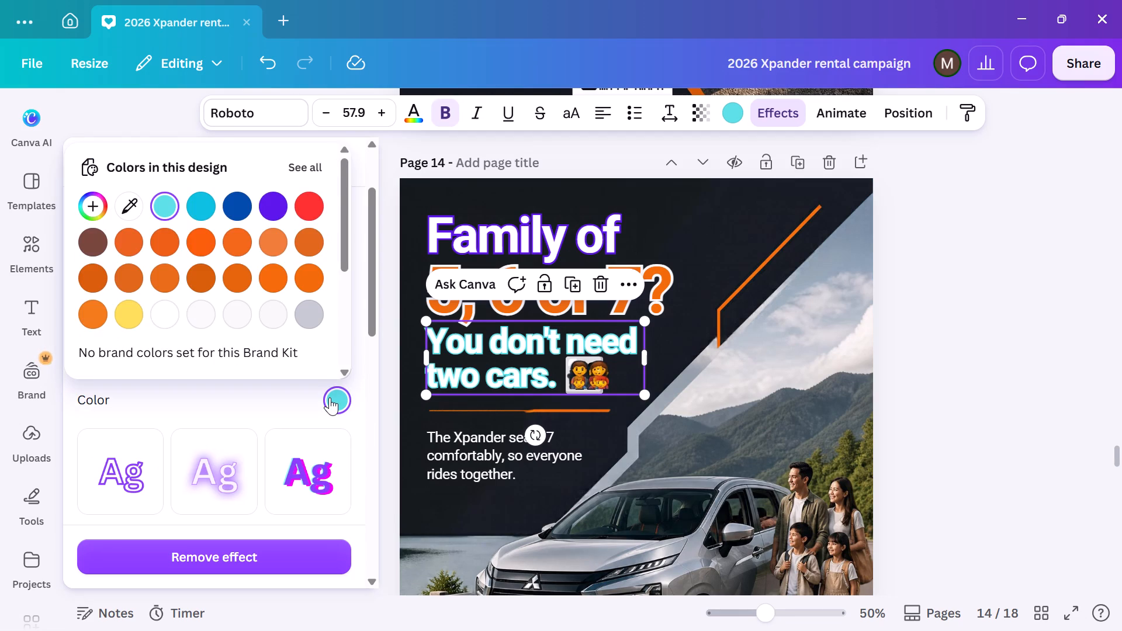
pyautogui.scroll(-2, 231, 315)
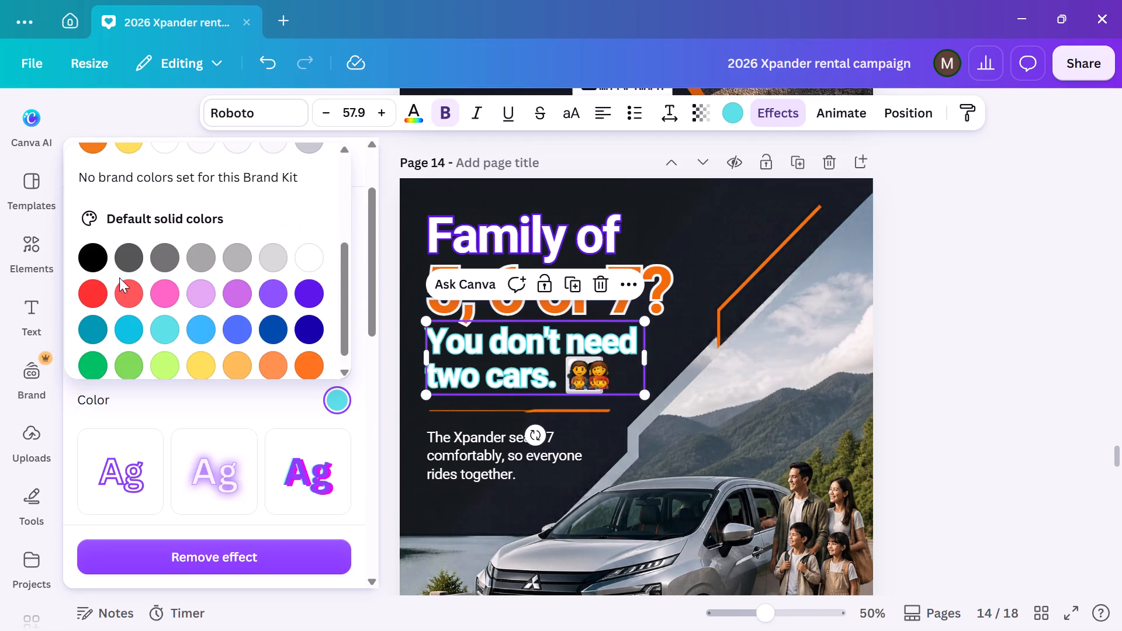
pyautogui.click(128, 263)
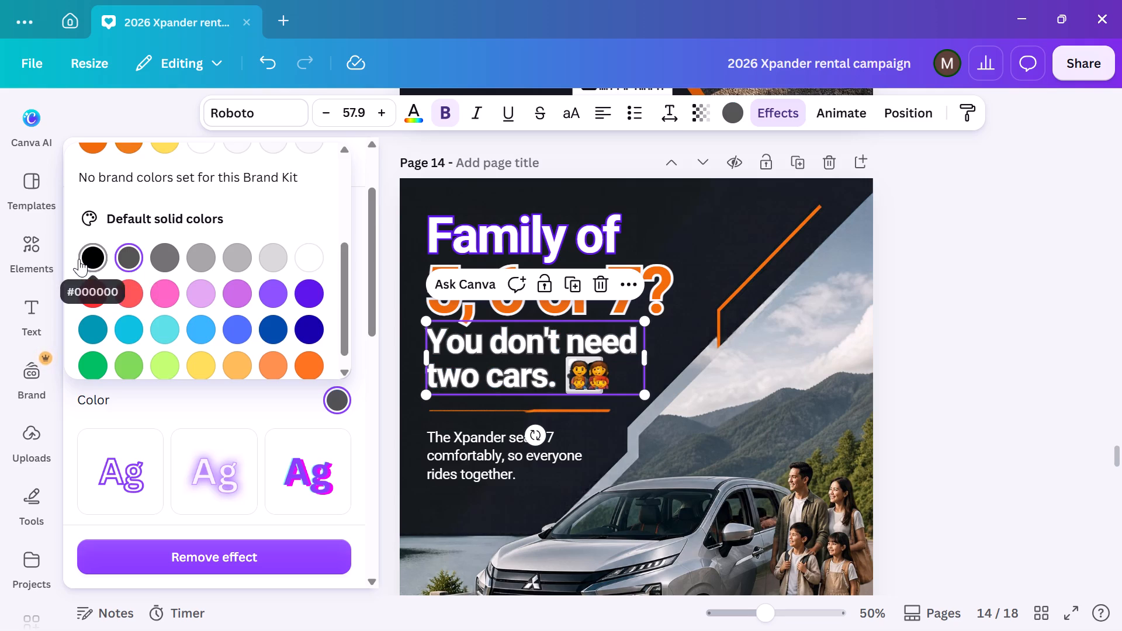
pyautogui.click(78, 259)
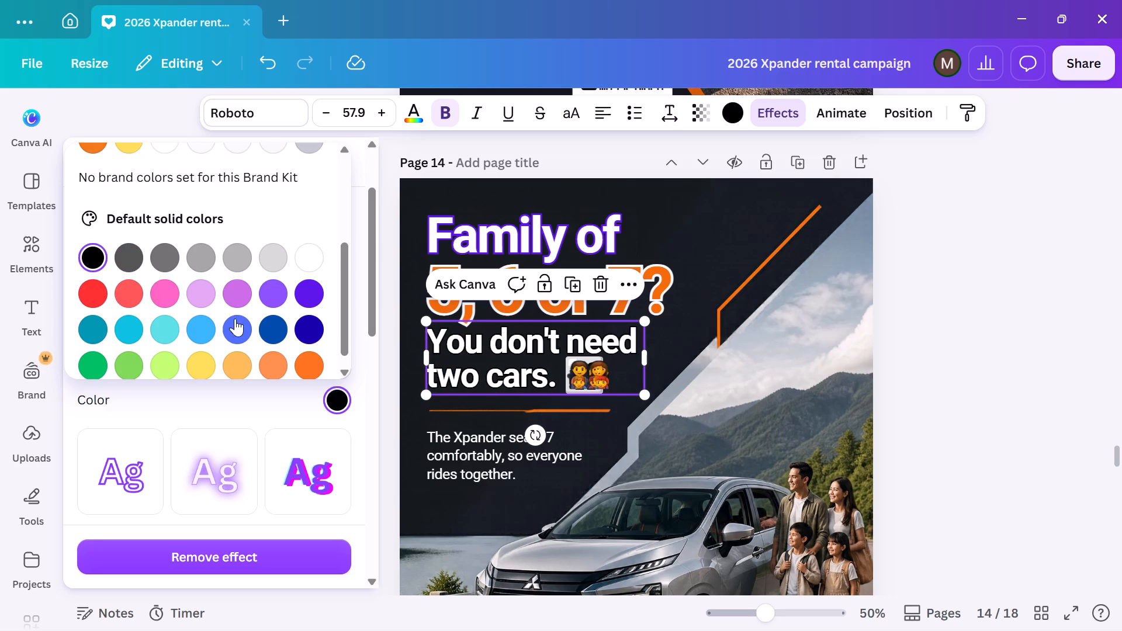
pyautogui.click(186, 330)
pyautogui.click(234, 324)
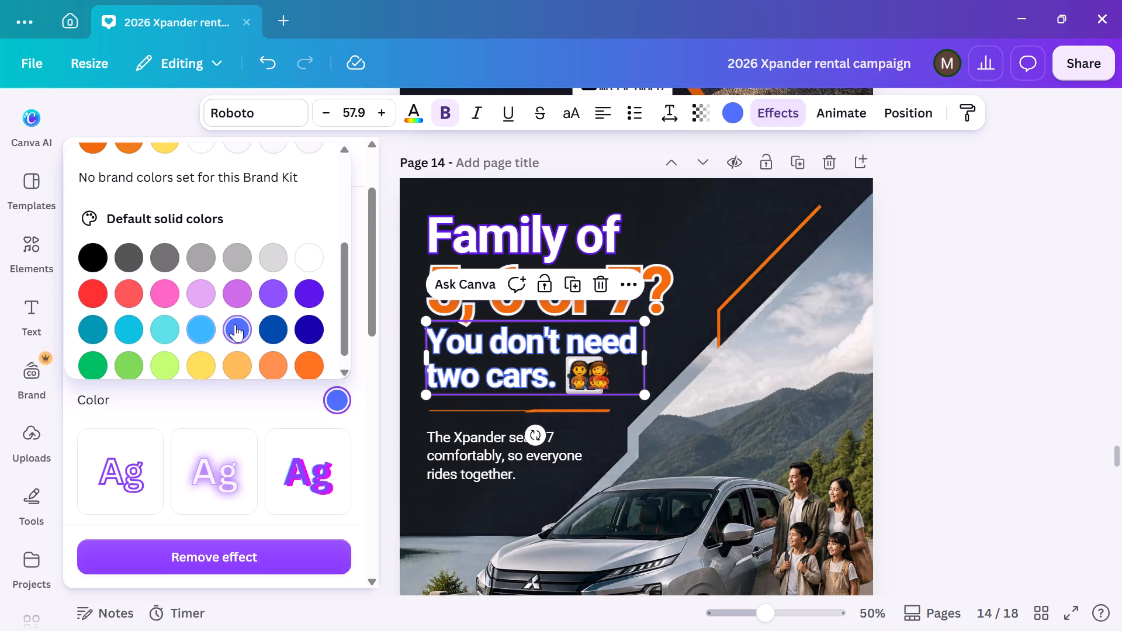
pyautogui.click(151, 324)
pyautogui.click(136, 323)
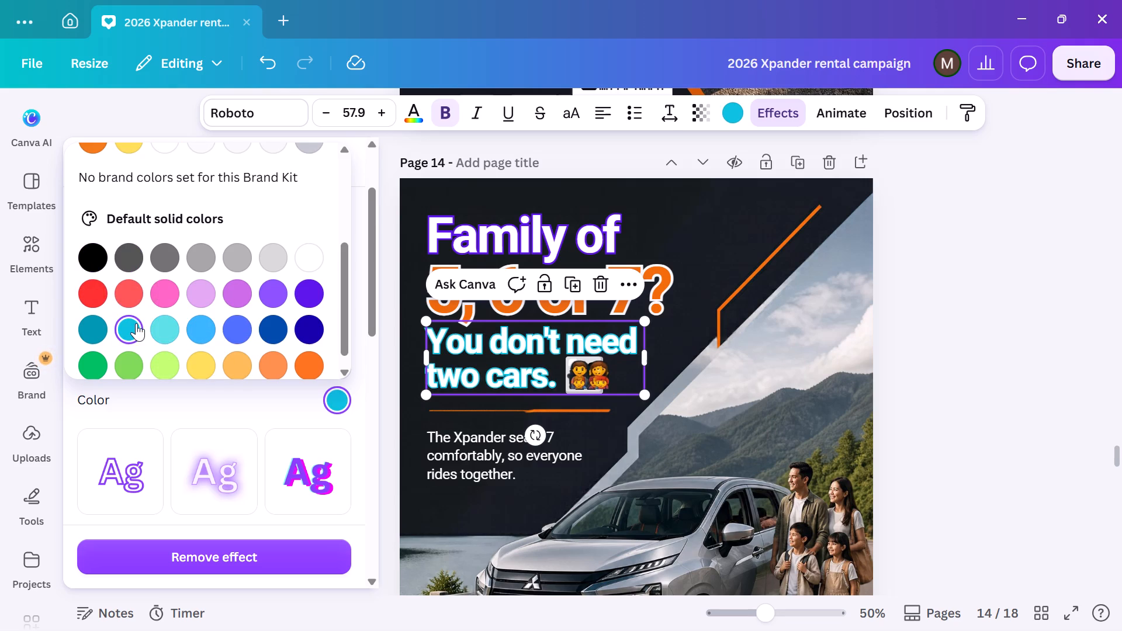
pyautogui.click(260, 334)
pyautogui.click(226, 323)
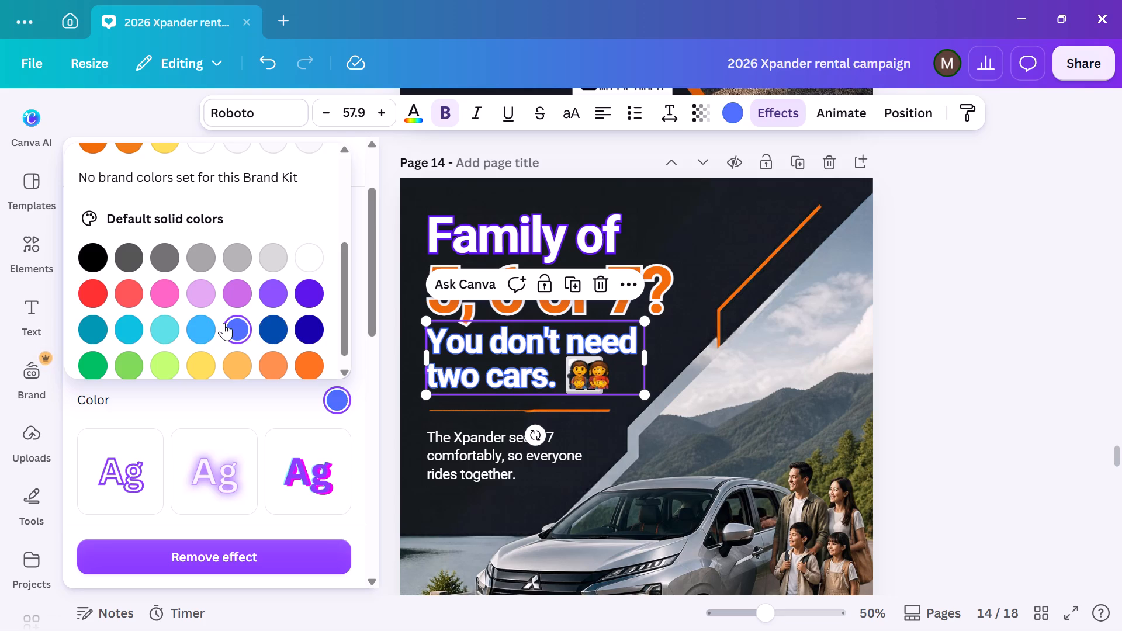
pyautogui.click(279, 296)
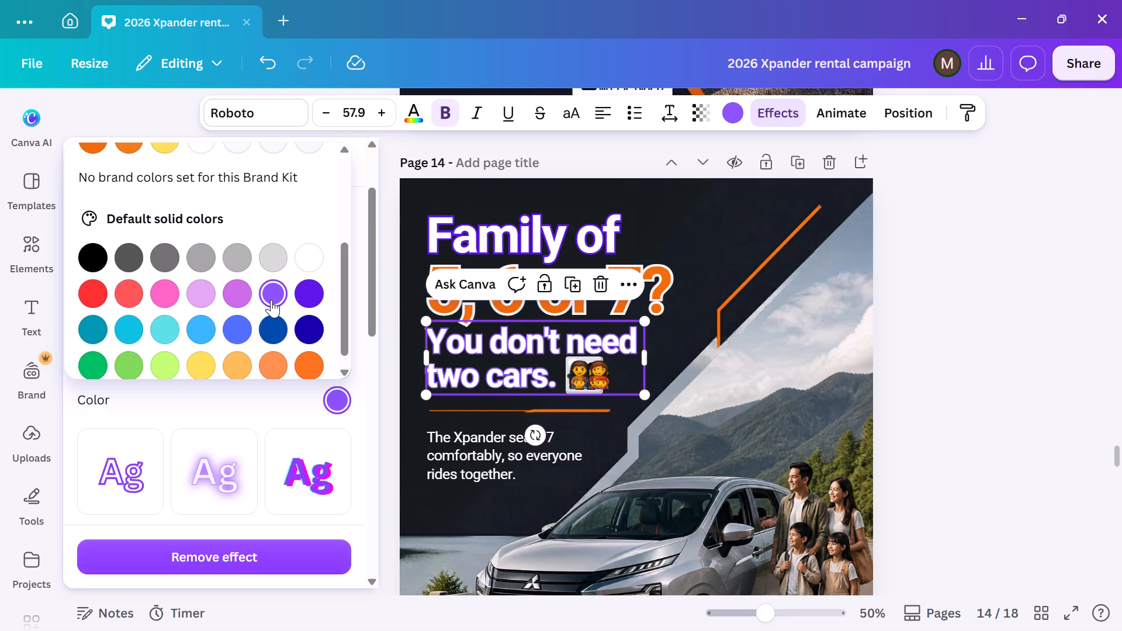
pyautogui.click(933, 303)
pyautogui.click(969, 326)
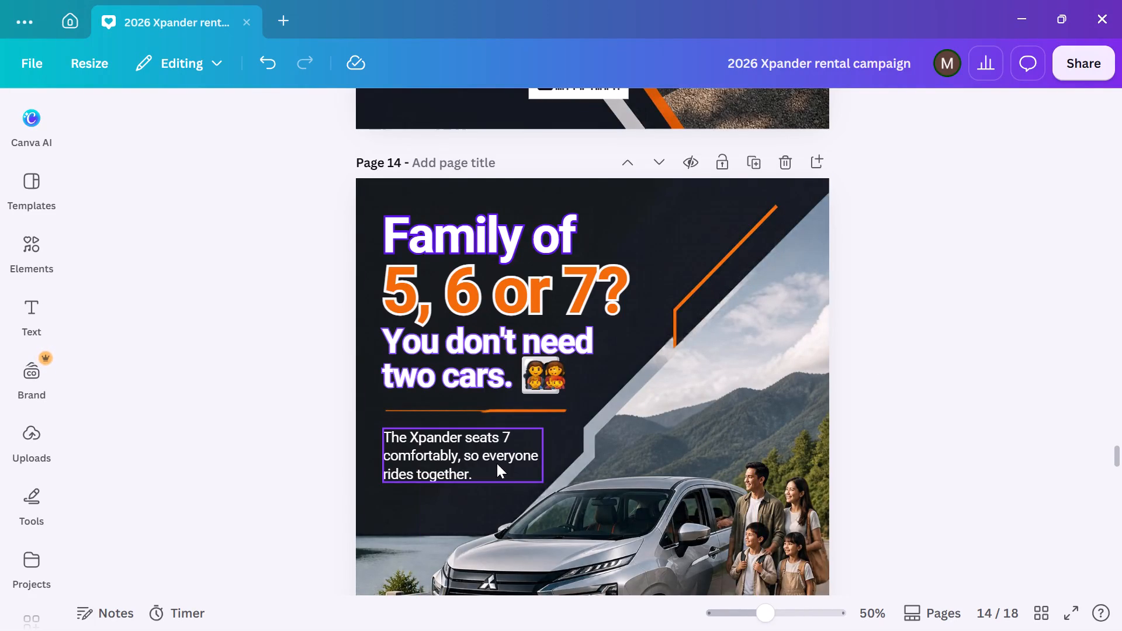
# Look over the rest of page 14 and page 15, ending at page 16's "Why rent the Xpander?" layout.
pyautogui.scroll(-5, 836, 439)
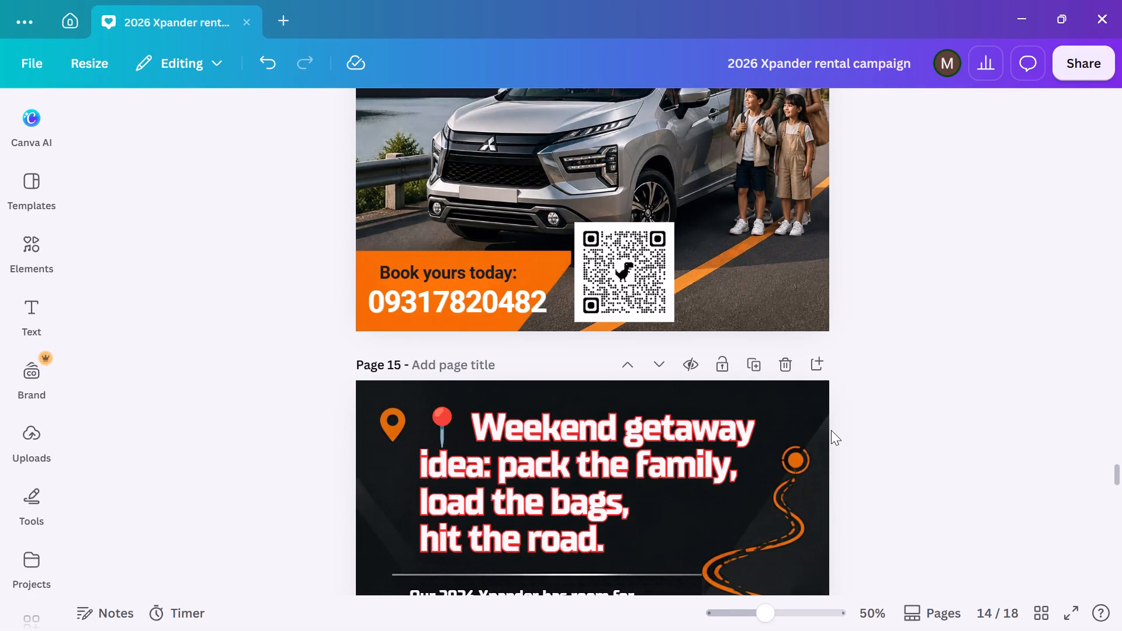
pyautogui.scroll(-4, 832, 428)
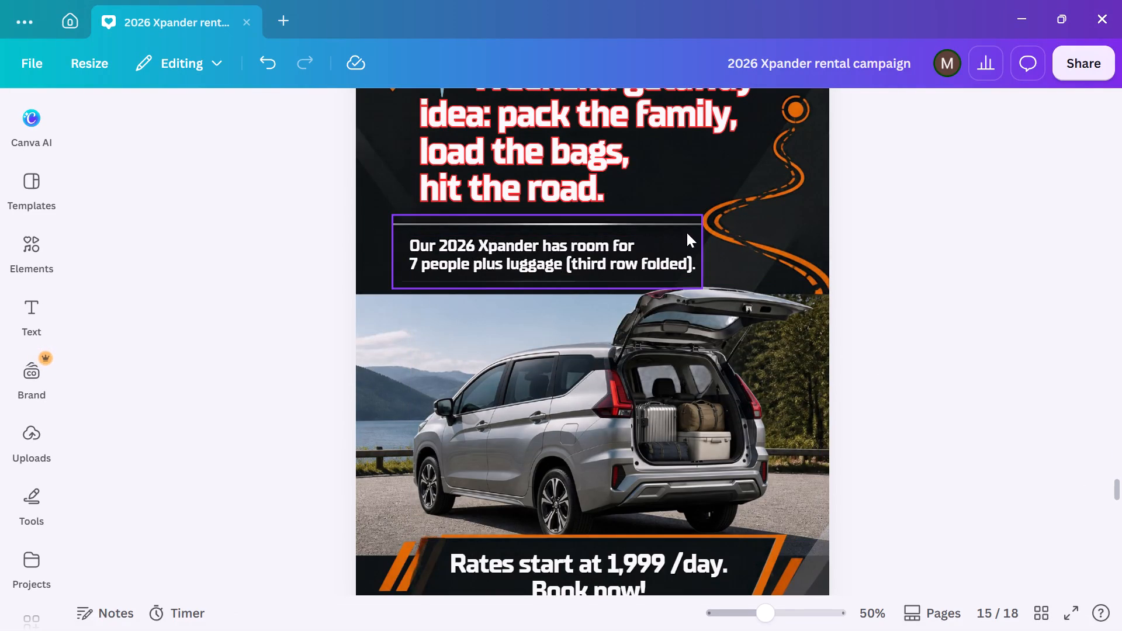
pyautogui.scroll(-2, 691, 286)
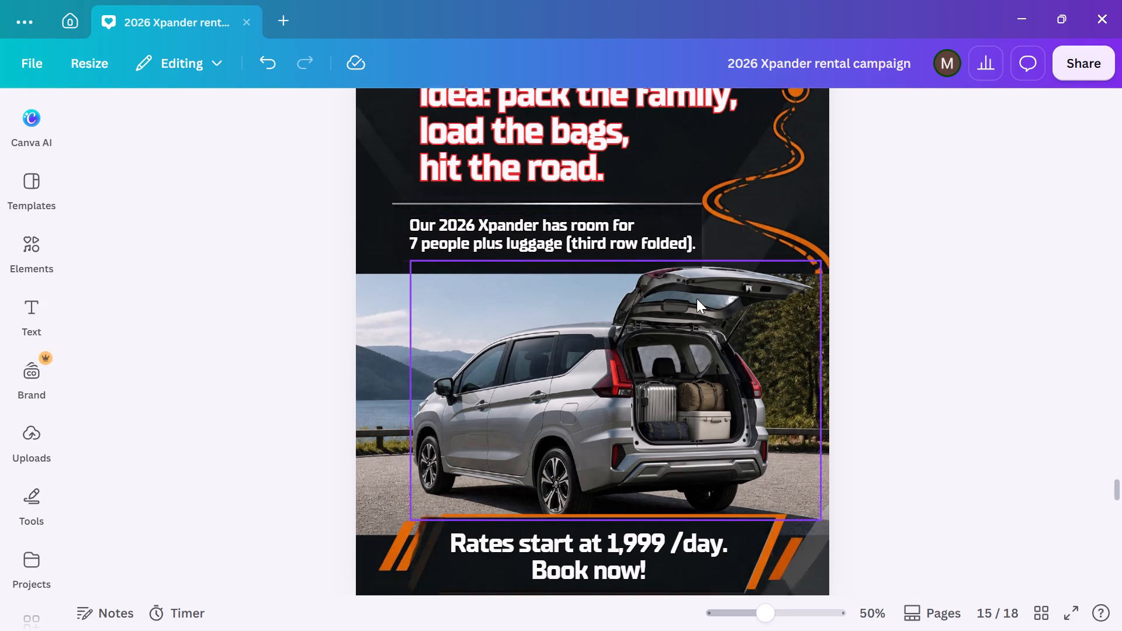
pyautogui.scroll(-4, 903, 328)
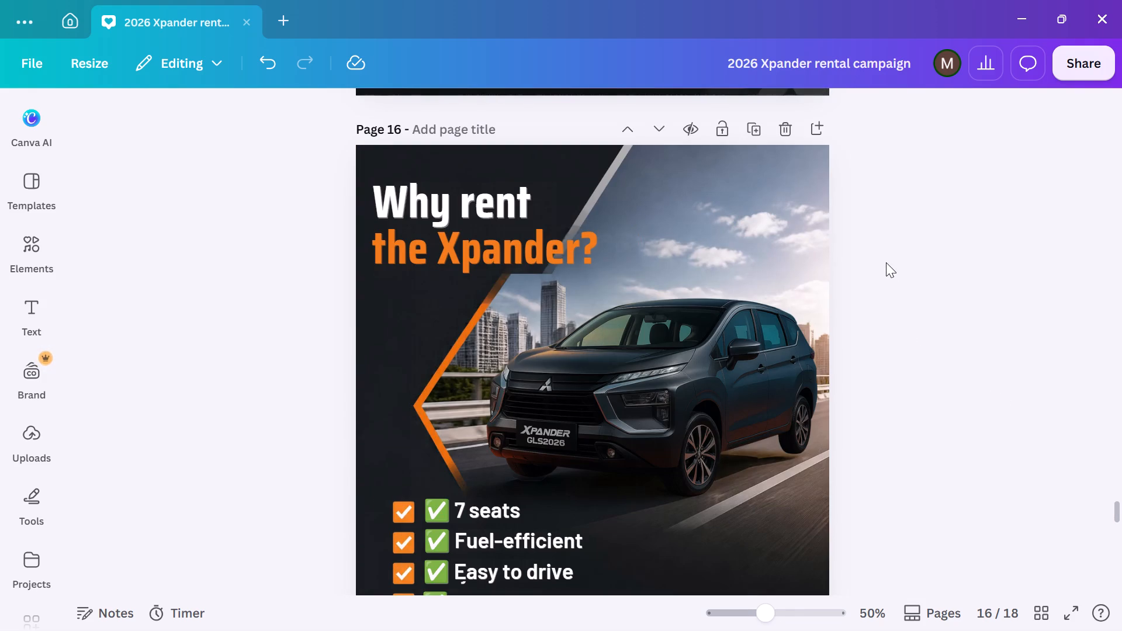